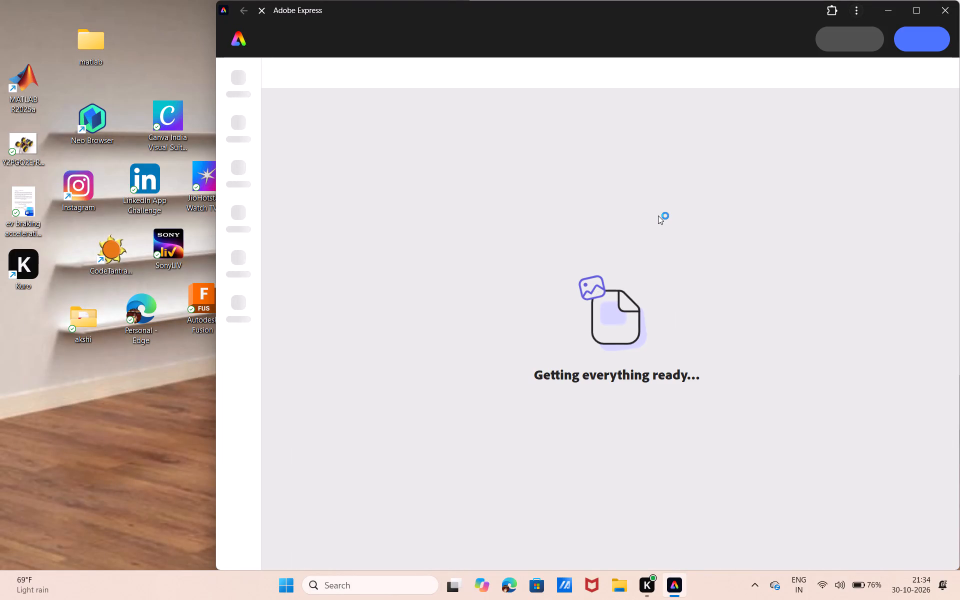
Maximize the Adobe Express window so it fills the screen.
{"action": "left_click", "coordinate": [910, 2]}
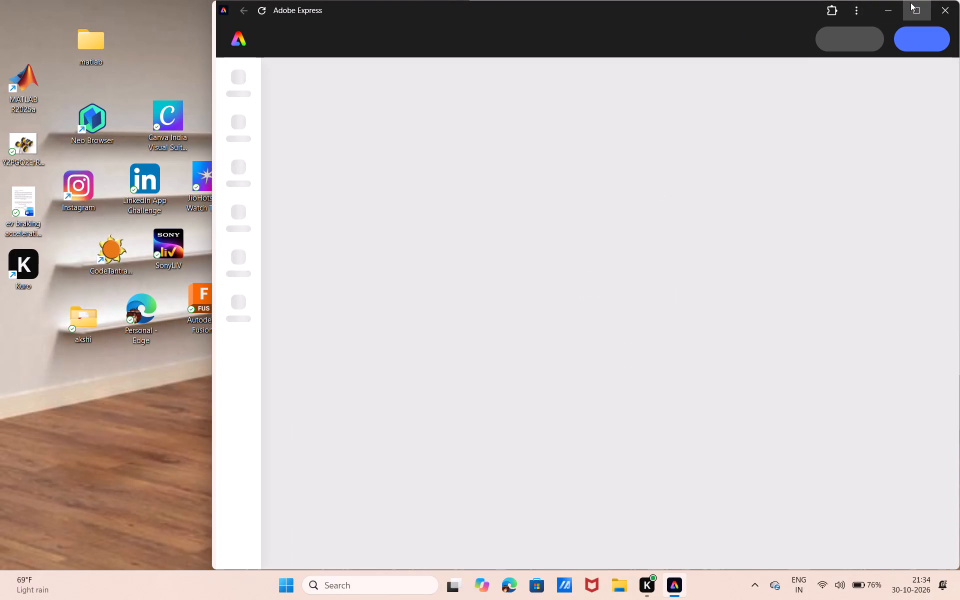
{"action": "left_click", "coordinate": [910, 2]}
{"action": "left_click_drag", "start_coordinate": [584, 81], "coordinate": [495, 48]}
{"action": "left_click_drag", "start_coordinate": [495, 48], "coordinate": [445, 47]}
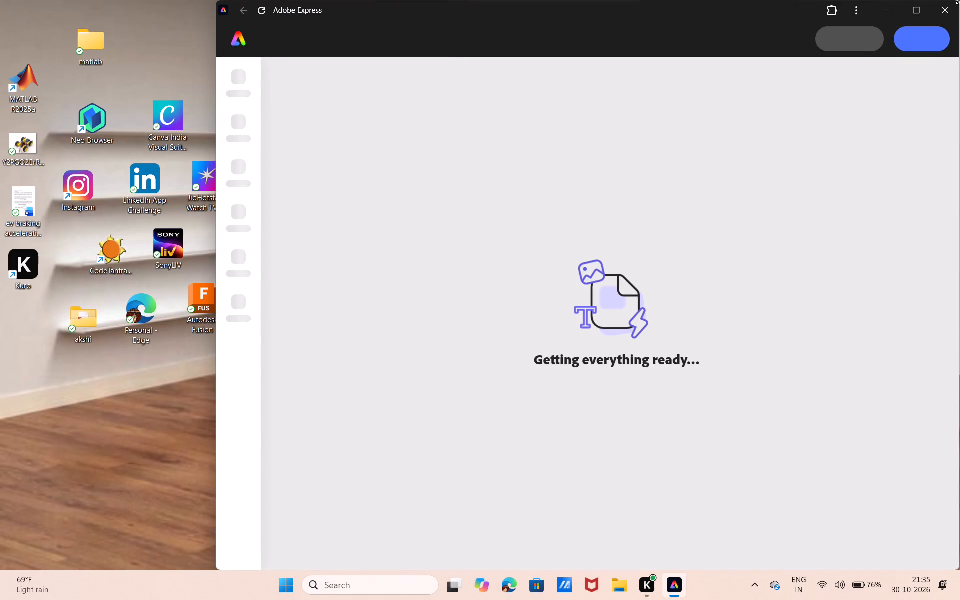
{"action": "left_click", "coordinate": [913, 7]}
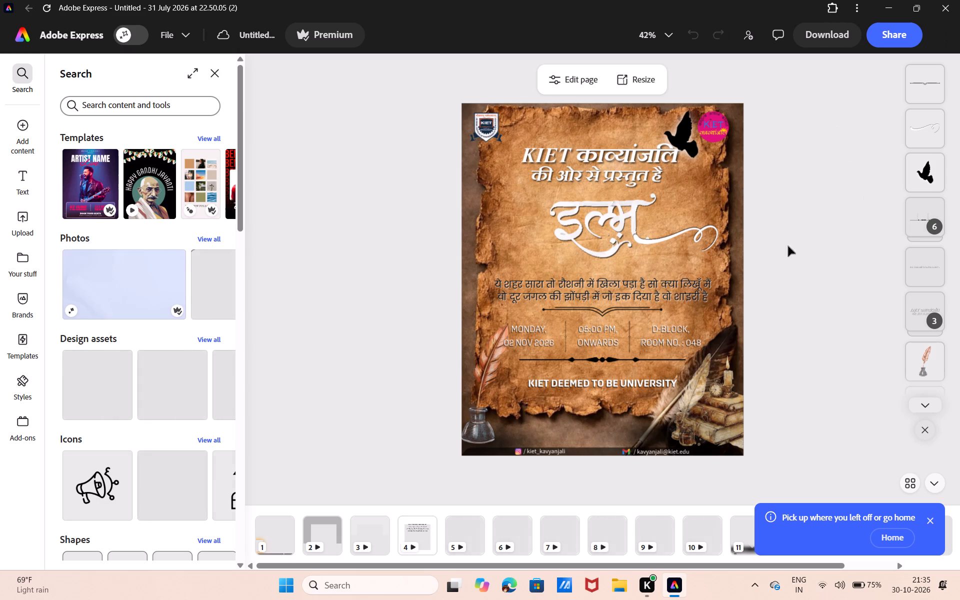
Delete the white swirl flourish beside the इल्म title on the poster page.
{"action": "left_click", "coordinate": [697, 233]}
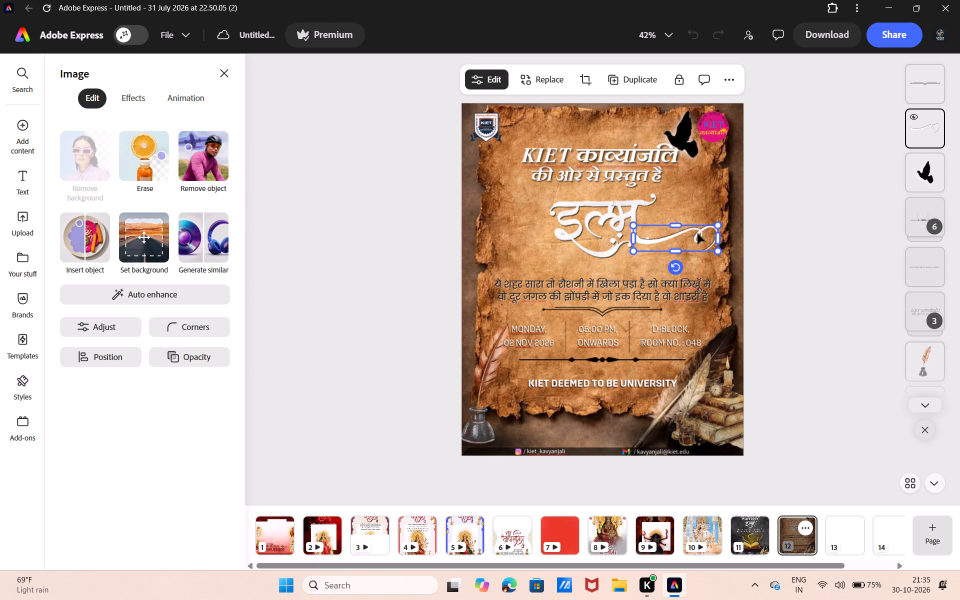
{"action": "key", "text": "BackSpace"}
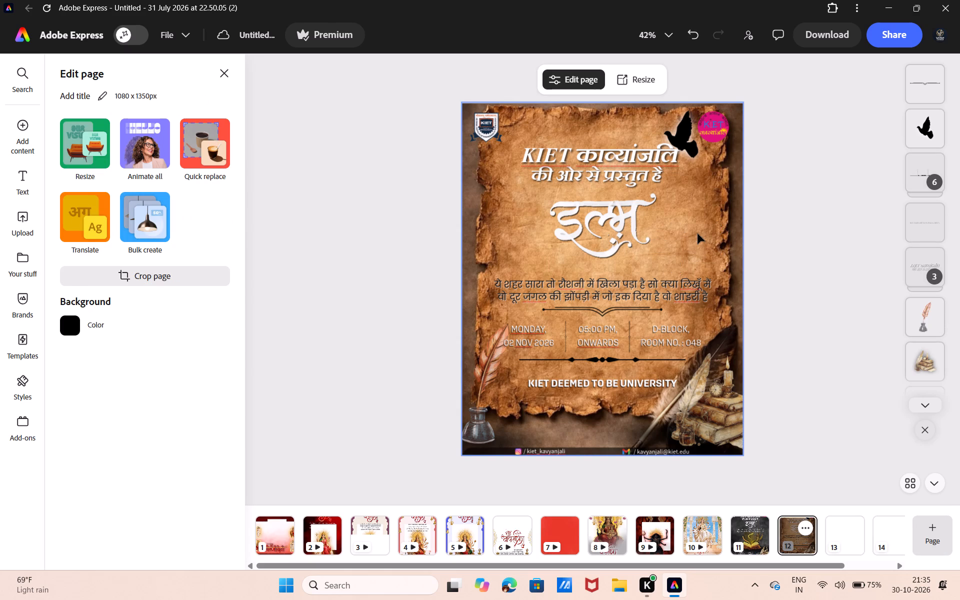
Straighten the slightly tilted इल्म title group by resetting its rotation.
{"action": "left_click", "coordinate": [662, 229]}
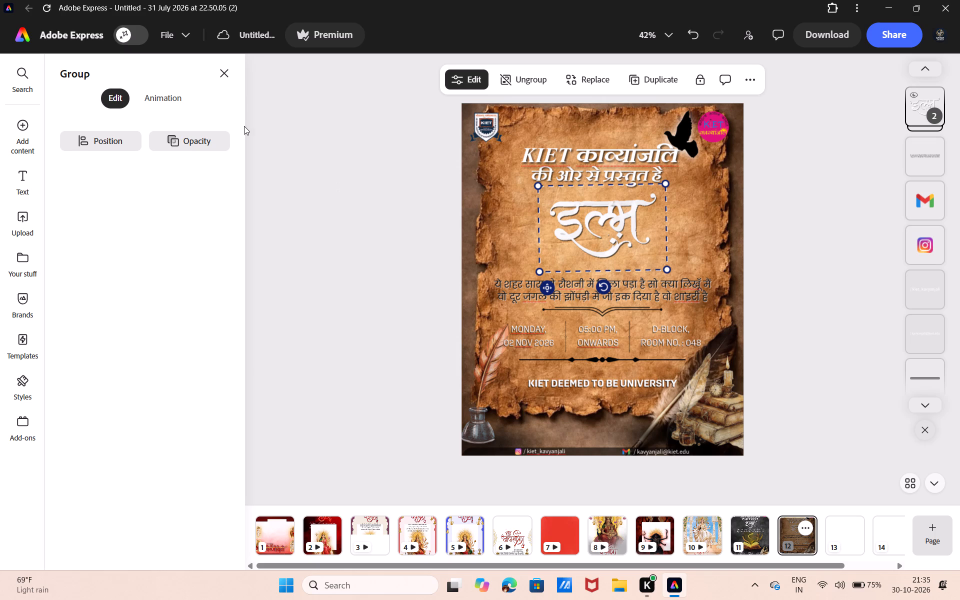
{"action": "left_click", "coordinate": [110, 135]}
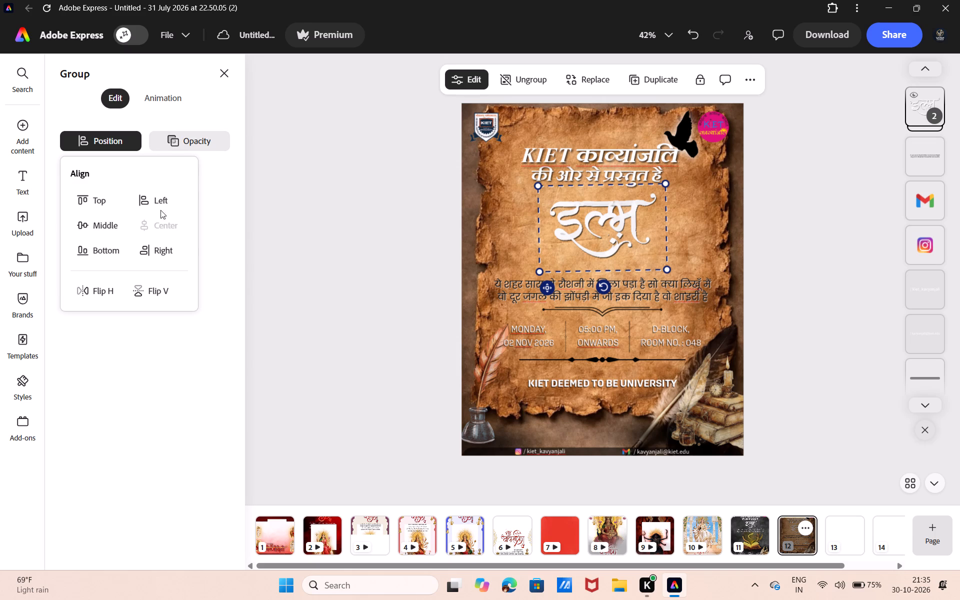
{"action": "left_click", "coordinate": [606, 285]}
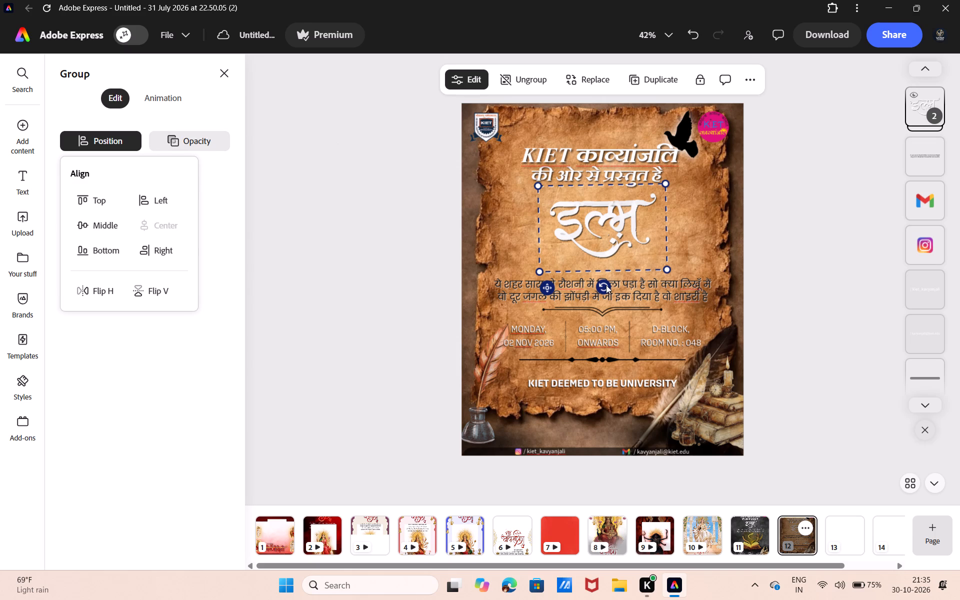
{"action": "left_click", "coordinate": [604, 284]}
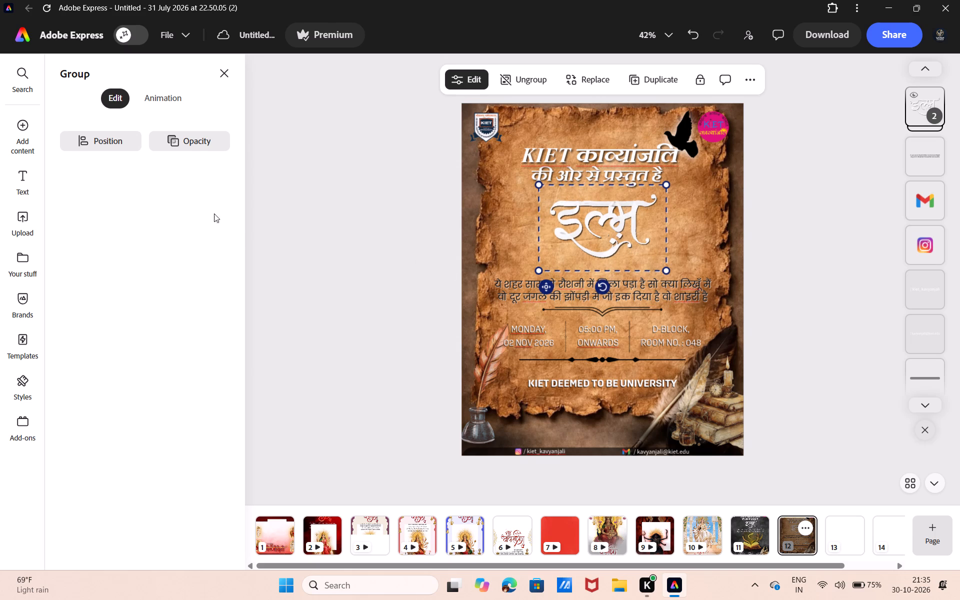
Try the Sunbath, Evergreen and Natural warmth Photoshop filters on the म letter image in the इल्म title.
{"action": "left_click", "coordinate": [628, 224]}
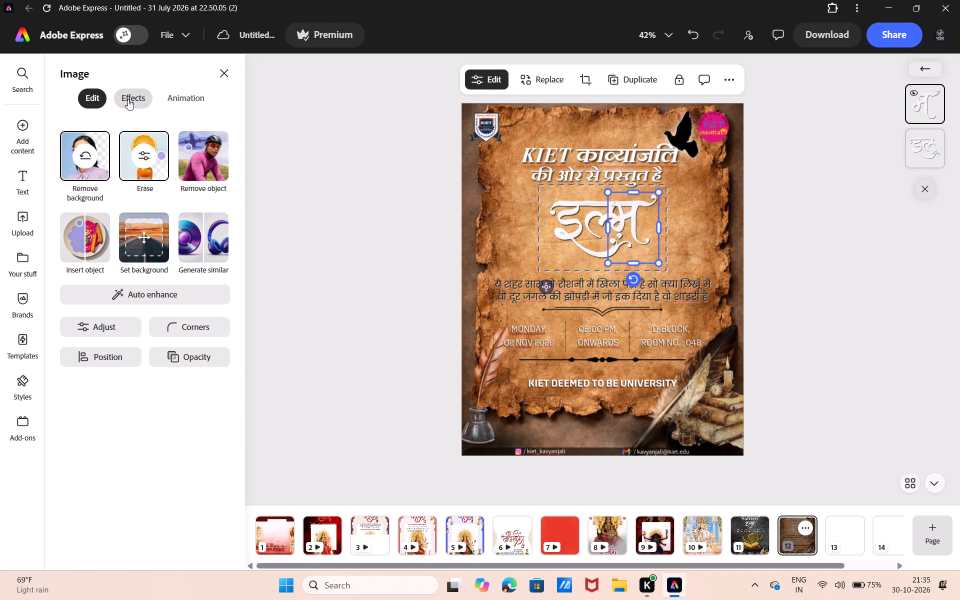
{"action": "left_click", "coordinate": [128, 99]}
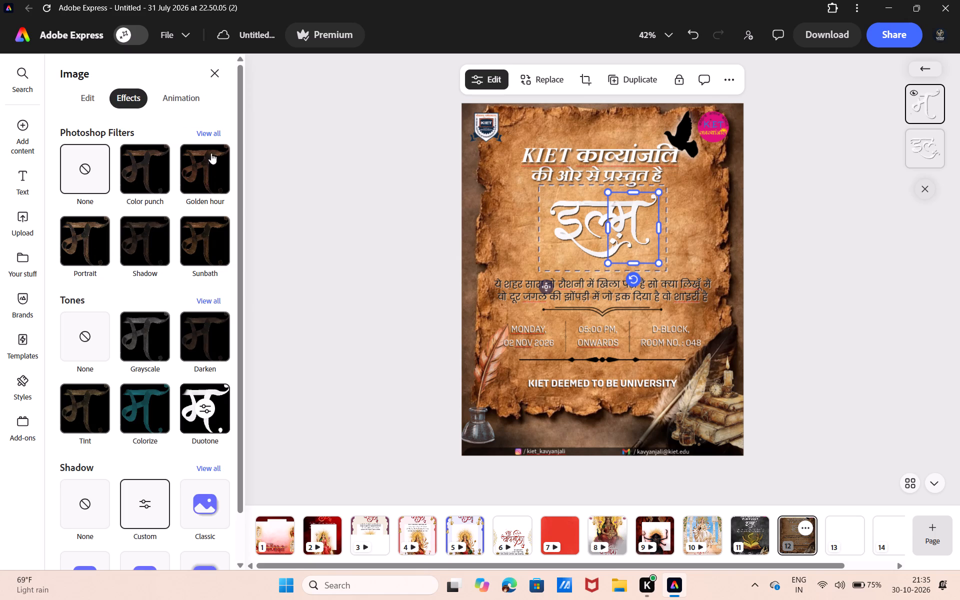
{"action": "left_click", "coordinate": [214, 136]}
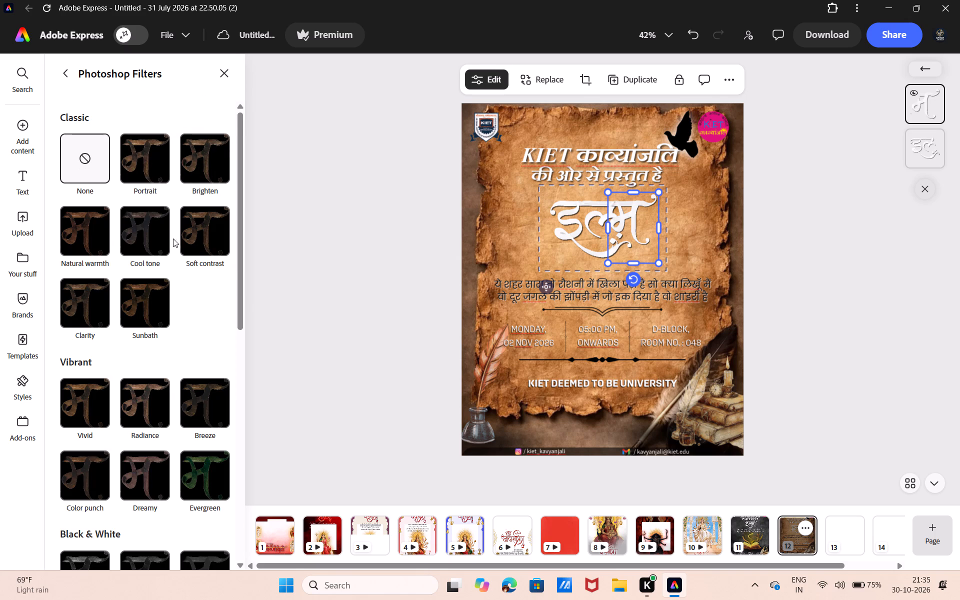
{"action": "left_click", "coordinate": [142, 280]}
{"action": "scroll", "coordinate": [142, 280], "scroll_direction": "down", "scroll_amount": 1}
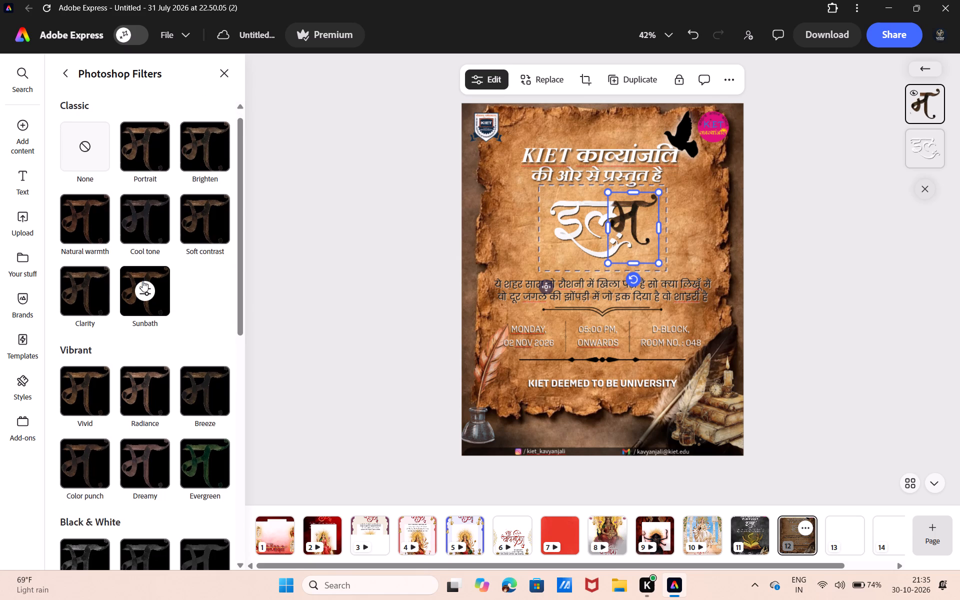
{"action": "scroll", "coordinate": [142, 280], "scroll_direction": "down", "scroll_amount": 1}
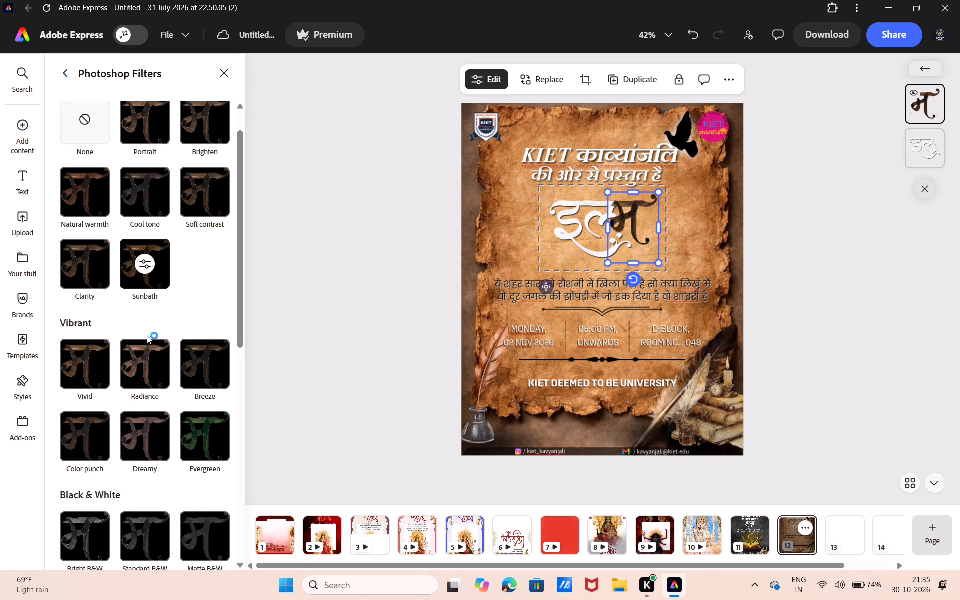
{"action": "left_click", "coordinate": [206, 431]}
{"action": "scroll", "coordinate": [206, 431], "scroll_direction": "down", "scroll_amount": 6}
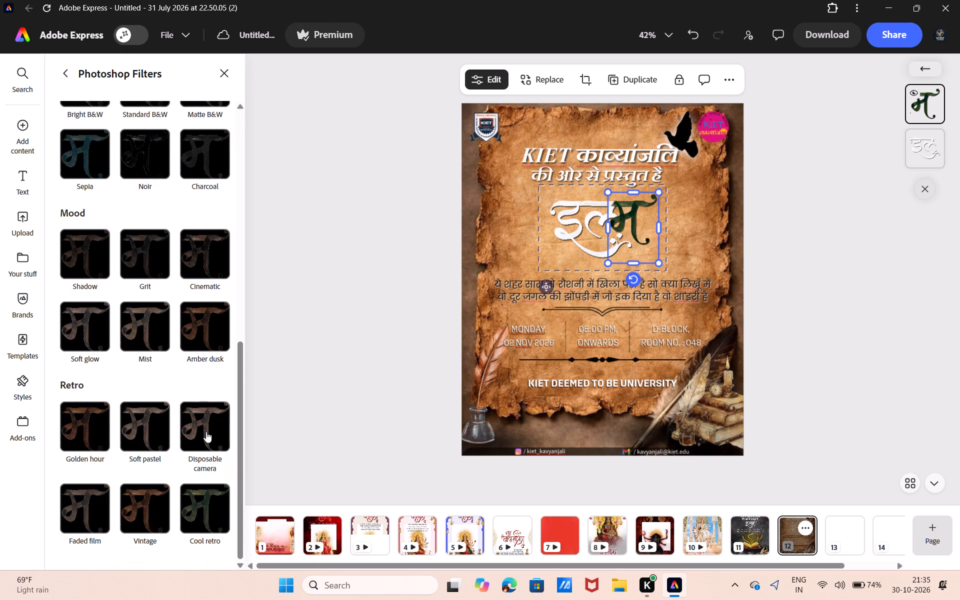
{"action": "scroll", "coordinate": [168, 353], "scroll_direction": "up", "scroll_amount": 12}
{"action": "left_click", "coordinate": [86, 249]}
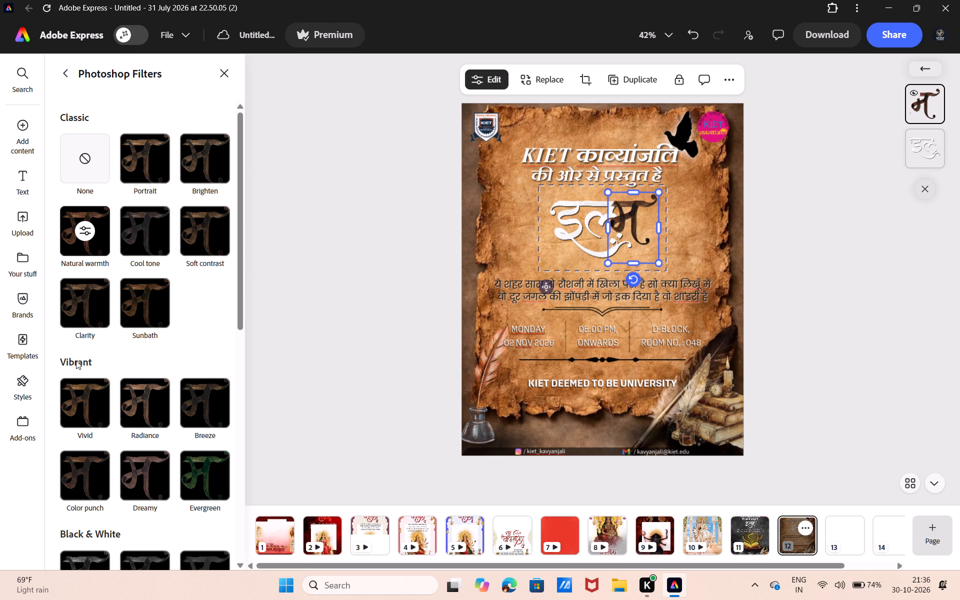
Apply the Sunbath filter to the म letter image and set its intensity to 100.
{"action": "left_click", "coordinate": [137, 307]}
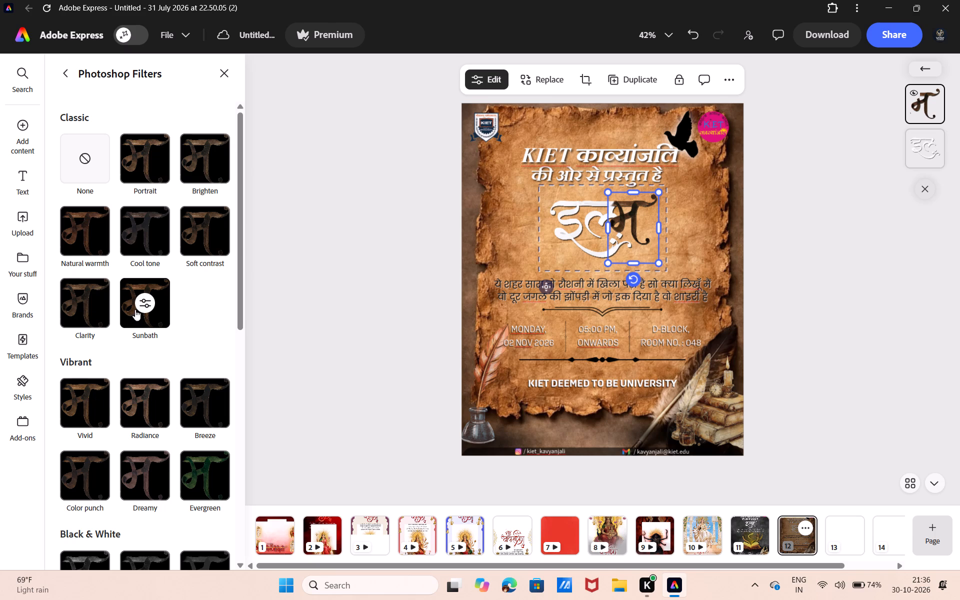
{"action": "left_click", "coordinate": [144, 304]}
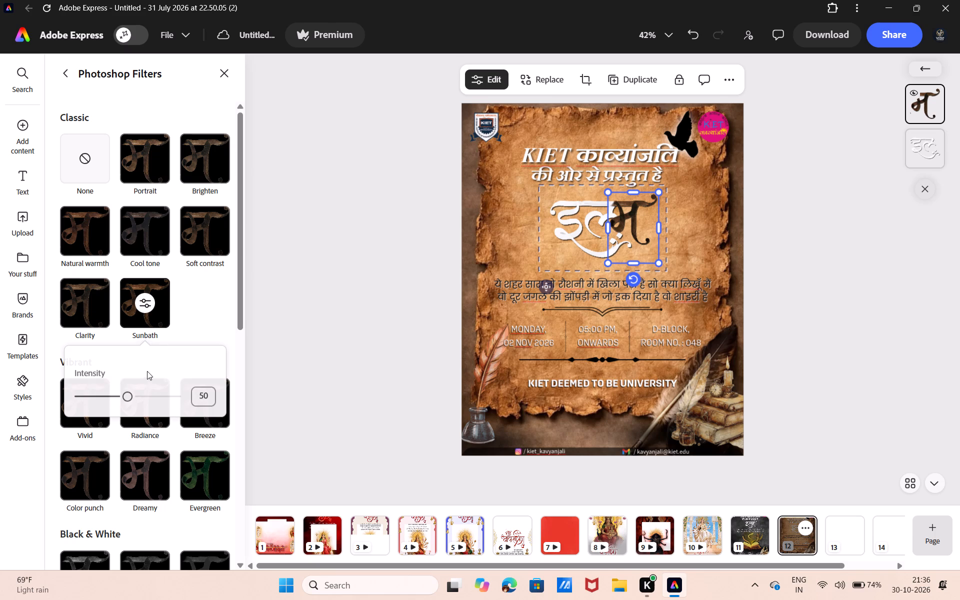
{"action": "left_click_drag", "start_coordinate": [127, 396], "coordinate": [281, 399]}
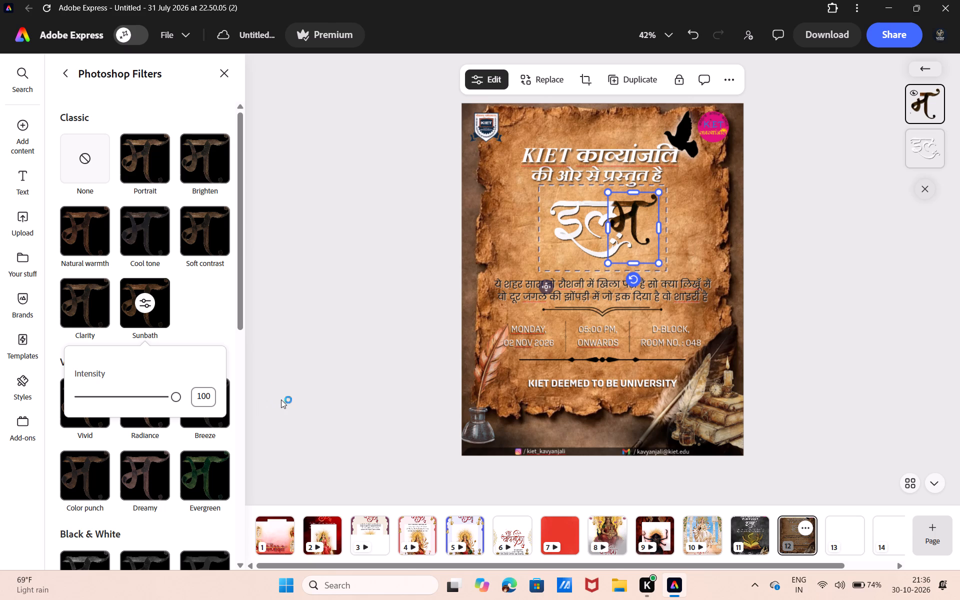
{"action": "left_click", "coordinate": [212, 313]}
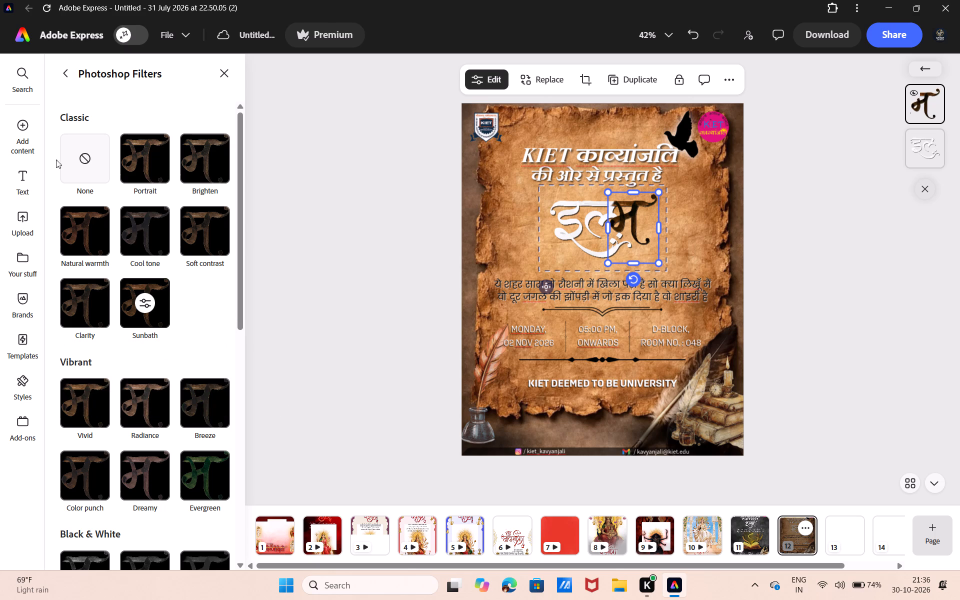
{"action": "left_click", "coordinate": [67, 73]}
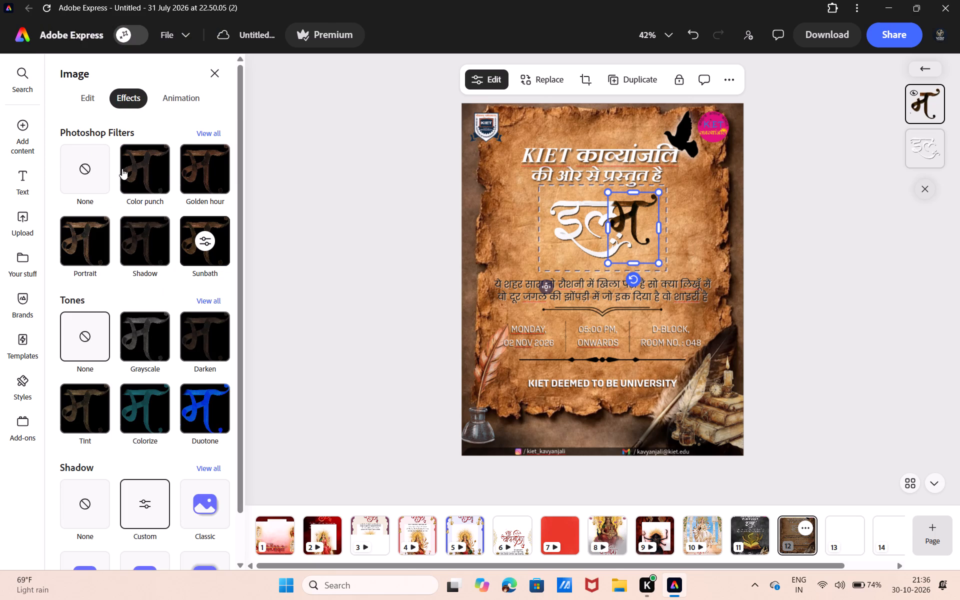
Apply the Magenta duotone to the म letter image.
{"action": "left_click", "coordinate": [209, 300]}
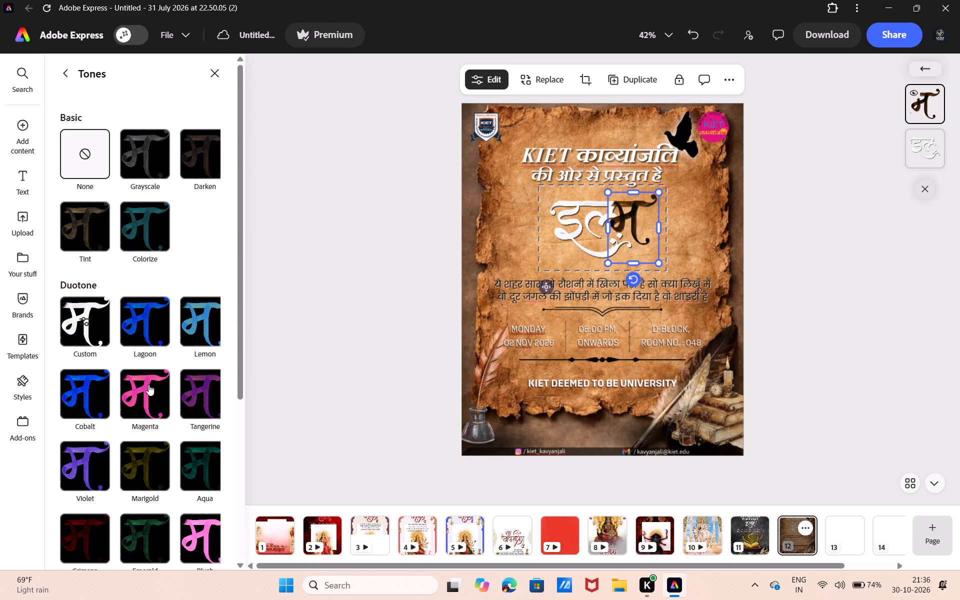
{"action": "left_click", "coordinate": [148, 384]}
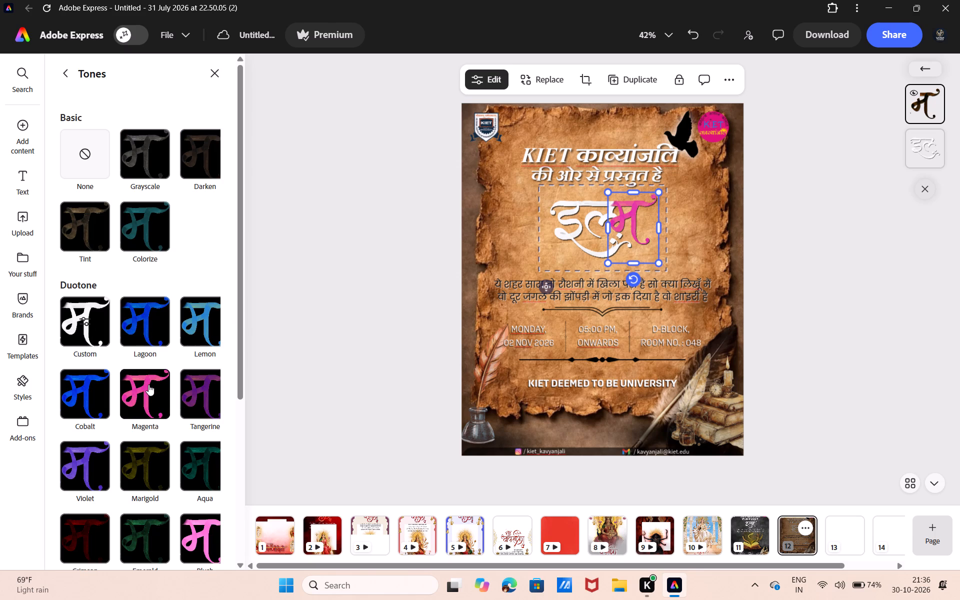
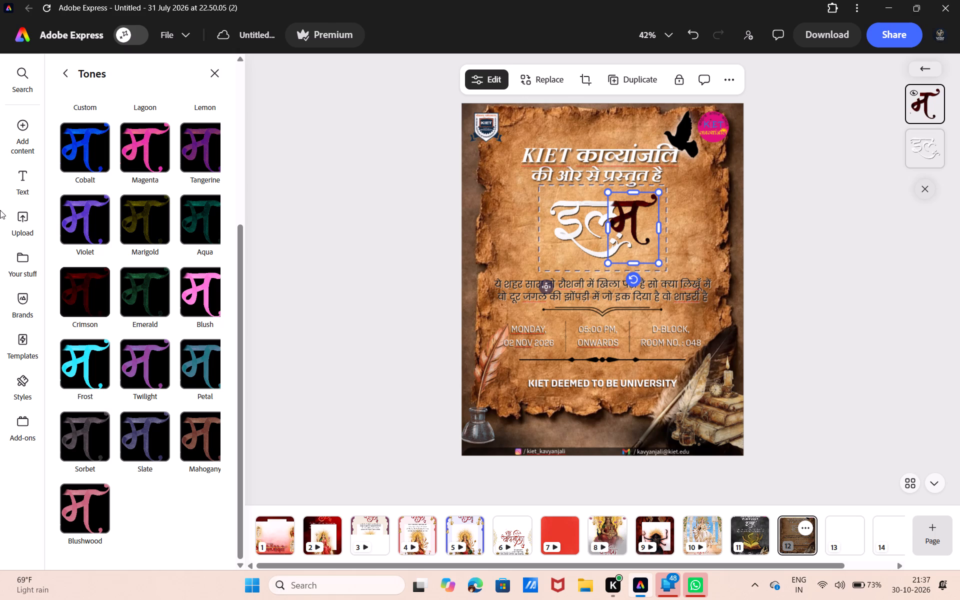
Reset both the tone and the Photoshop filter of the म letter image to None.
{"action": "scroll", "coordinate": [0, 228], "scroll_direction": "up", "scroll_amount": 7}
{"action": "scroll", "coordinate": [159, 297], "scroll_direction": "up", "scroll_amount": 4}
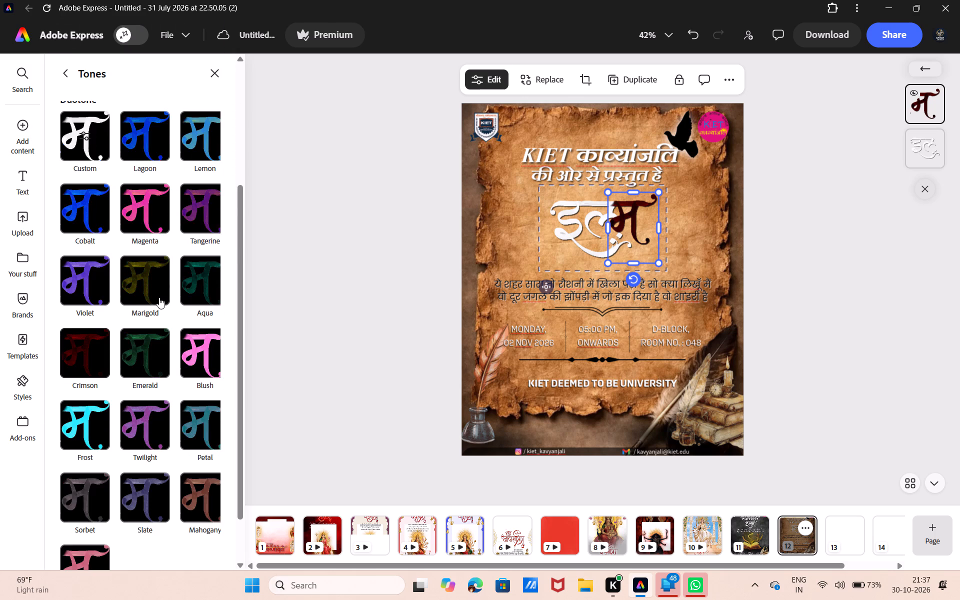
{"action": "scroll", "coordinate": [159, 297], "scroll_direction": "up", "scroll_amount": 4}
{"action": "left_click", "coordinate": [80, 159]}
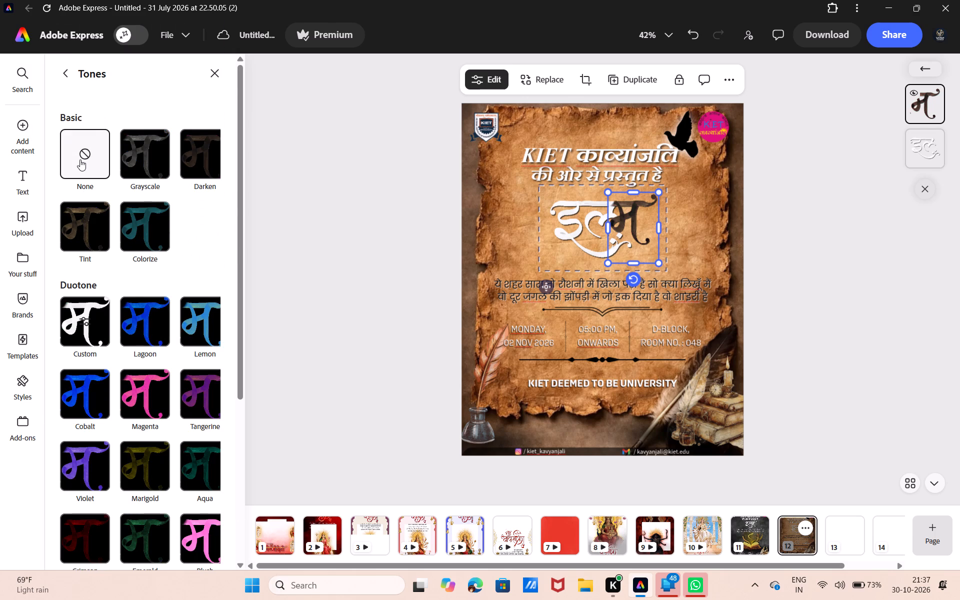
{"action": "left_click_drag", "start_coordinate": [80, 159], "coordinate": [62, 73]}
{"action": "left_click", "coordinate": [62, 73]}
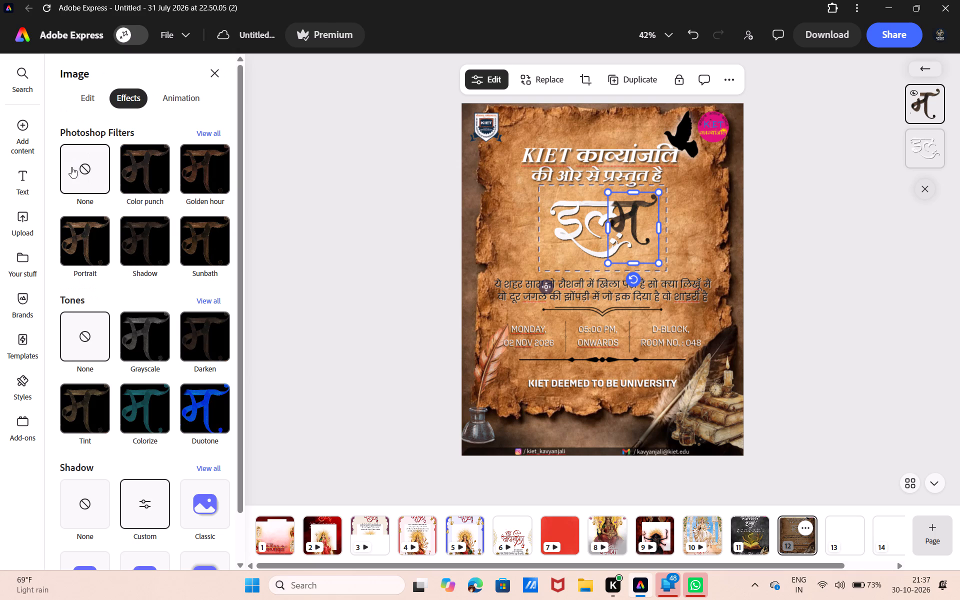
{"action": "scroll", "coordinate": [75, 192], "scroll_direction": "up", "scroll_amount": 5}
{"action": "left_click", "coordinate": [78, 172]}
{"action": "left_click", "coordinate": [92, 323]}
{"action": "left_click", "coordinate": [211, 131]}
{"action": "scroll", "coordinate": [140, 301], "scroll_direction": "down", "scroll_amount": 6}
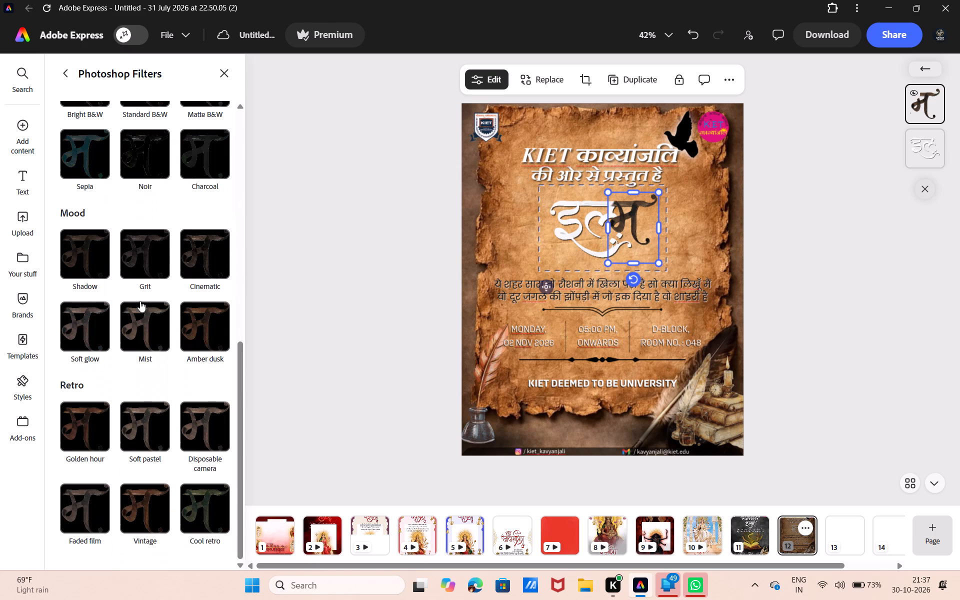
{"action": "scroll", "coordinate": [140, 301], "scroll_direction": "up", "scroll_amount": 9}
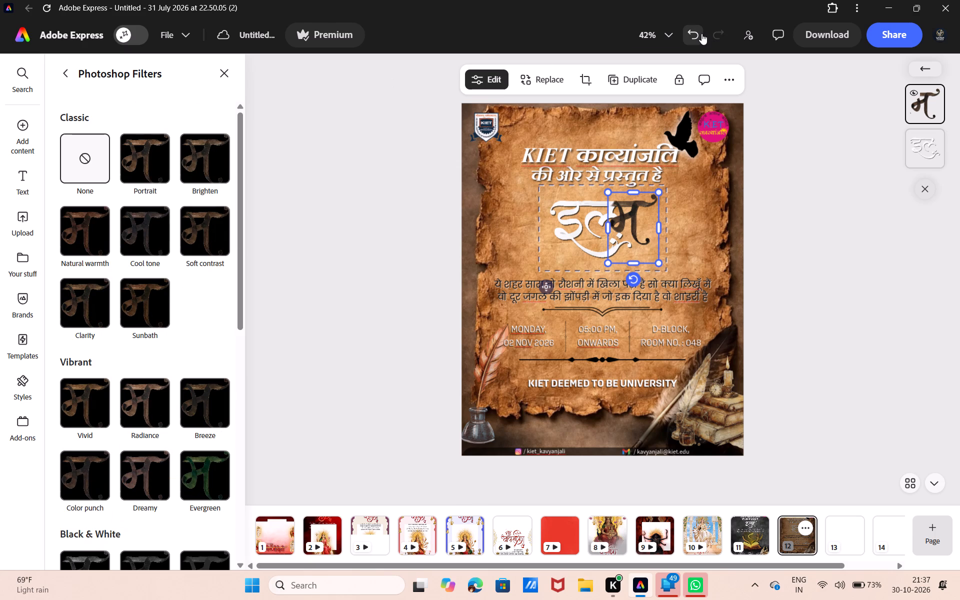
Undo all filter and tone changes on the म letter, keeping the इल्म title's flourish removed and its rotation straightened.
{"action": "left_click", "coordinate": [701, 33]}
{"action": "double_click", "coordinate": [701, 33]}
{"action": "left_click", "coordinate": [701, 33]}
{"action": "triple_click", "coordinate": [701, 33]}
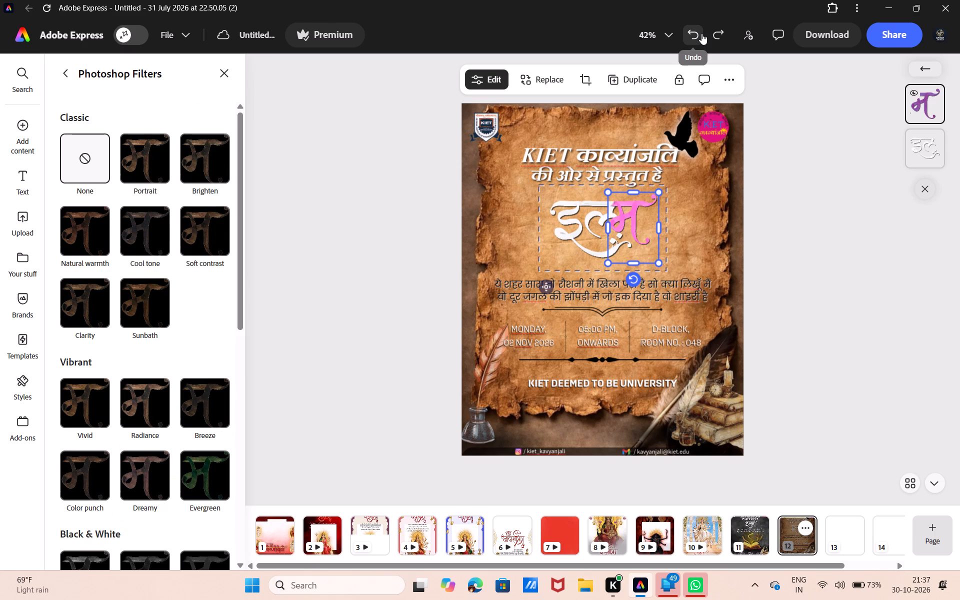
{"action": "triple_click", "coordinate": [701, 33]}
{"action": "double_click", "coordinate": [701, 33]}
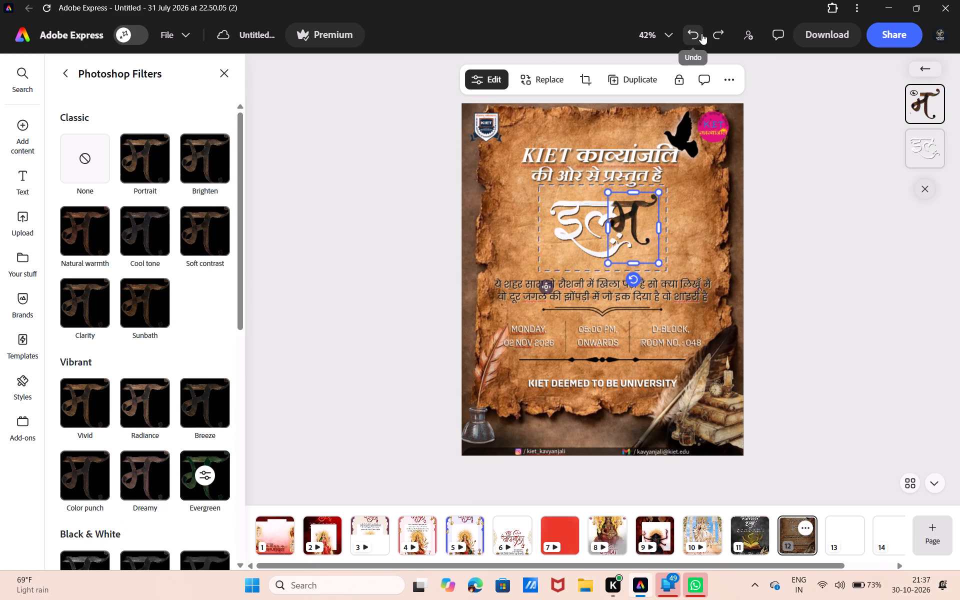
{"action": "left_click", "coordinate": [701, 33]}
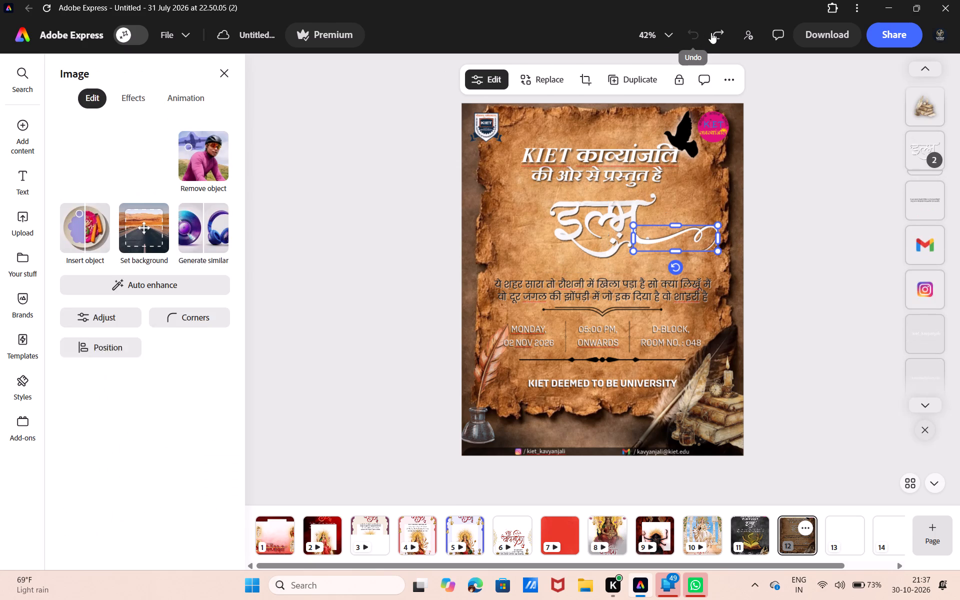
{"action": "left_click", "coordinate": [711, 32]}
{"action": "left_click", "coordinate": [711, 32]}
{"action": "left_click", "coordinate": [785, 104]}
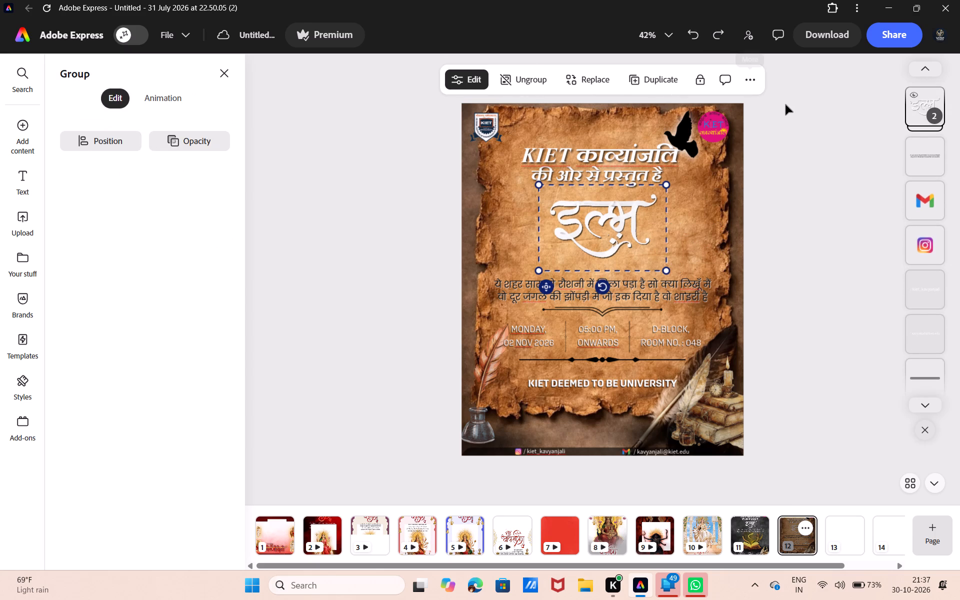
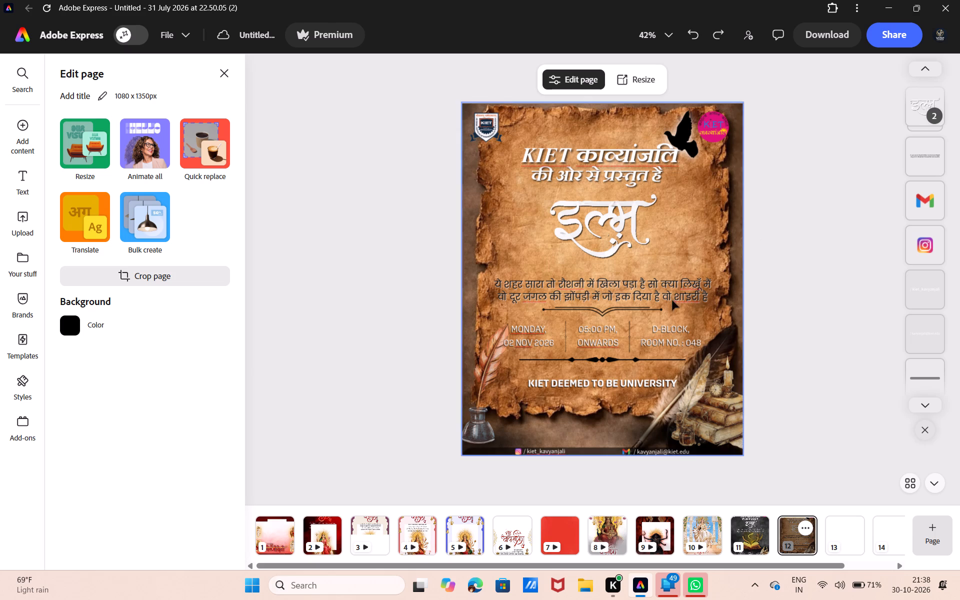
Move the quill and inkpot image slightly outward and up so it overhangs the poster's left edge.
{"action": "left_click", "coordinate": [485, 387]}
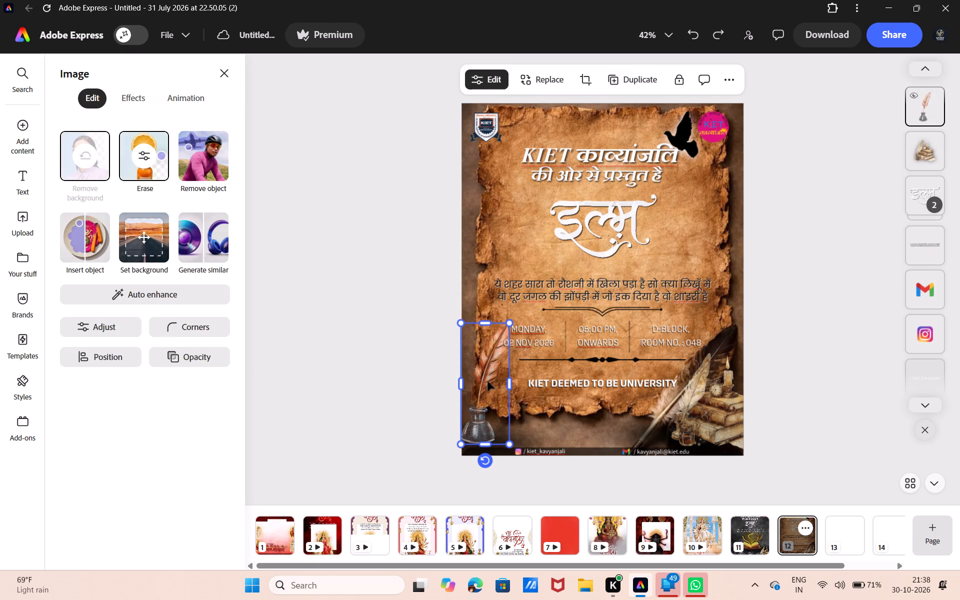
{"action": "left_click_drag", "start_coordinate": [487, 381], "coordinate": [483, 377]}
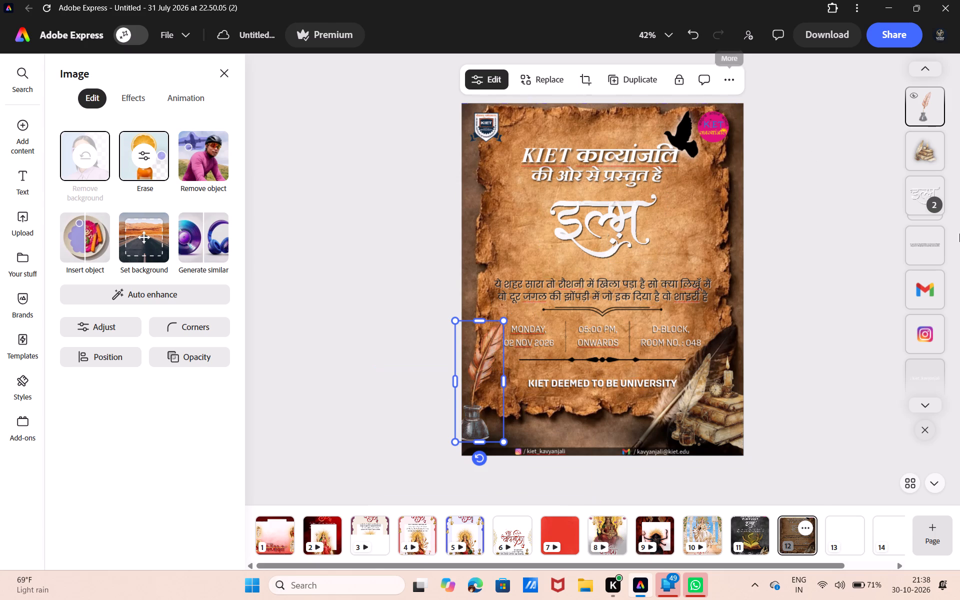
Try the Screen and Multiply blend modes on the black bird image near the pink logo, ending on Screen.
{"action": "left_click", "coordinate": [686, 133]}
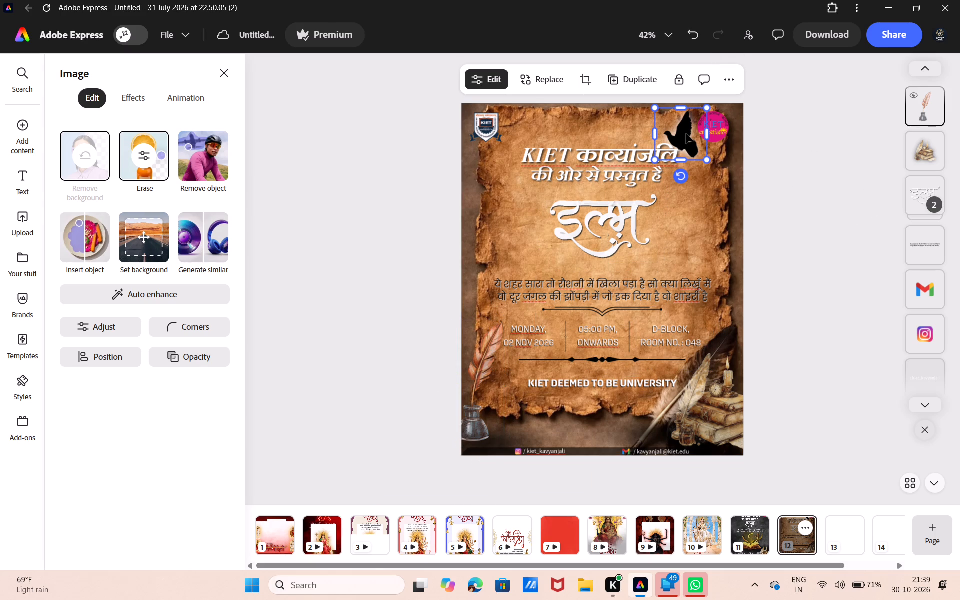
{"action": "left_click", "coordinate": [220, 347]}
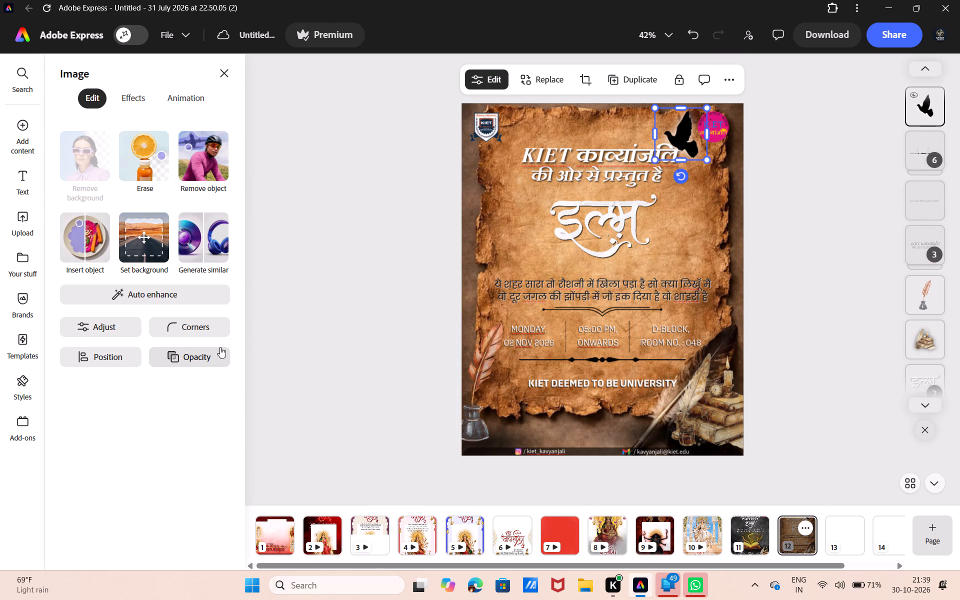
{"action": "left_click", "coordinate": [228, 333]}
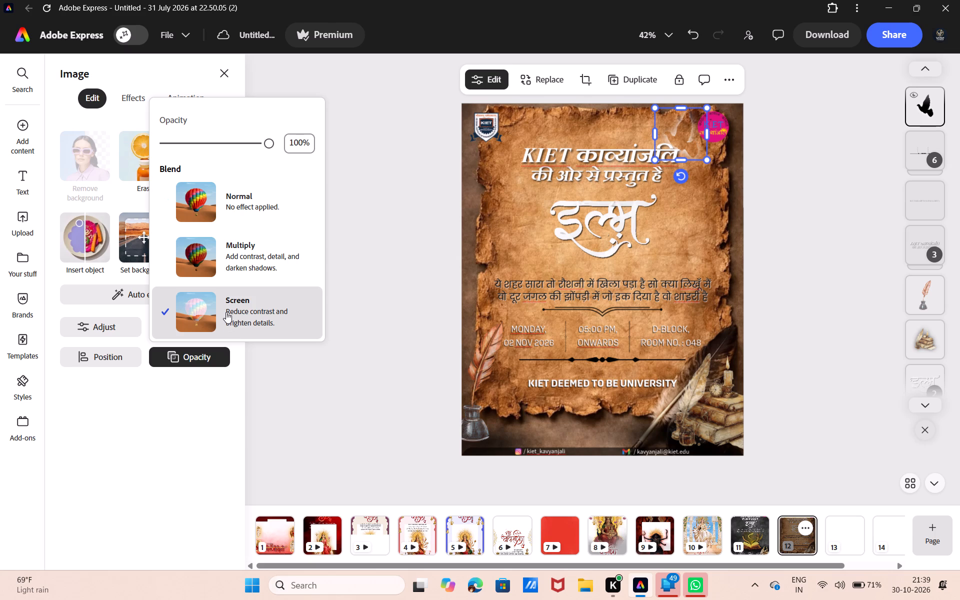
{"action": "left_click", "coordinate": [230, 261]}
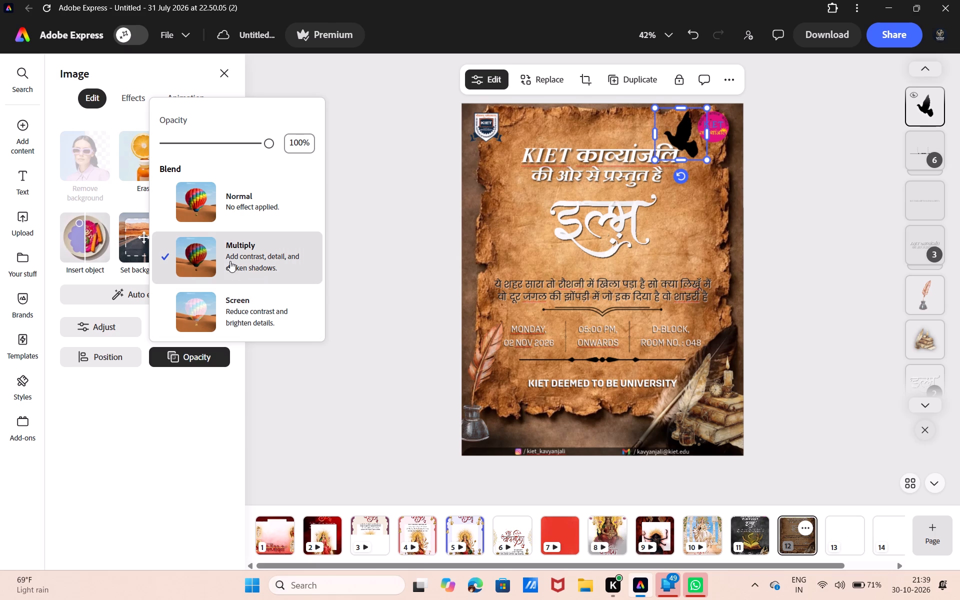
{"action": "left_click", "coordinate": [230, 291]}
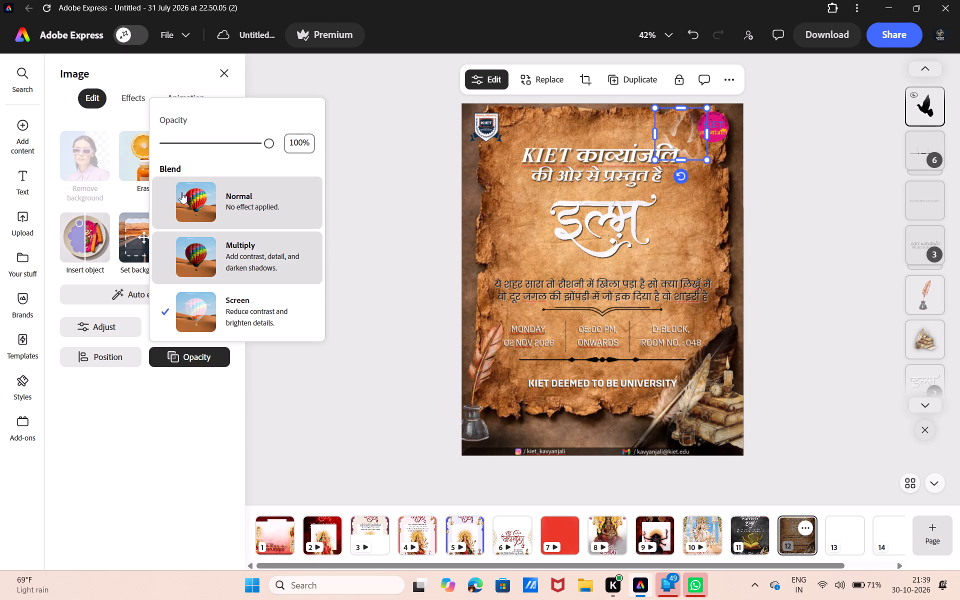
Open the effects options for the bird image.
{"action": "left_click", "coordinate": [138, 101]}
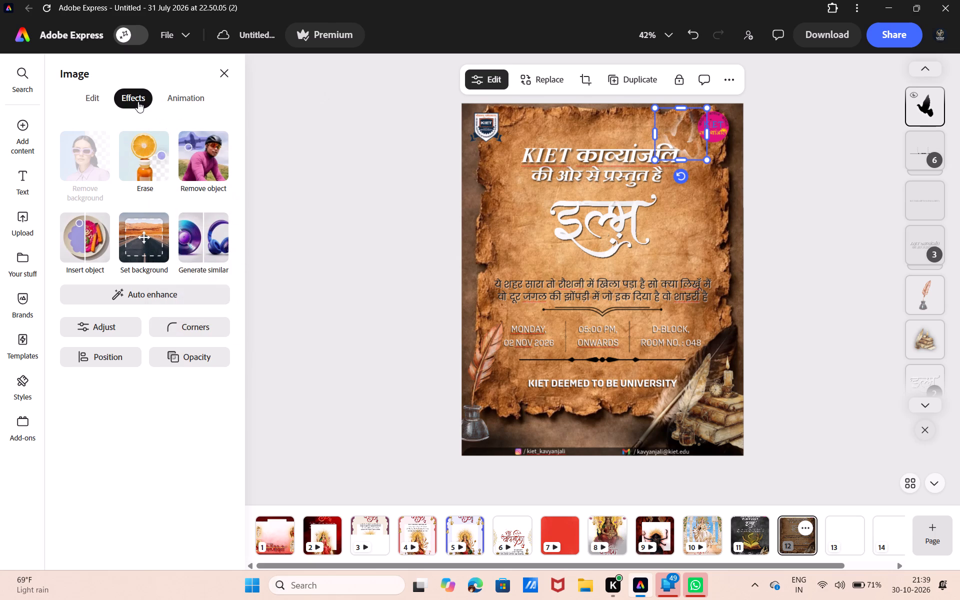
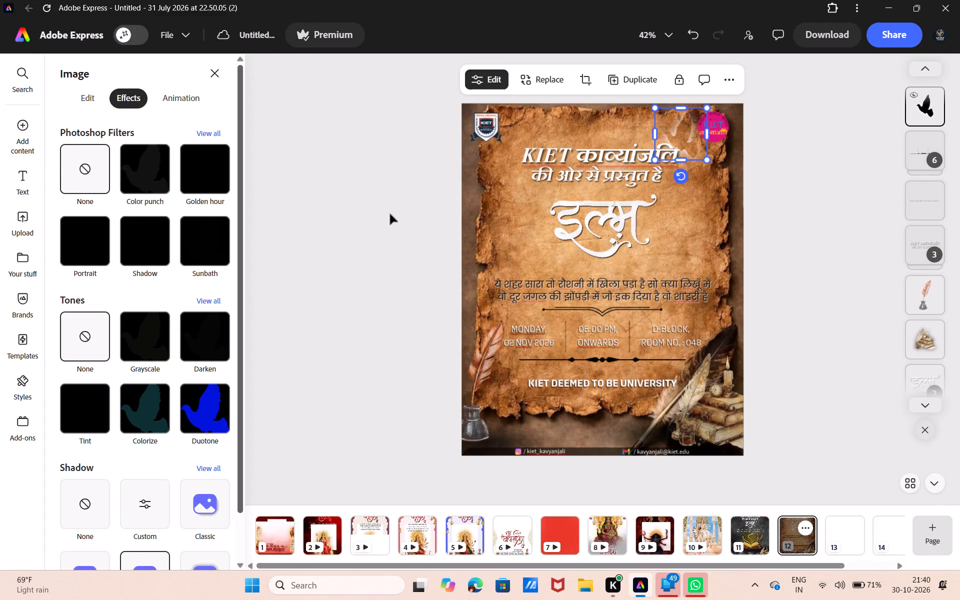
Try the Shadow and Sunbath filters on the parchment background image, ending on Color punch, and deselect it.
{"action": "left_click", "coordinate": [504, 197]}
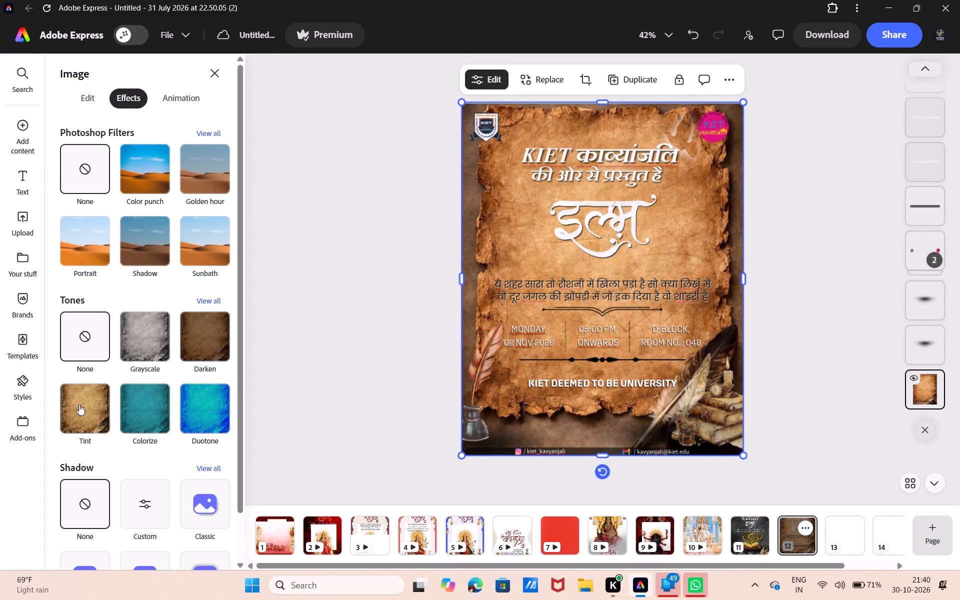
{"action": "left_click", "coordinate": [154, 250]}
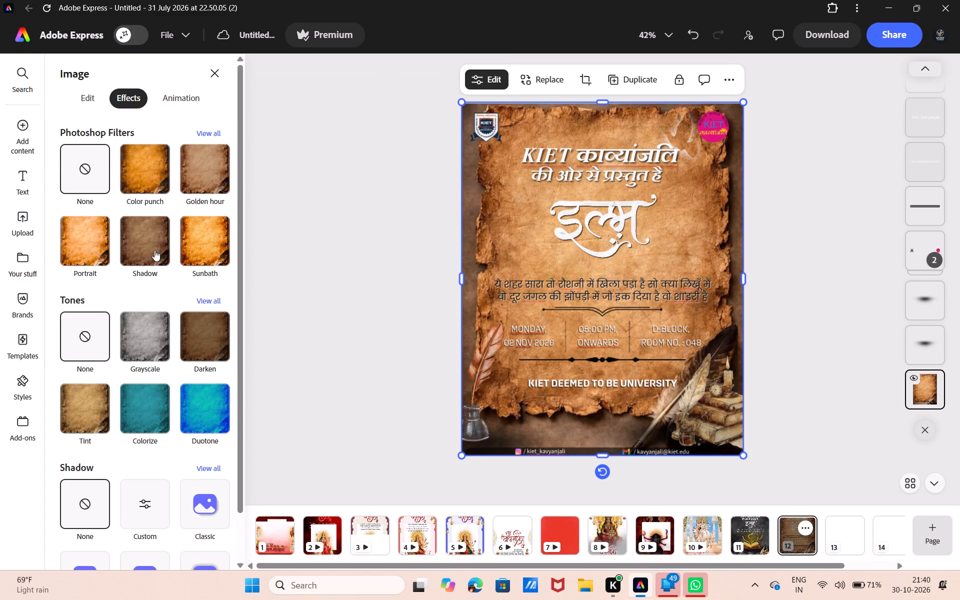
{"action": "left_click", "coordinate": [199, 318]}
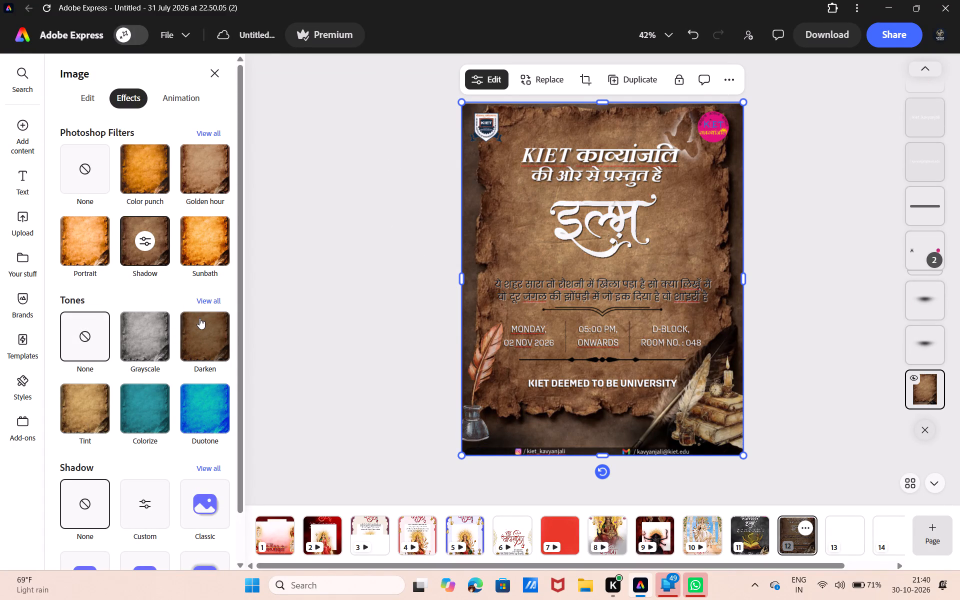
{"action": "left_click", "coordinate": [196, 250]}
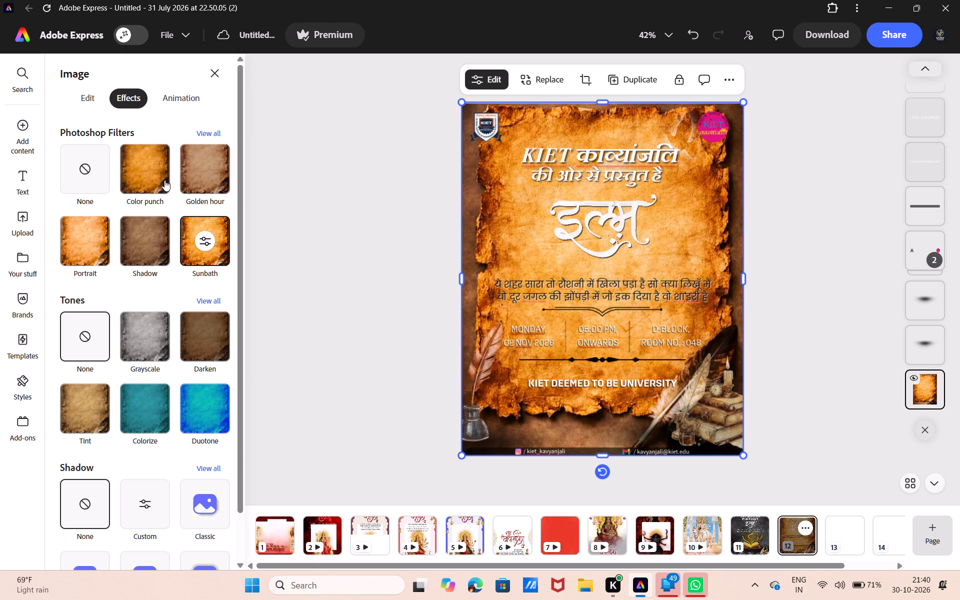
{"action": "left_click", "coordinate": [150, 176]}
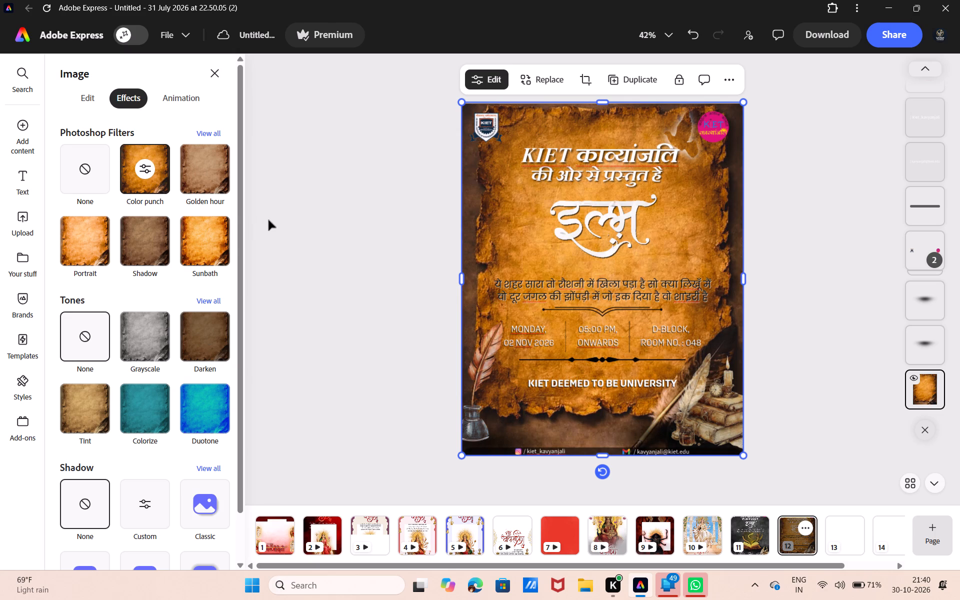
{"action": "left_click", "coordinate": [287, 222]}
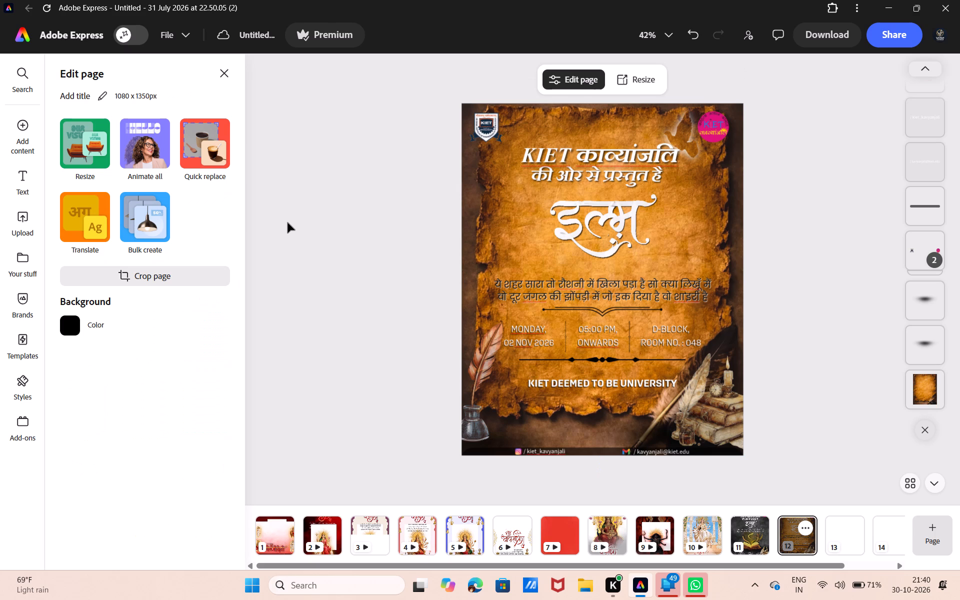
{"action": "left_click", "coordinate": [287, 222]}
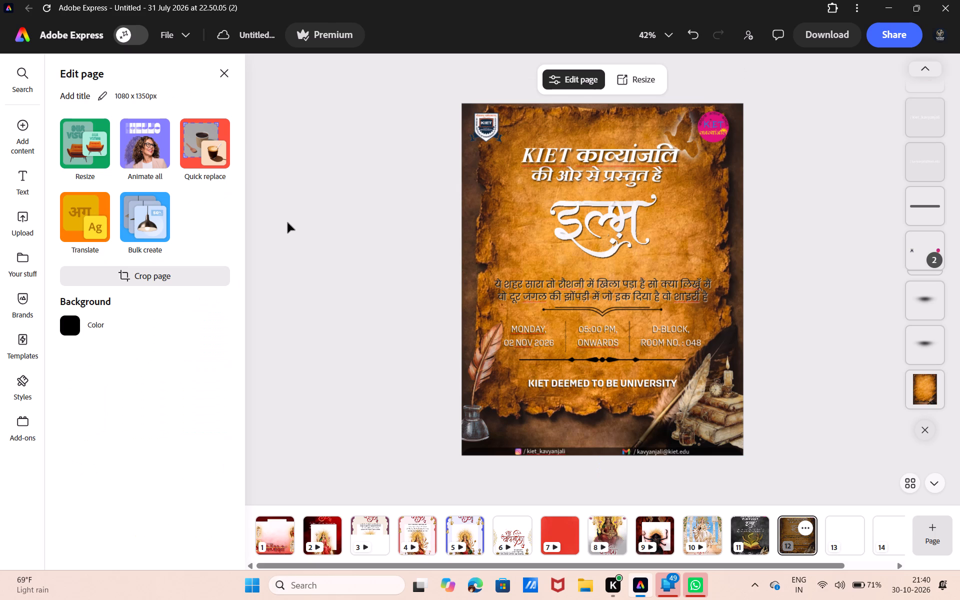
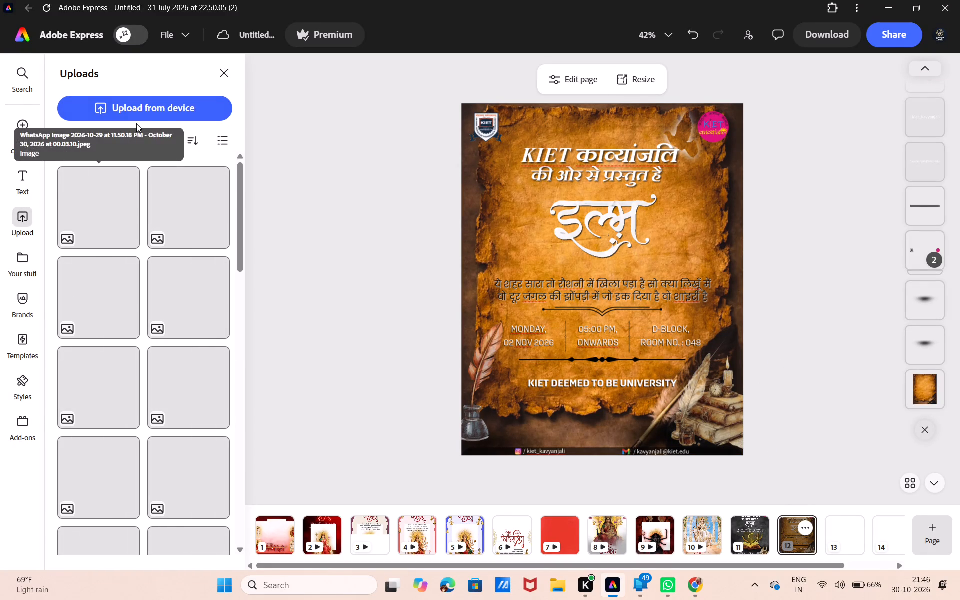
Upload the newest WhatsApp image of the dark red इल्म calligraphy with a quill from Downloads and remove its background.
{"action": "left_click", "coordinate": [164, 108]}
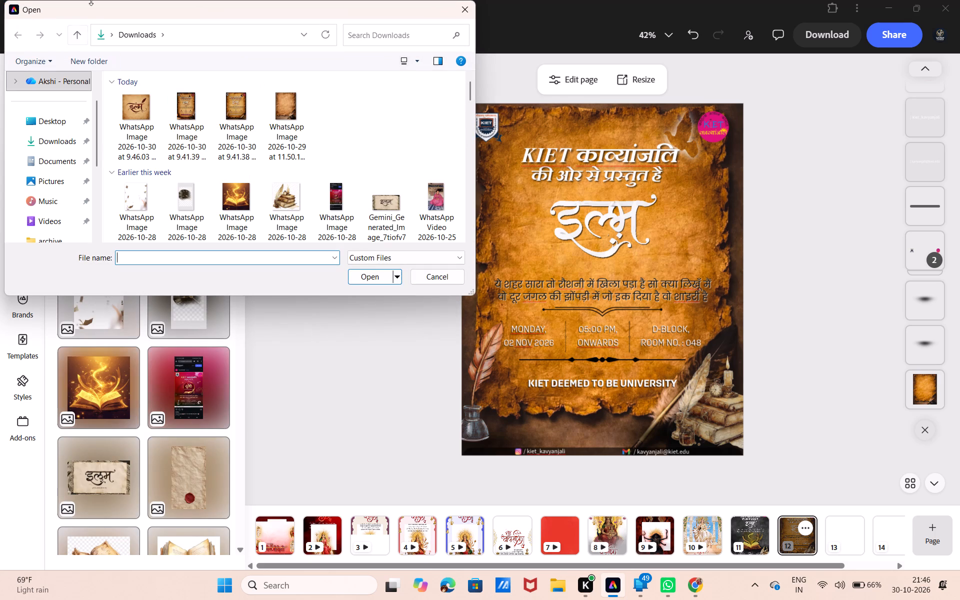
{"action": "double_click", "coordinate": [134, 125]}
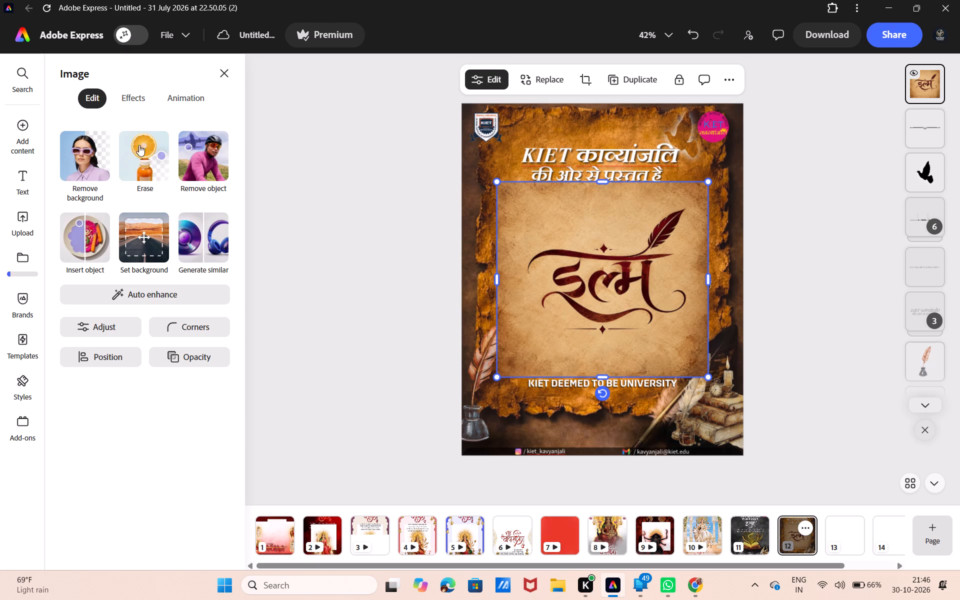
{"action": "left_click", "coordinate": [94, 157]}
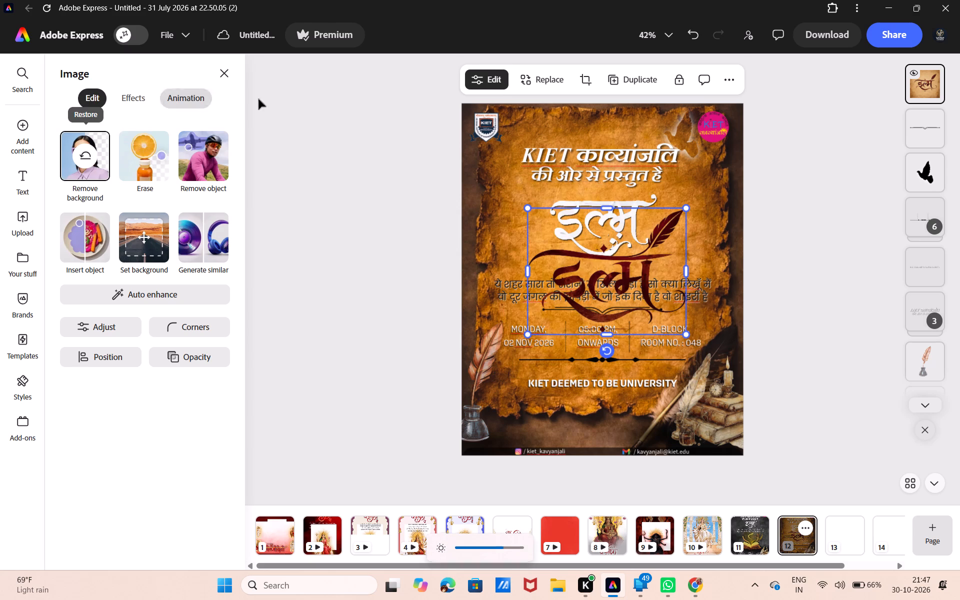
Select the white म letter image in the existing इल्म title group.
{"action": "left_click", "coordinate": [608, 200]}
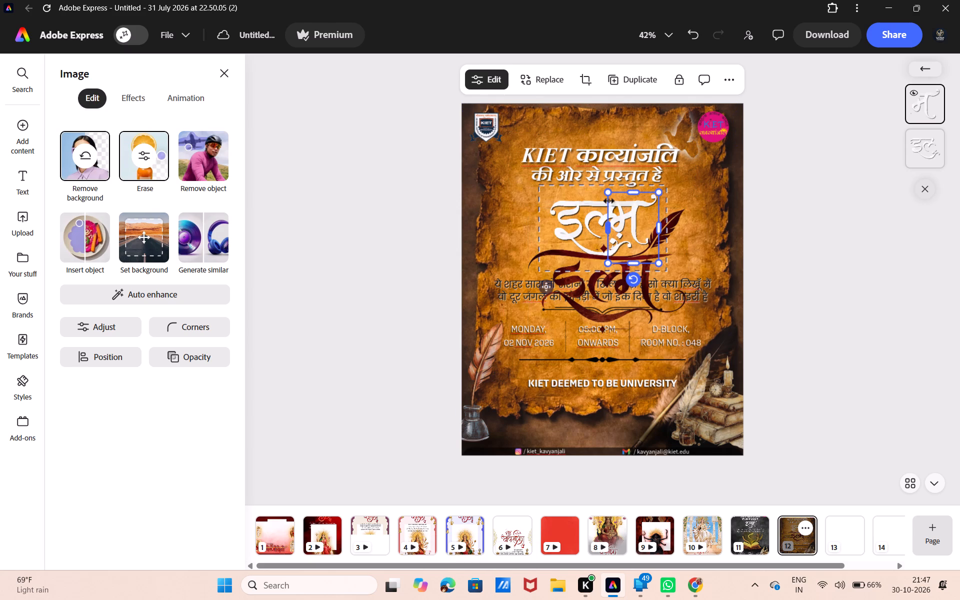
Delete the two white letter pieces of the duplicate इल्म title, म and इल्, from the poster.
{"action": "key", "text": "BackSpace"}
{"action": "left_click", "coordinate": [601, 200]}
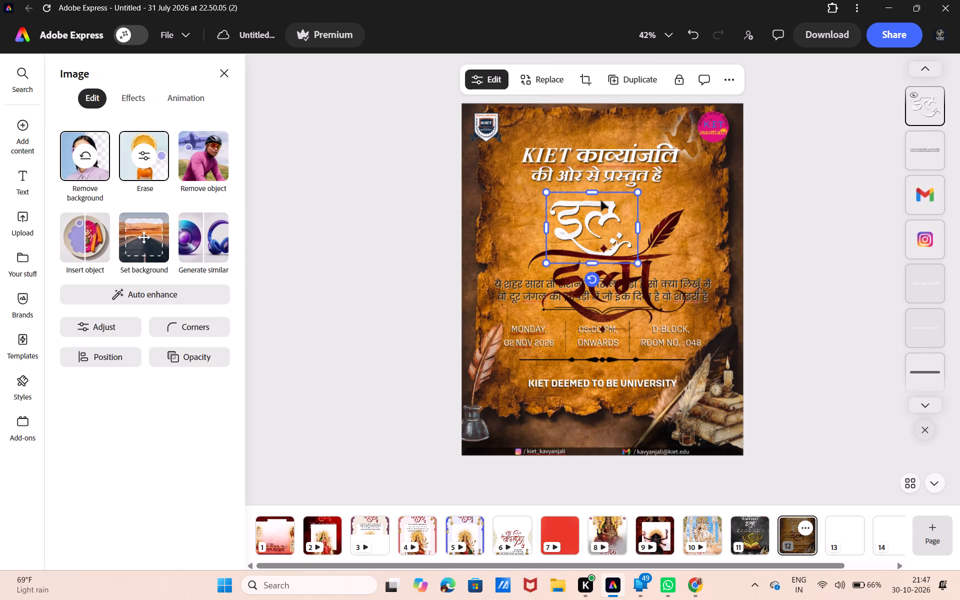
{"action": "key", "text": "BackSpace"}
Move the maroon इल्म artwork with the quill up above the verse and shrink it to fit between heading and verse.
{"action": "left_click", "coordinate": [614, 260]}
{"action": "left_click_drag", "start_coordinate": [614, 260], "coordinate": [610, 212]}
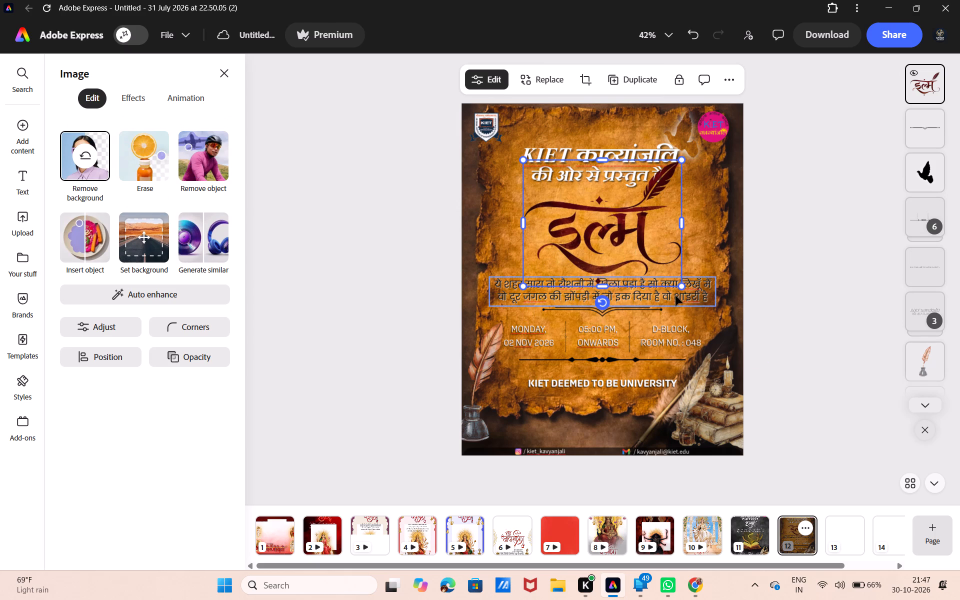
{"action": "left_click_drag", "start_coordinate": [679, 285], "coordinate": [655, 263]}
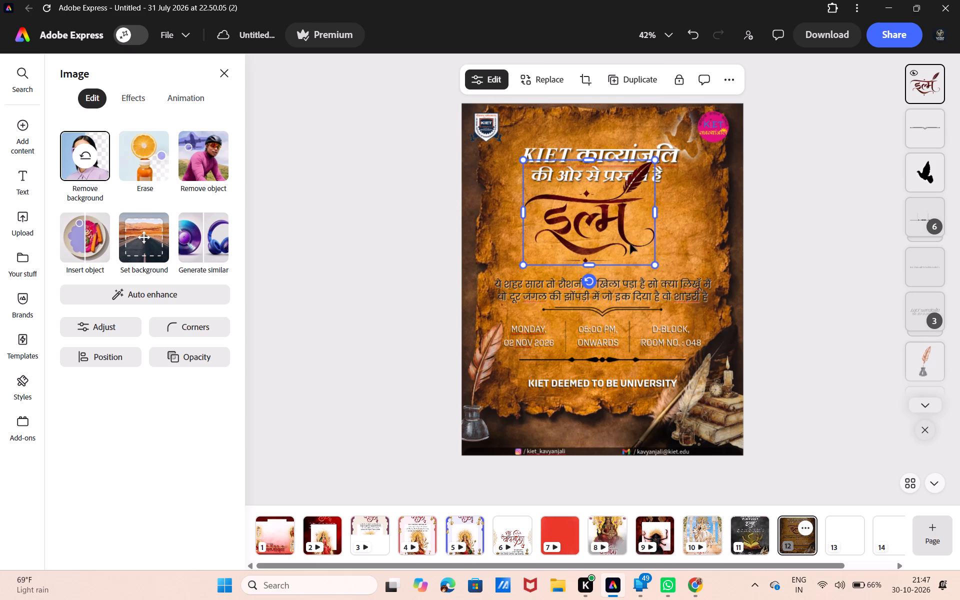
{"action": "left_click_drag", "start_coordinate": [629, 242], "coordinate": [637, 253]}
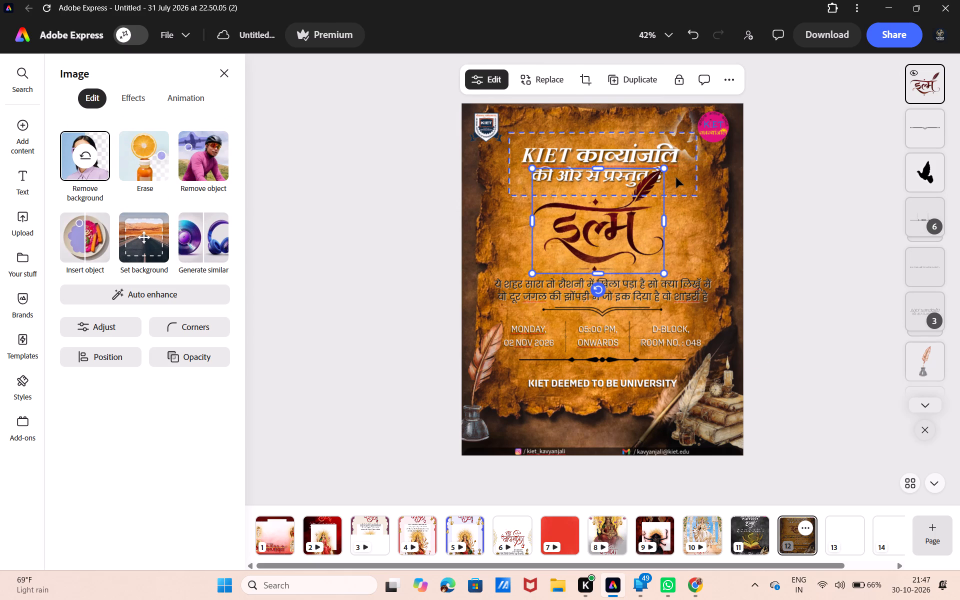
Move the grouped KIET काव्यांजलि heading slightly up toward the top of the poster.
{"action": "left_click", "coordinate": [676, 177]}
{"action": "left_click_drag", "start_coordinate": [676, 177], "coordinate": [673, 164]}
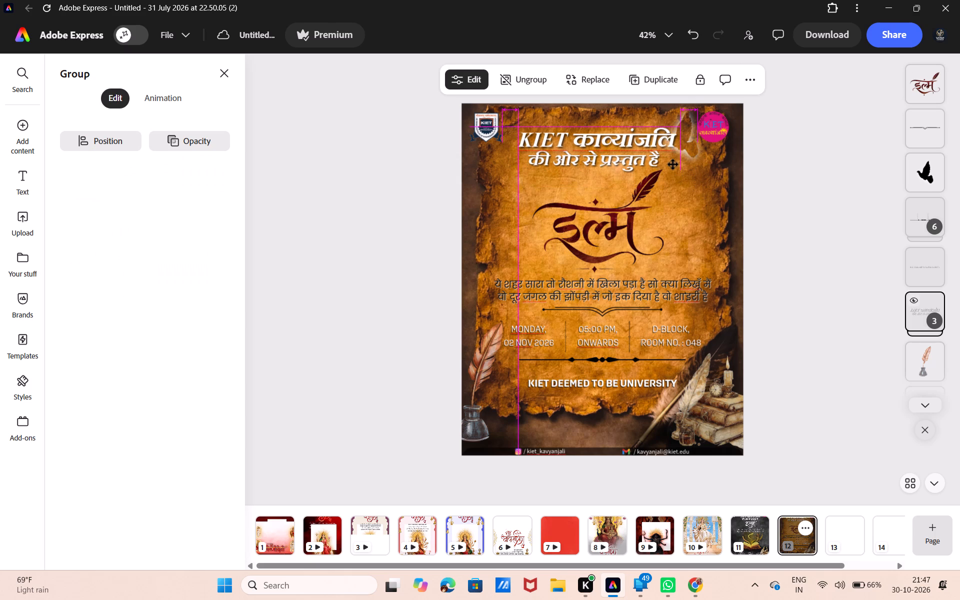
{"action": "left_click_drag", "start_coordinate": [673, 164], "coordinate": [671, 166]}
Move the maroon इल्म artwork up close beneath the heading, centred on the poster.
{"action": "left_click", "coordinate": [648, 211]}
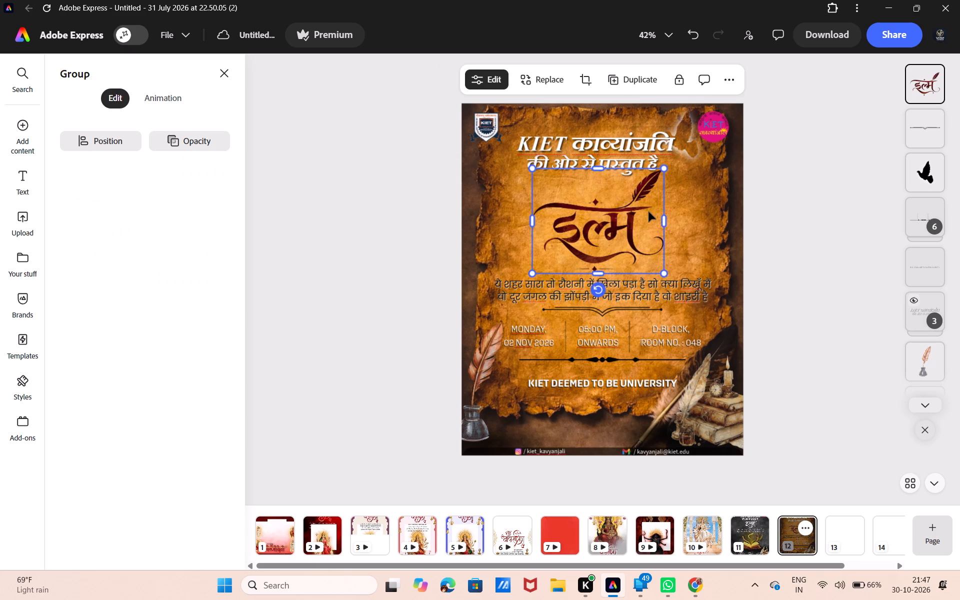
{"action": "left_click_drag", "start_coordinate": [648, 211], "coordinate": [659, 196]}
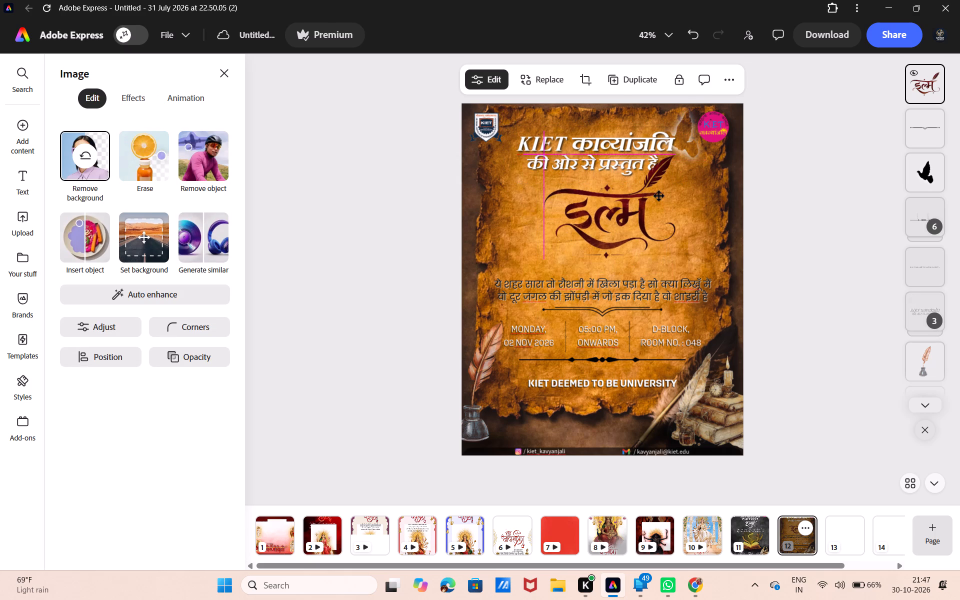
{"action": "left_click_drag", "start_coordinate": [659, 196], "coordinate": [653, 190]}
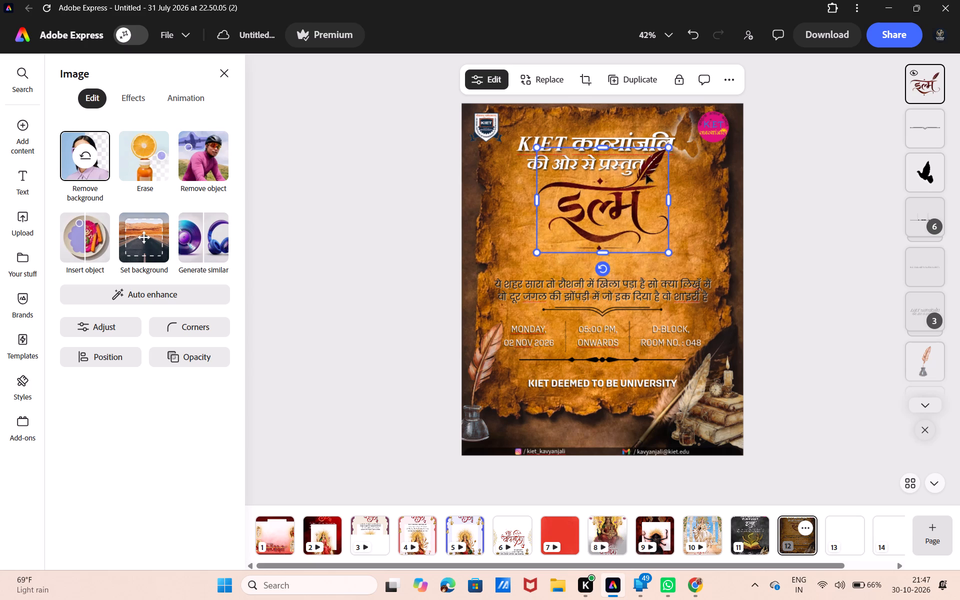
Reduce the "की ओर से प्रस्तुत है" line to size 45 and centre it under KIET काव्यांजलि.
{"action": "left_click", "coordinate": [575, 162]}
{"action": "left_click", "coordinate": [532, 162]}
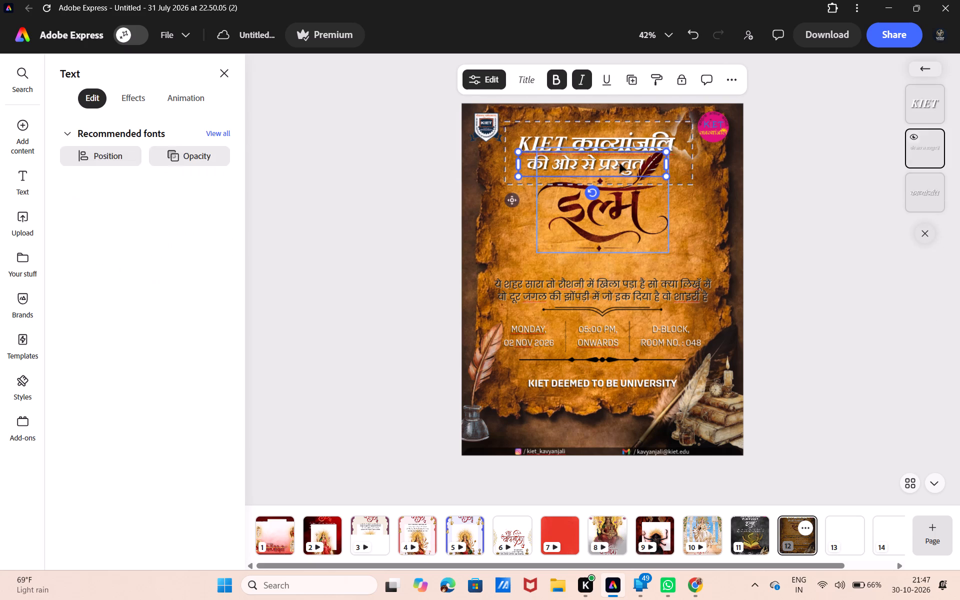
{"action": "left_click_drag", "start_coordinate": [669, 173], "coordinate": [649, 162]}
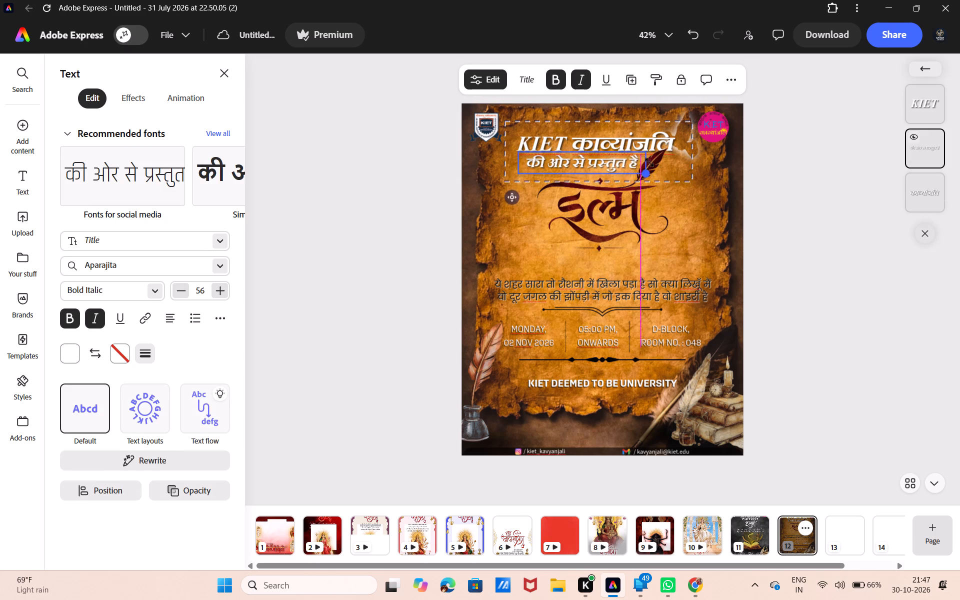
{"action": "left_click_drag", "start_coordinate": [649, 162], "coordinate": [643, 160]}
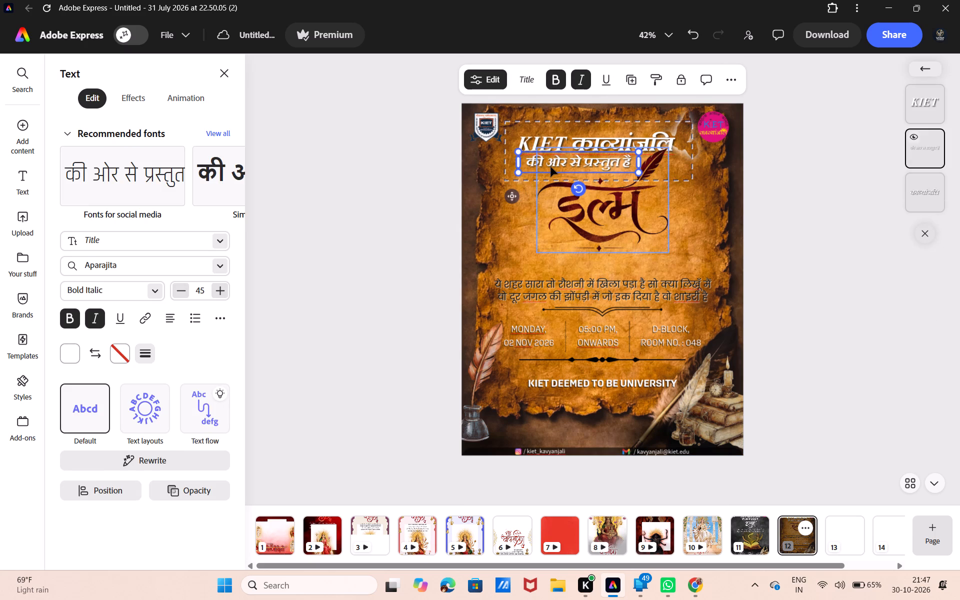
{"action": "left_click_drag", "start_coordinate": [550, 166], "coordinate": [560, 166]}
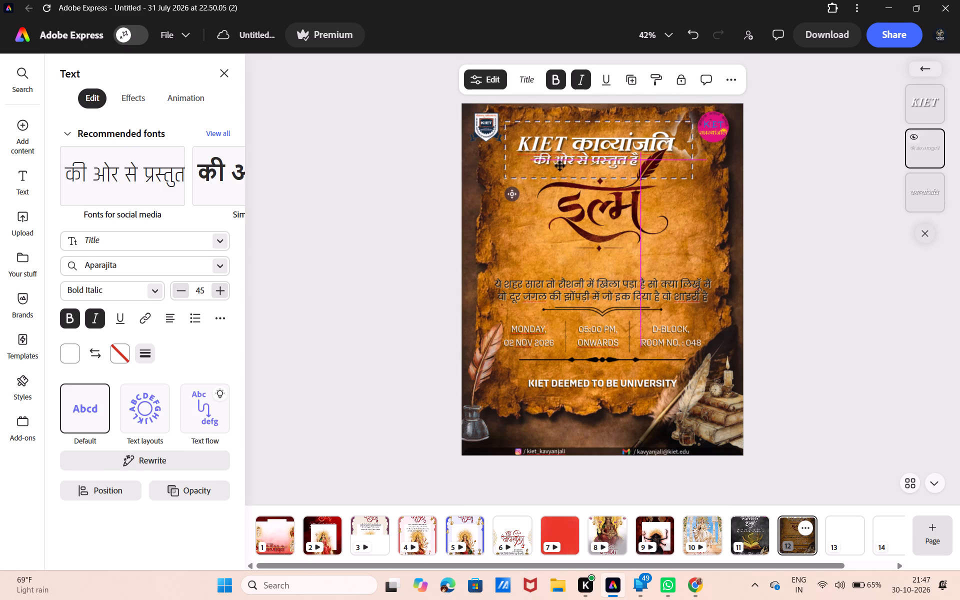
{"action": "left_click_drag", "start_coordinate": [560, 166], "coordinate": [559, 165]}
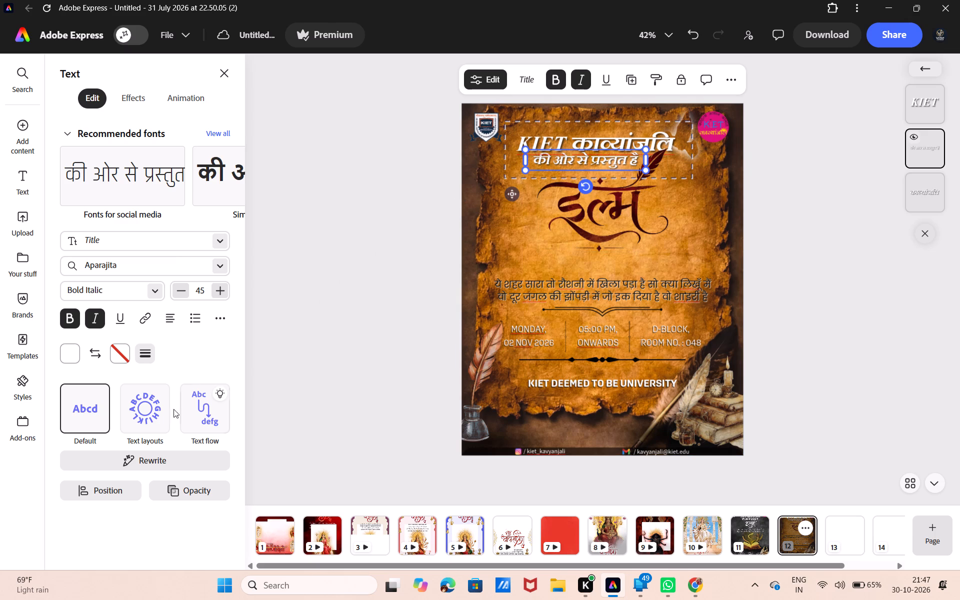
{"action": "left_click", "coordinate": [103, 496]}
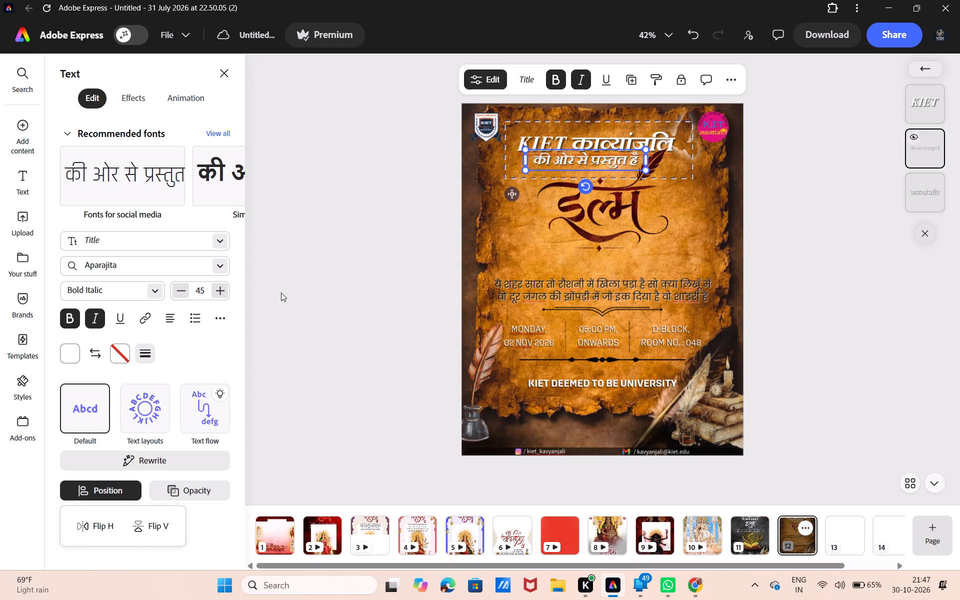
{"action": "left_click", "coordinate": [174, 195]}
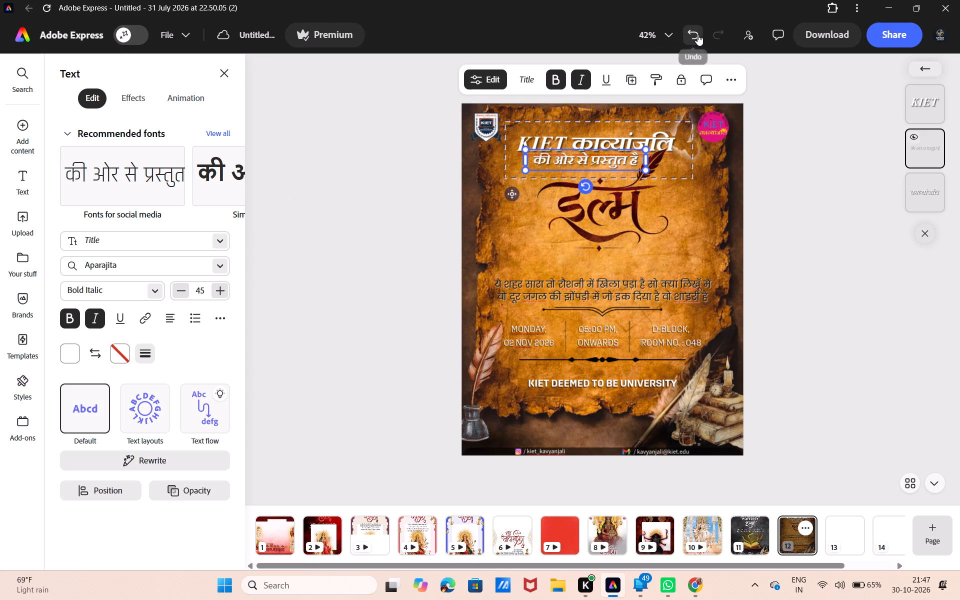
{"action": "left_click_drag", "start_coordinate": [577, 163], "coordinate": [580, 163]}
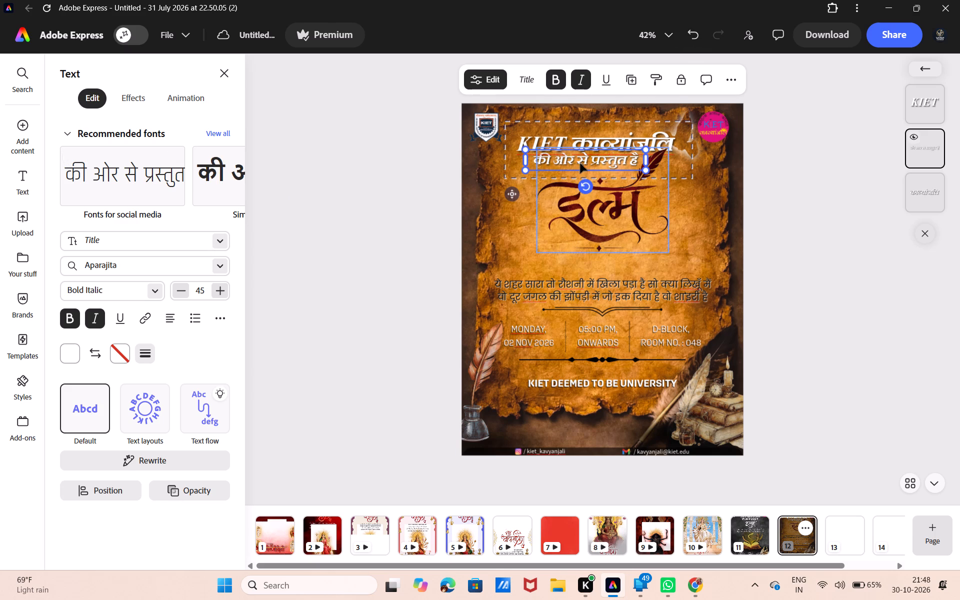
{"action": "left_click_drag", "start_coordinate": [580, 163], "coordinate": [586, 162]}
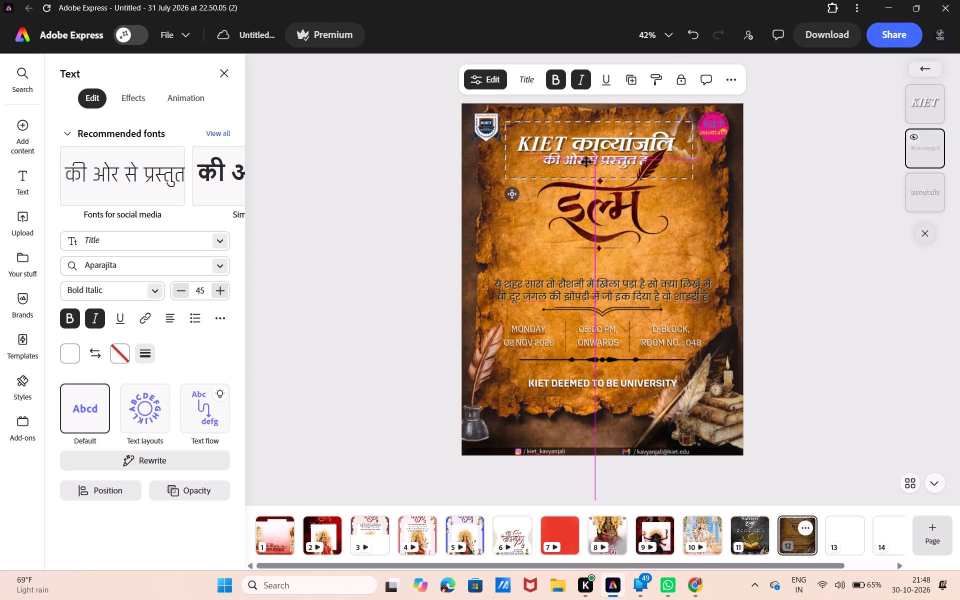
Align the maroon इल्म artwork to the horizontal centre of the page.
{"action": "left_click", "coordinate": [620, 195]}
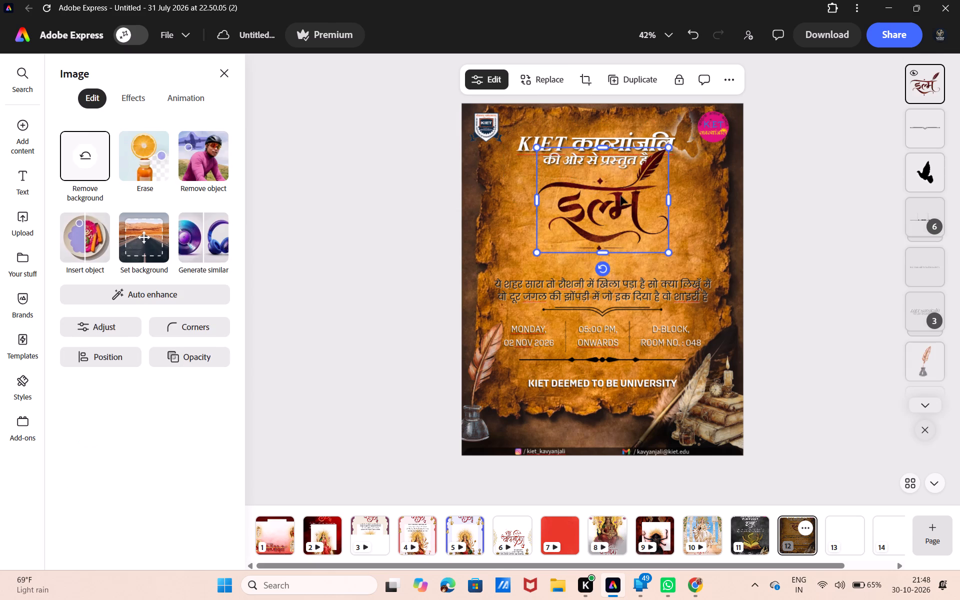
{"action": "left_click", "coordinate": [123, 360]}
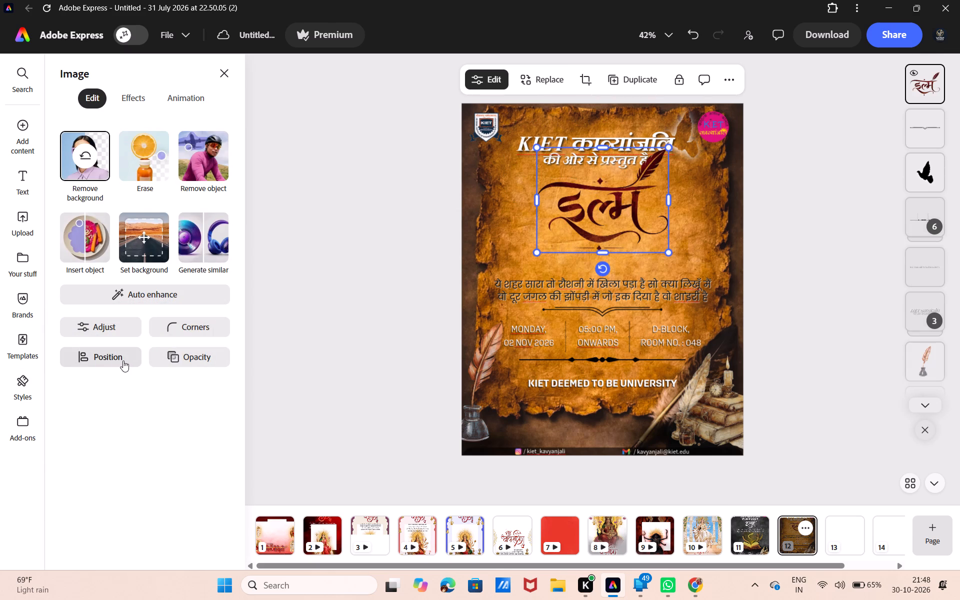
{"action": "left_click", "coordinate": [137, 440]}
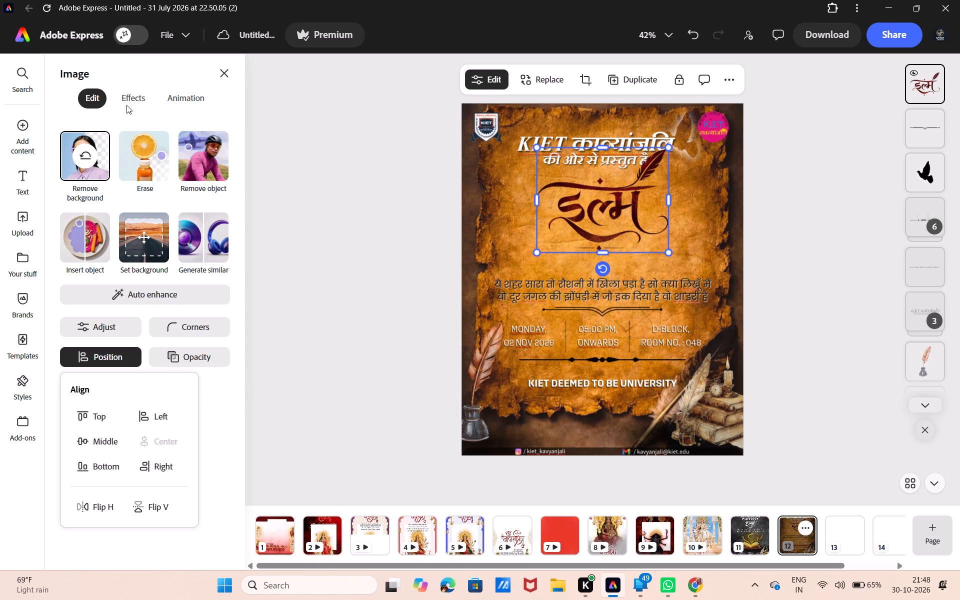
Erase the small diamond ornament above the इल्म lettering with the size 40 circle brush, and nudge the artwork slightly down.
{"action": "left_click", "coordinate": [134, 152]}
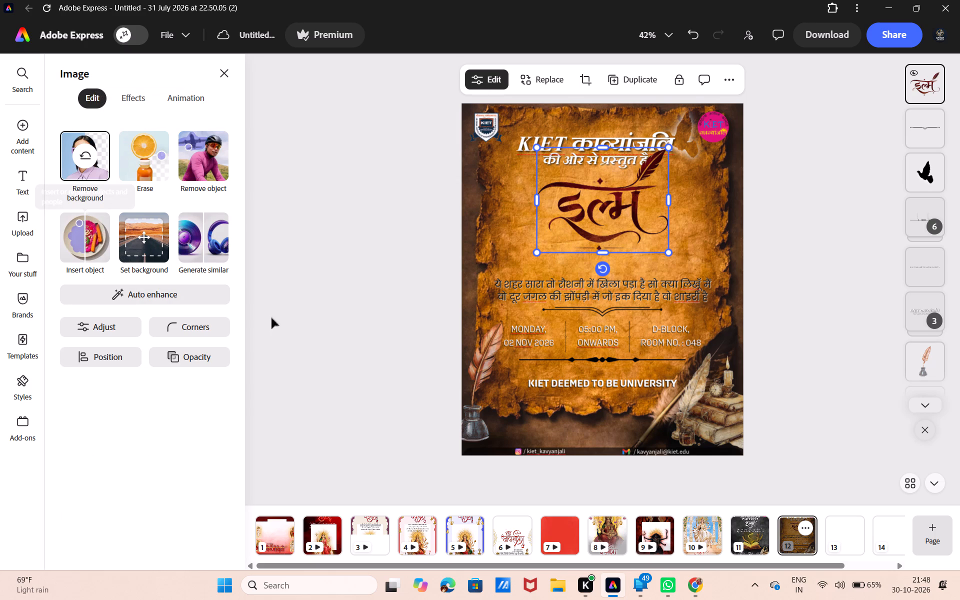
{"action": "left_click", "coordinate": [135, 152]}
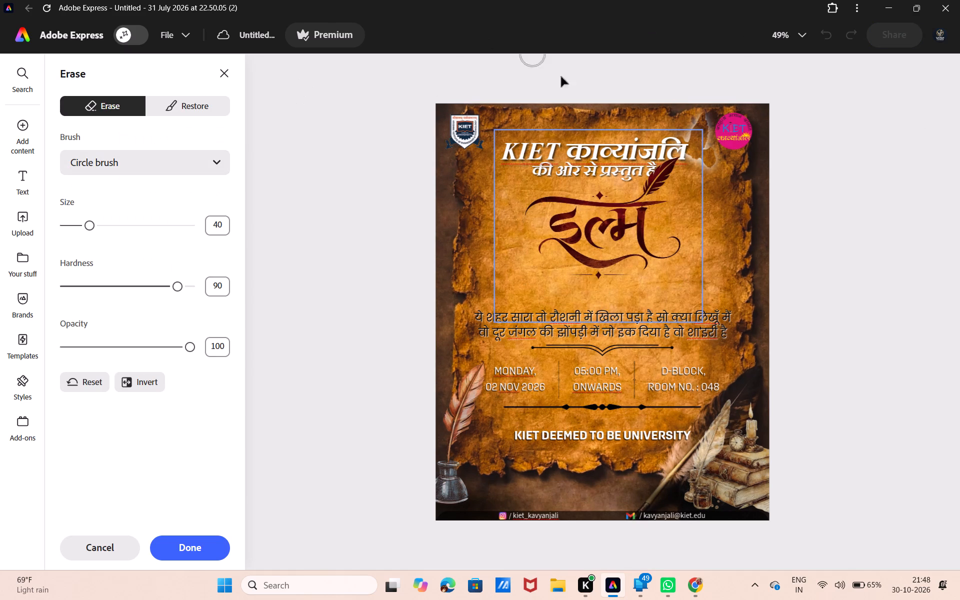
{"action": "left_click_drag", "start_coordinate": [598, 168], "coordinate": [600, 184]}
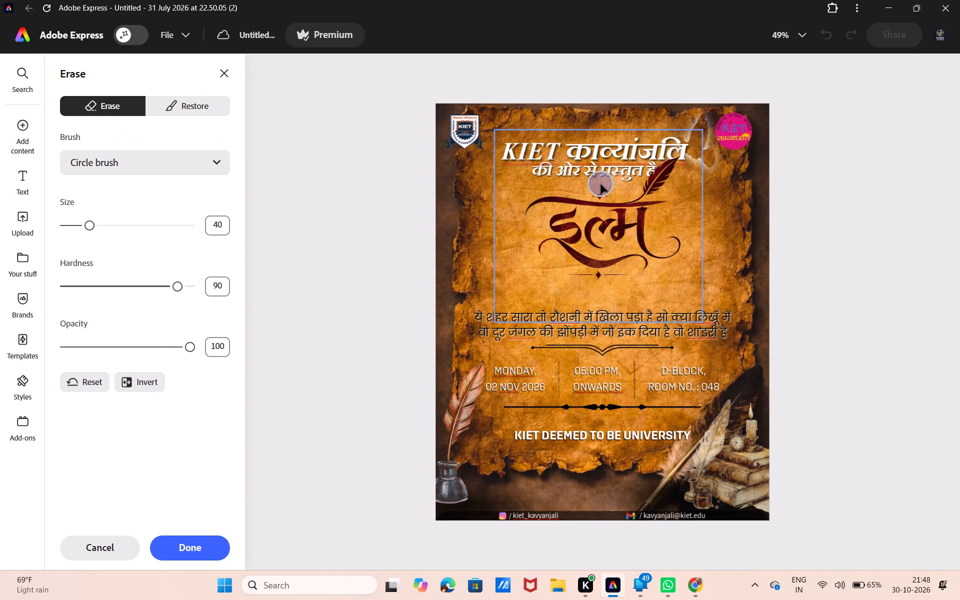
{"action": "left_click_drag", "start_coordinate": [600, 184], "coordinate": [604, 186]}
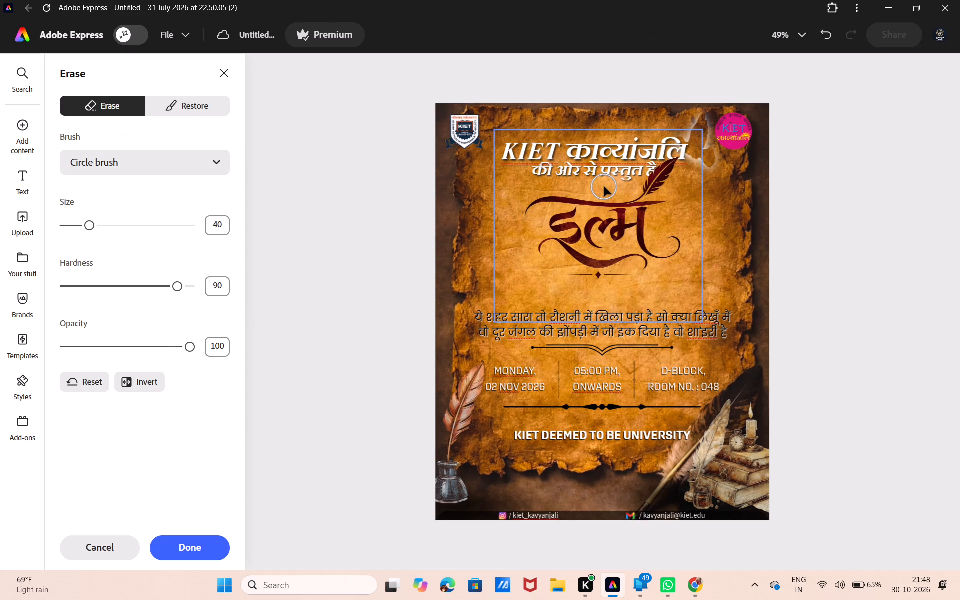
{"action": "left_click", "coordinate": [200, 553]}
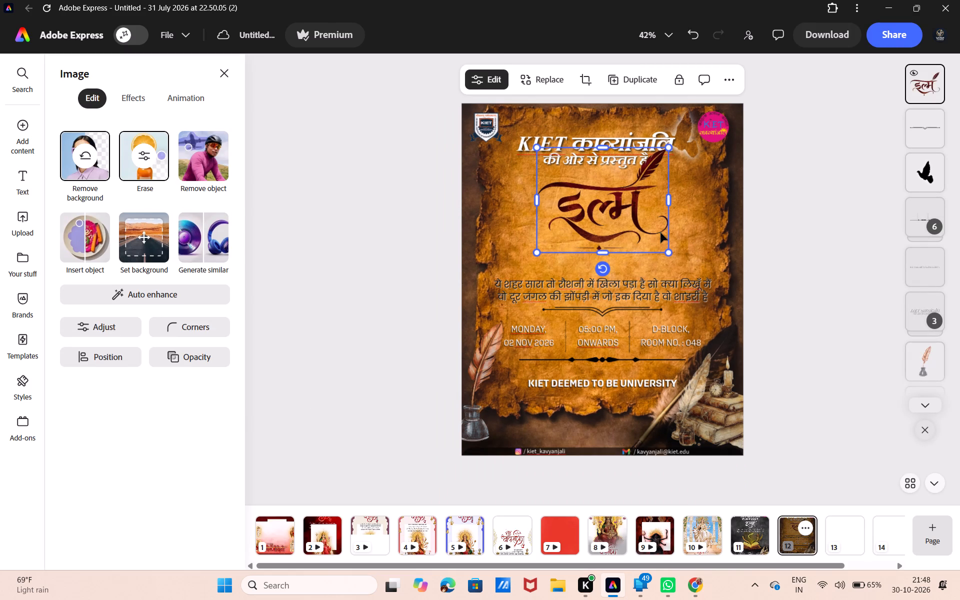
{"action": "left_click_drag", "start_coordinate": [652, 225], "coordinate": [652, 230]}
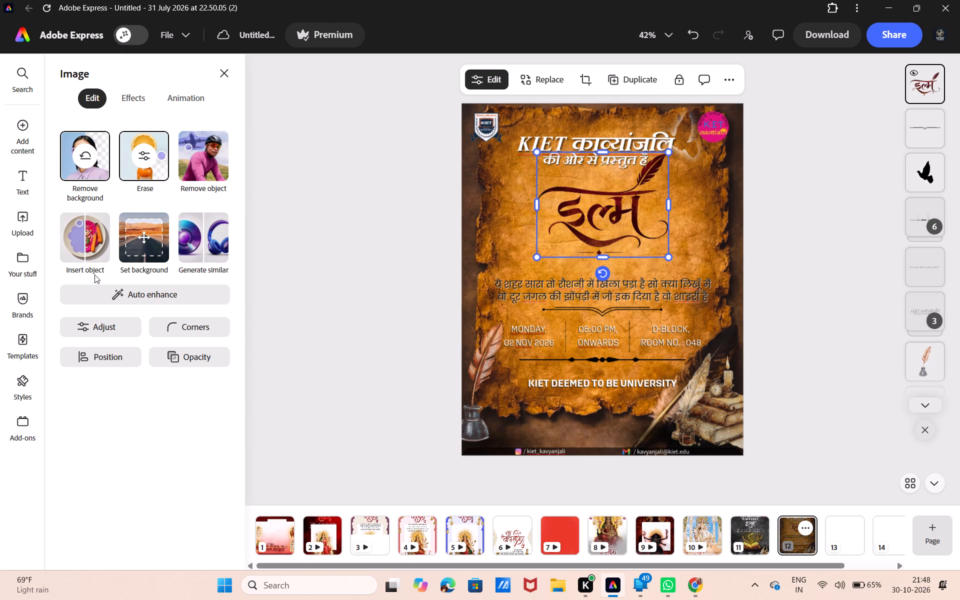
Adjust the इल्म artwork's light settings to brightness 37, highlights -43 and shadows 63.
{"action": "left_click", "coordinate": [92, 330]}
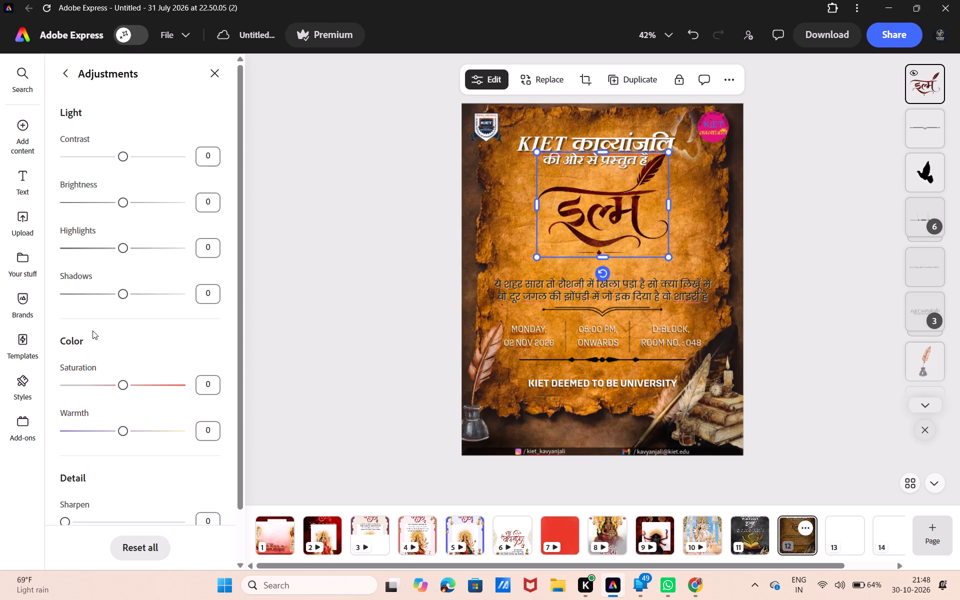
{"action": "left_click_drag", "start_coordinate": [120, 203], "coordinate": [137, 200]}
{"action": "left_click_drag", "start_coordinate": [137, 200], "coordinate": [49, 220]}
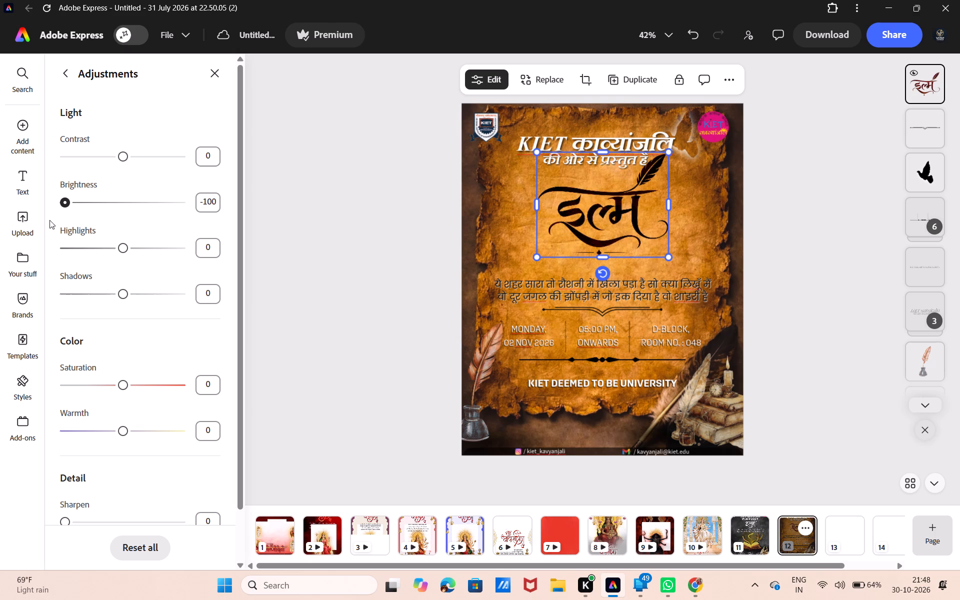
{"action": "left_click_drag", "start_coordinate": [49, 220], "coordinate": [151, 222]}
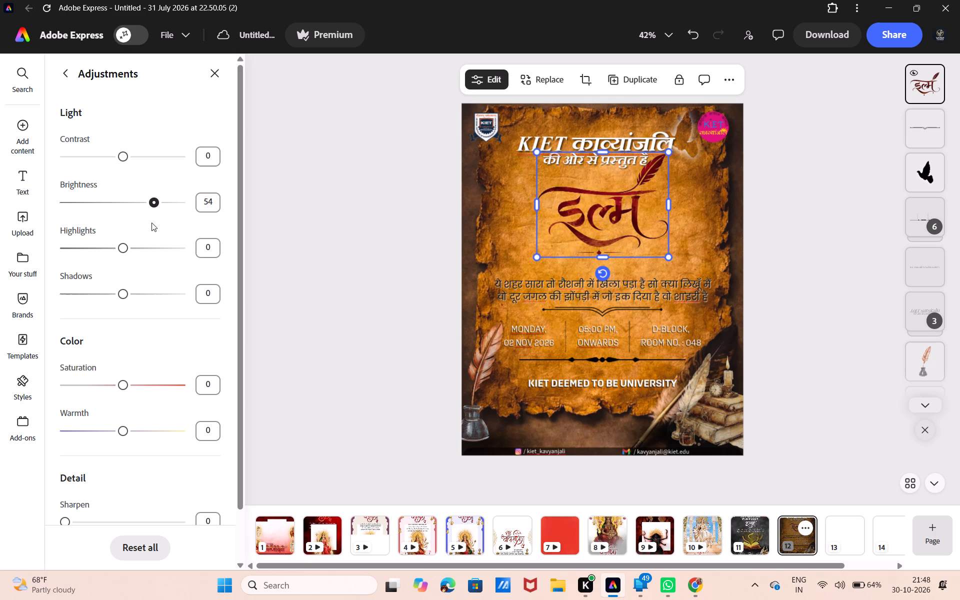
{"action": "left_click_drag", "start_coordinate": [151, 222], "coordinate": [146, 223]}
{"action": "left_click_drag", "start_coordinate": [121, 243], "coordinate": [158, 243]}
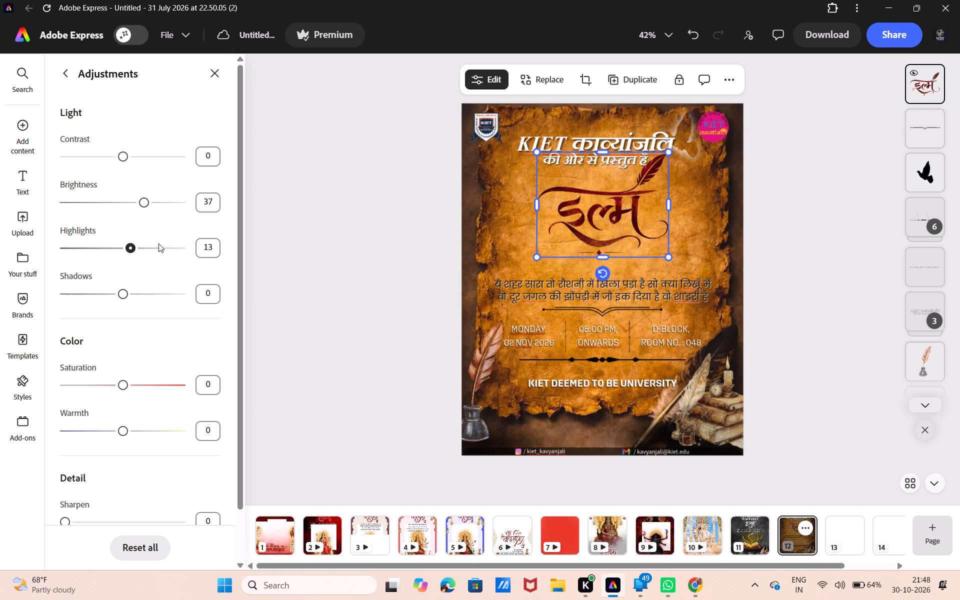
{"action": "left_click_drag", "start_coordinate": [158, 243], "coordinate": [95, 245]}
{"action": "left_click_drag", "start_coordinate": [118, 295], "coordinate": [202, 319]}
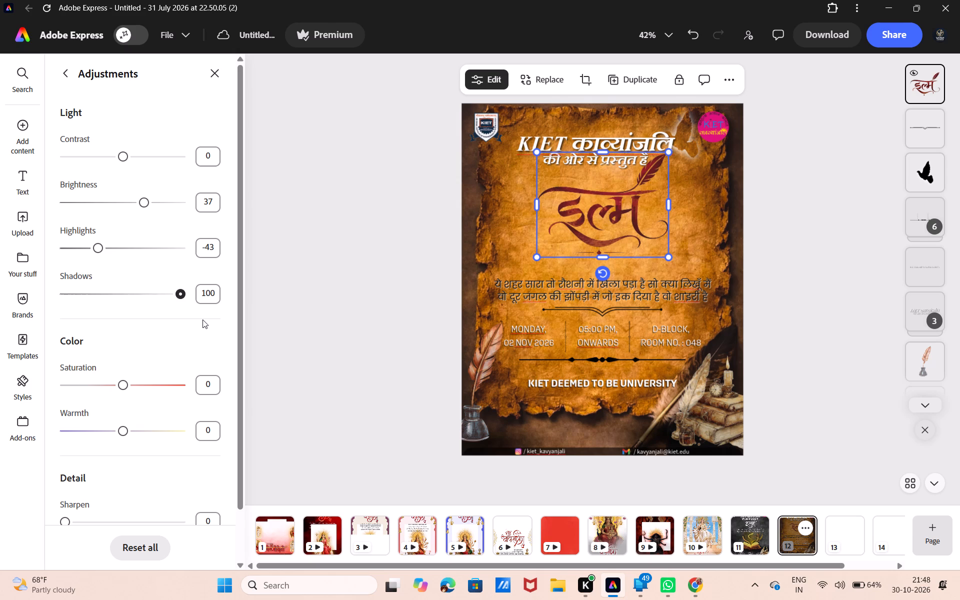
{"action": "left_click_drag", "start_coordinate": [202, 319], "coordinate": [162, 322]}
Try different saturation levels on the इल्म artwork, return saturation to 0, and set its warmth to 9.
{"action": "left_click_drag", "start_coordinate": [128, 387], "coordinate": [140, 387]}
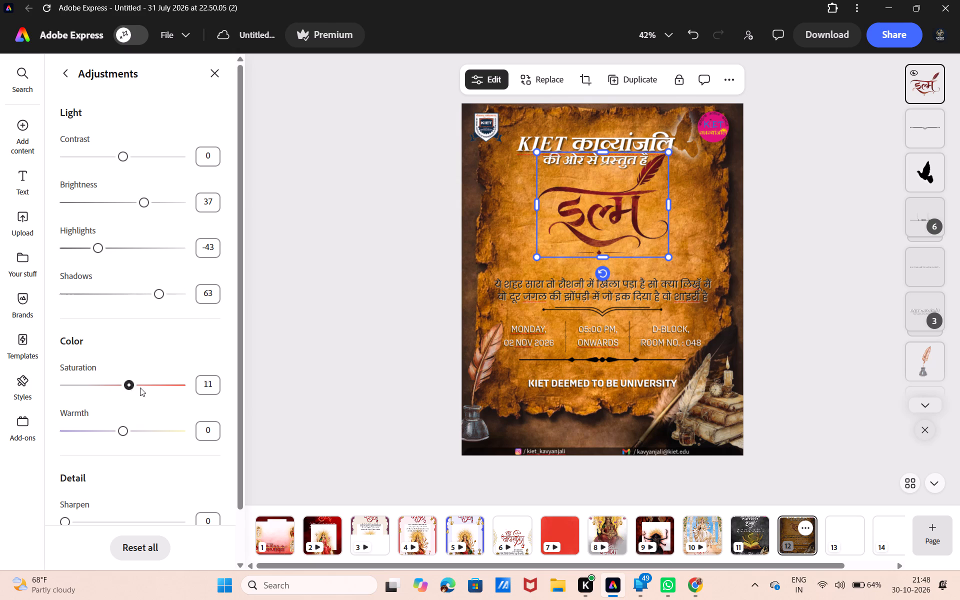
{"action": "left_click_drag", "start_coordinate": [140, 387], "coordinate": [114, 402]}
{"action": "left_click_drag", "start_coordinate": [114, 402], "coordinate": [122, 403]}
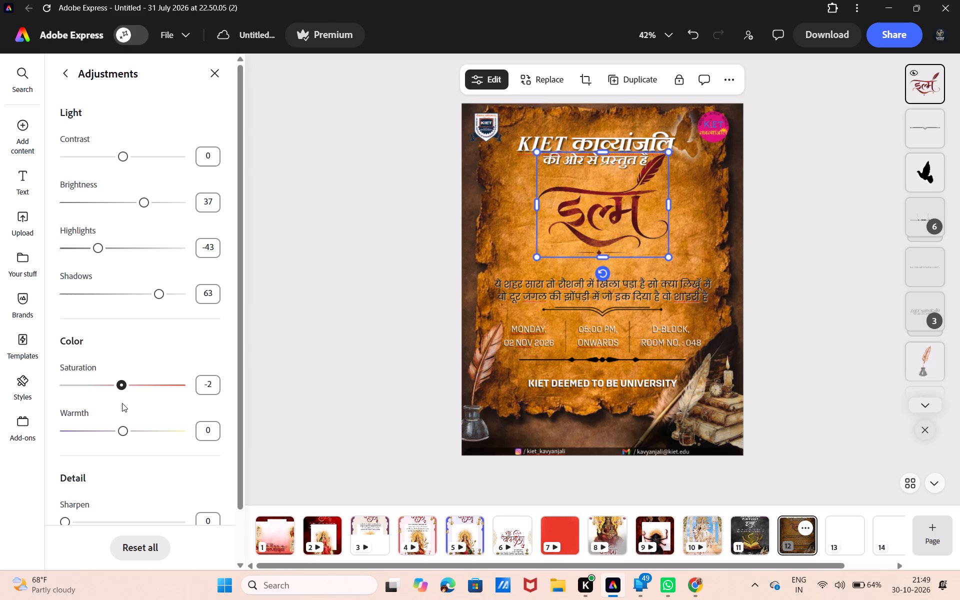
{"action": "left_click_drag", "start_coordinate": [122, 403], "coordinate": [122, 403]}
{"action": "left_click_drag", "start_coordinate": [119, 431], "coordinate": [189, 438]}
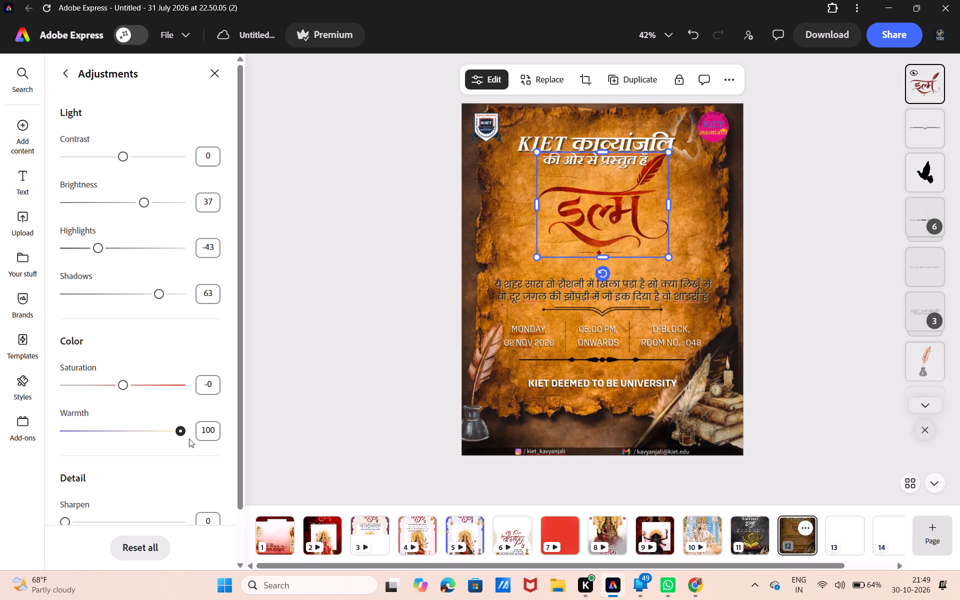
{"action": "left_click_drag", "start_coordinate": [189, 438], "coordinate": [115, 459]}
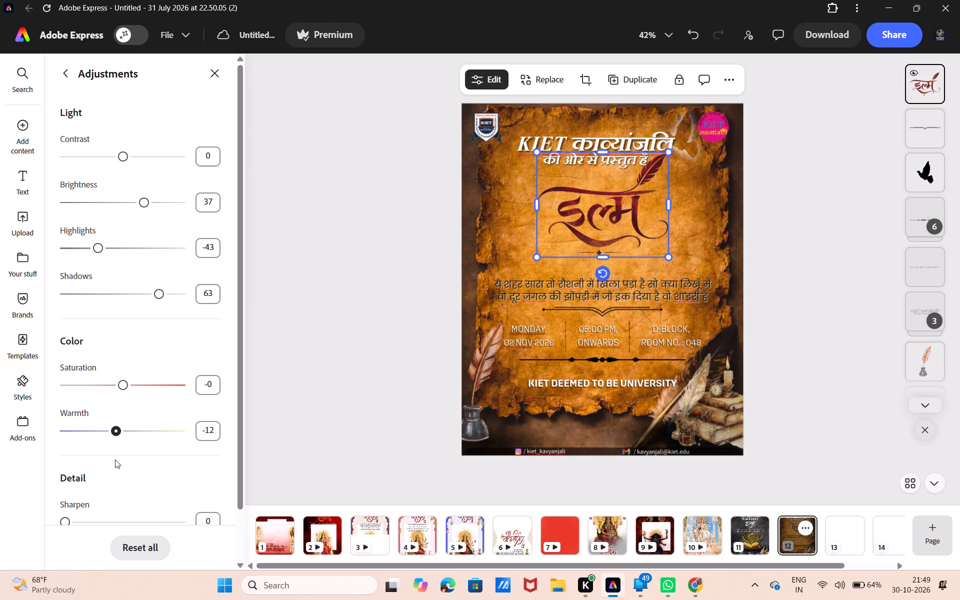
{"action": "left_click_drag", "start_coordinate": [115, 459], "coordinate": [128, 460]}
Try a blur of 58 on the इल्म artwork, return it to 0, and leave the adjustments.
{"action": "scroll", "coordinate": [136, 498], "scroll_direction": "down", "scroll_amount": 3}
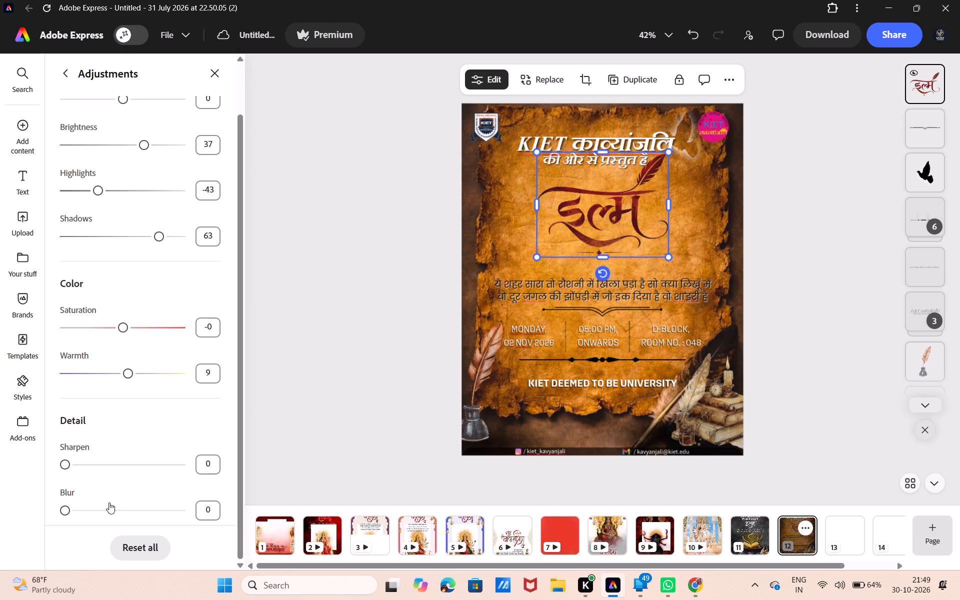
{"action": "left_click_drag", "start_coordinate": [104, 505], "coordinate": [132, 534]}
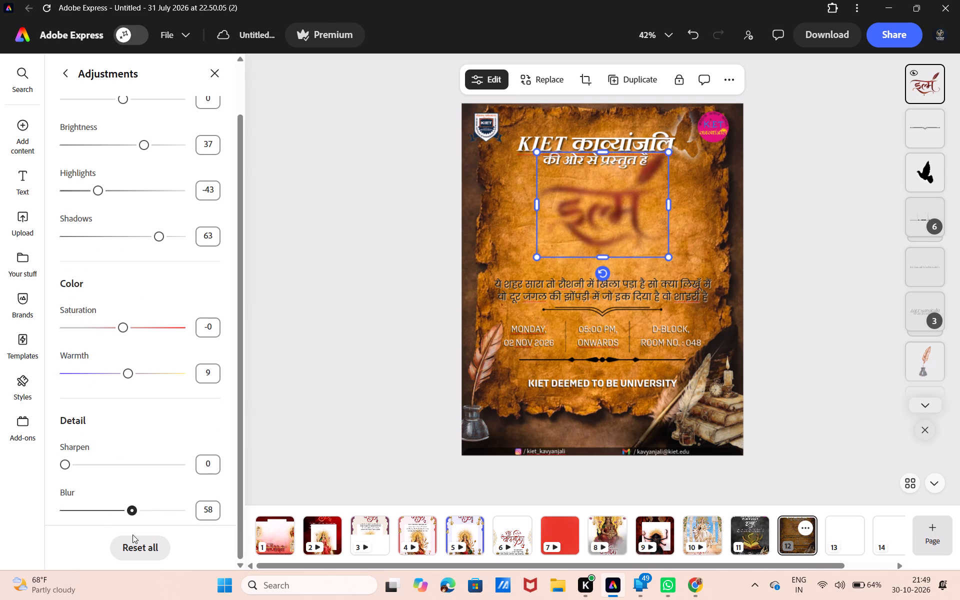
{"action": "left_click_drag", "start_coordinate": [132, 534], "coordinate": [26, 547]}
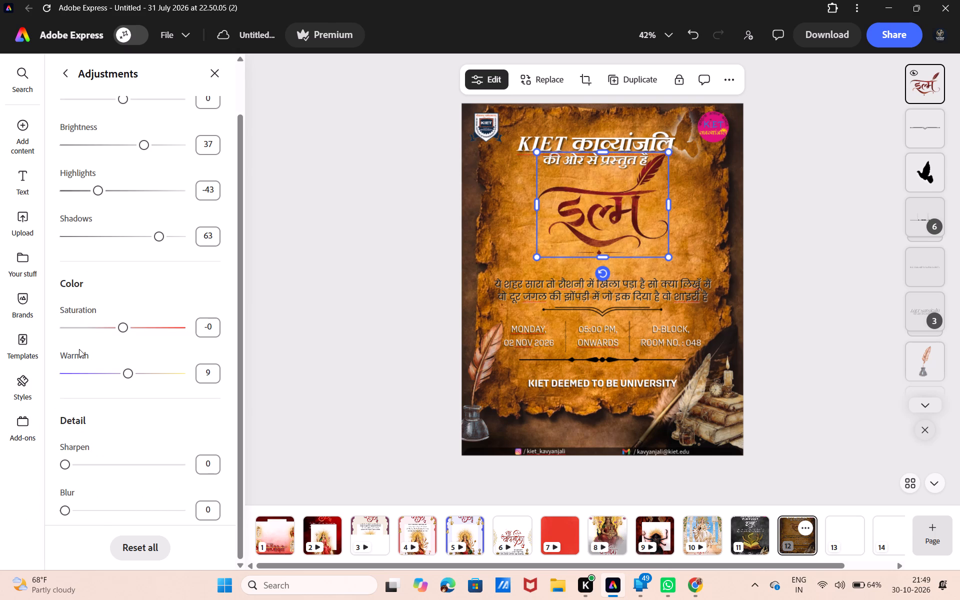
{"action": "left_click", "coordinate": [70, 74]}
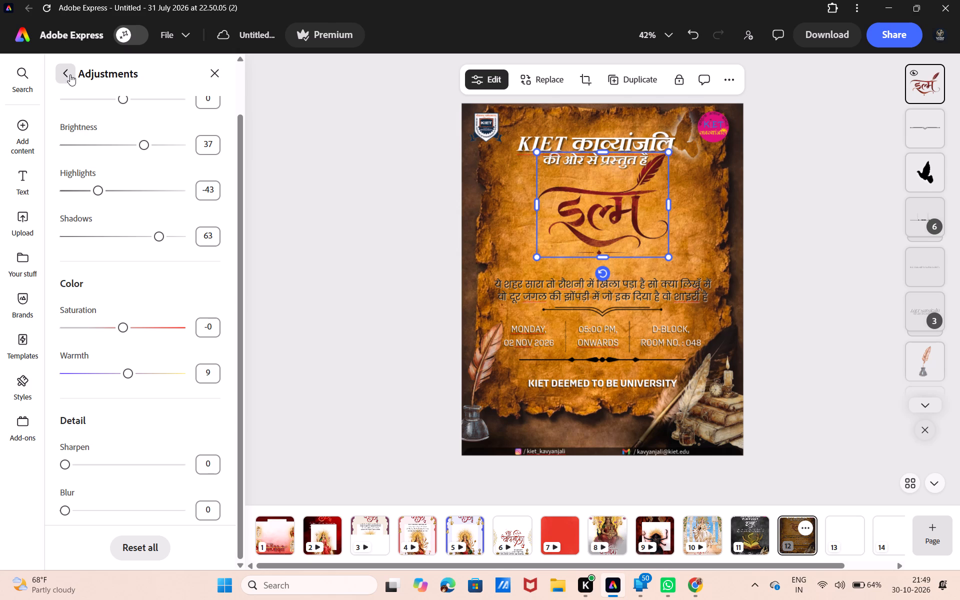
Apply the Color punch Photoshop filter to the इल्म artwork at intensity 100.
{"action": "left_click", "coordinate": [125, 97]}
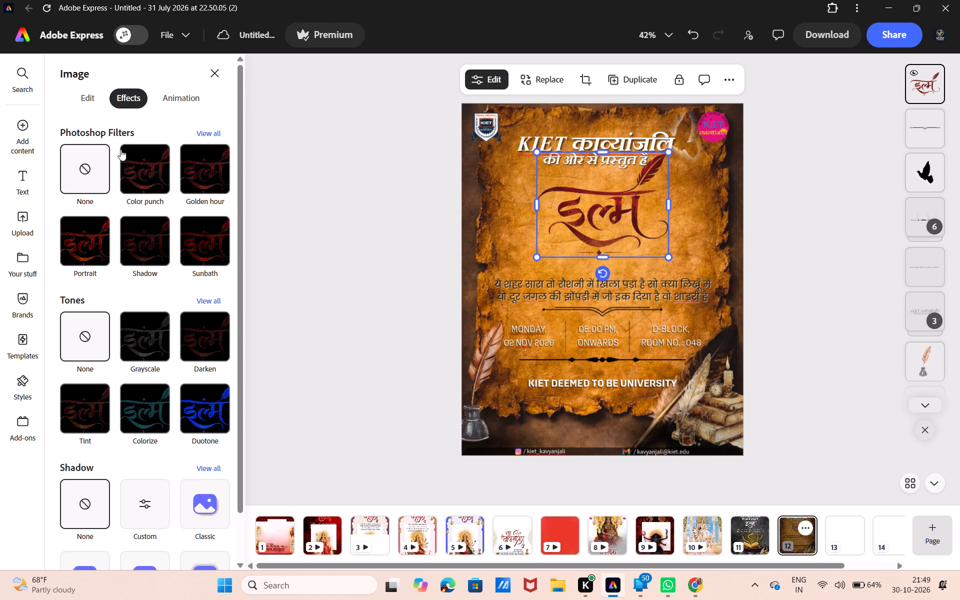
{"action": "left_click", "coordinate": [144, 228]}
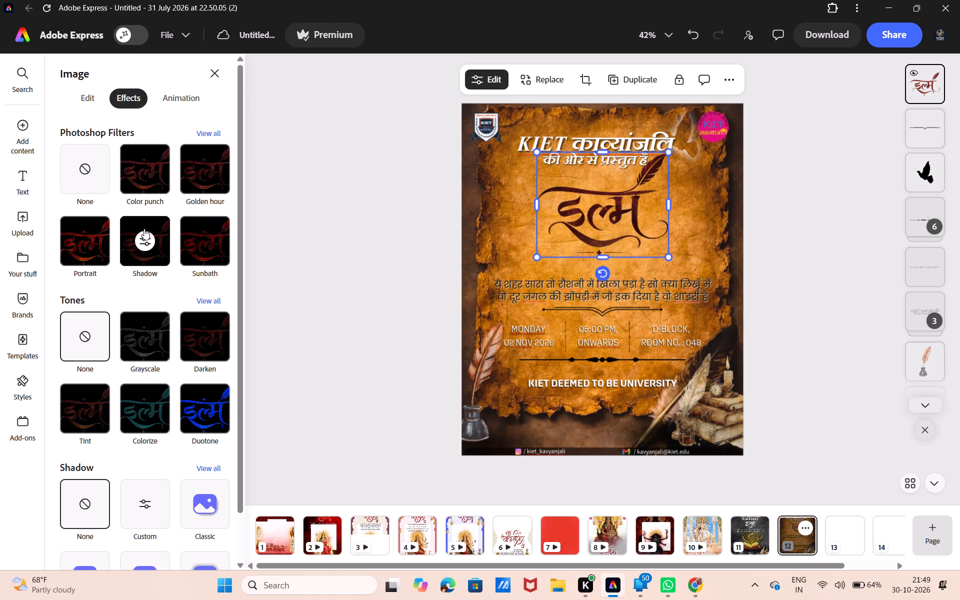
{"action": "left_click", "coordinate": [153, 185]}
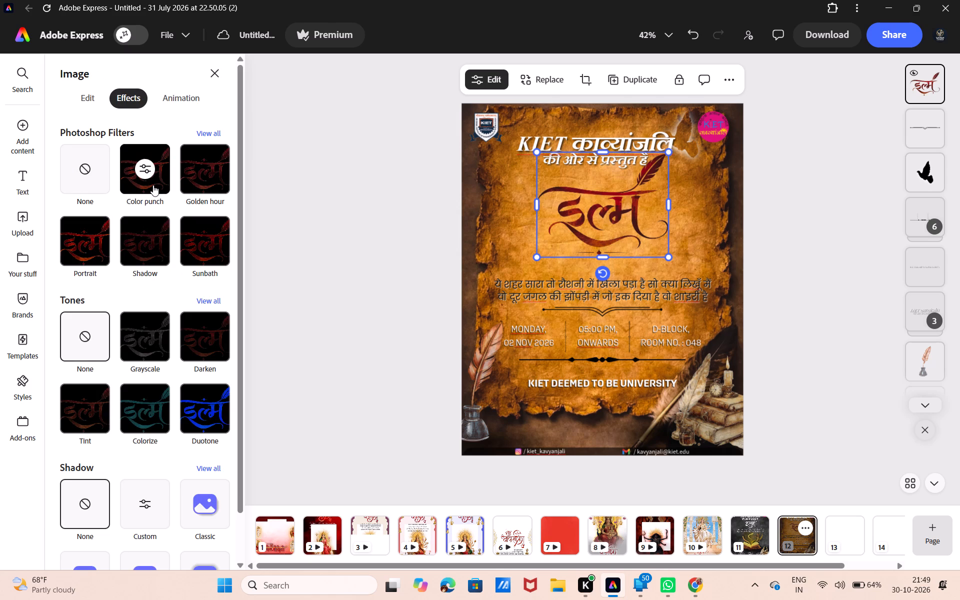
{"action": "left_click", "coordinate": [215, 130]}
{"action": "scroll", "coordinate": [159, 356], "scroll_direction": "down", "scroll_amount": 1}
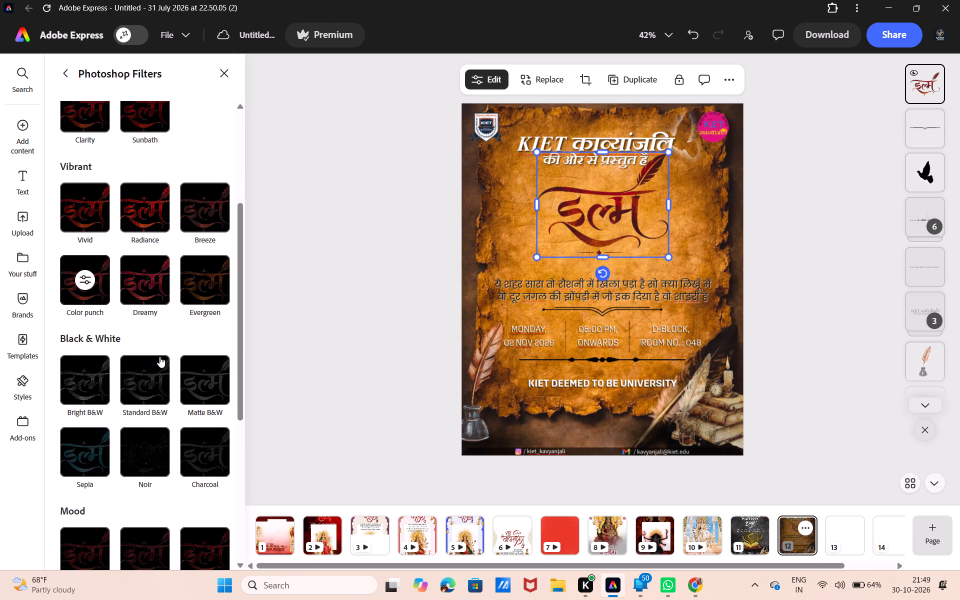
{"action": "scroll", "coordinate": [159, 356], "scroll_direction": "down", "scroll_amount": 1}
{"action": "left_click", "coordinate": [84, 275]}
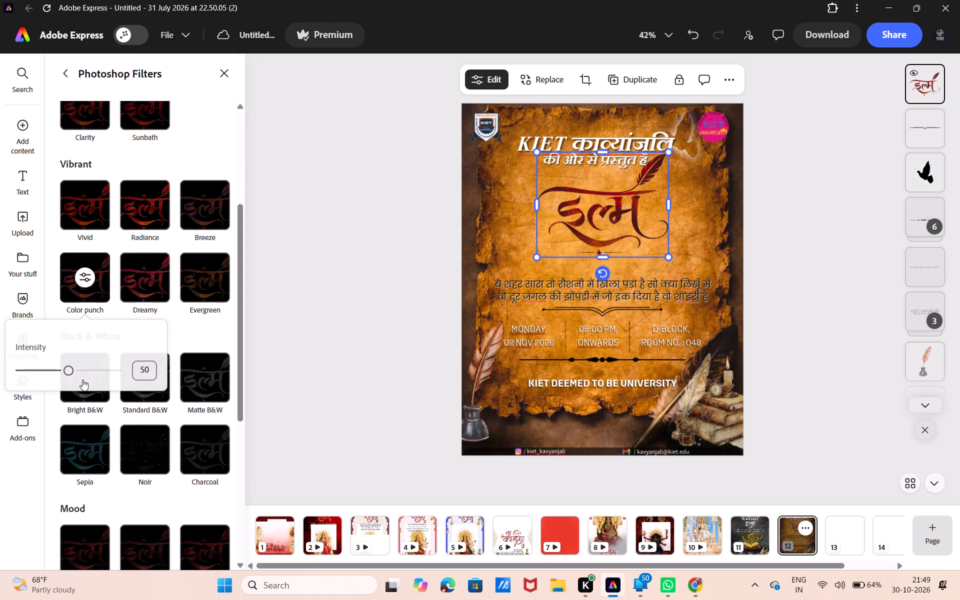
{"action": "left_click_drag", "start_coordinate": [86, 366], "coordinate": [143, 371]}
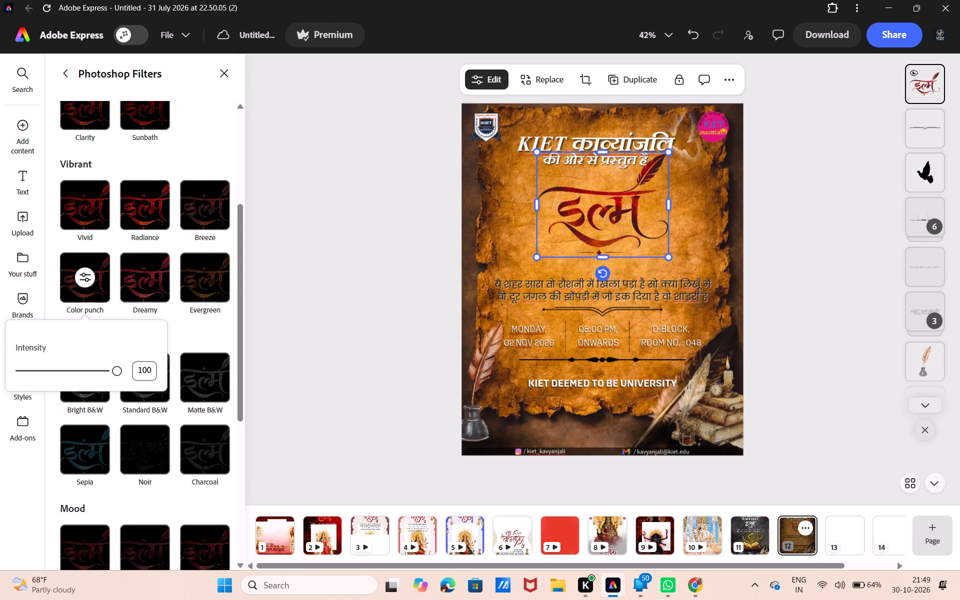
{"action": "left_click", "coordinate": [378, 169]}
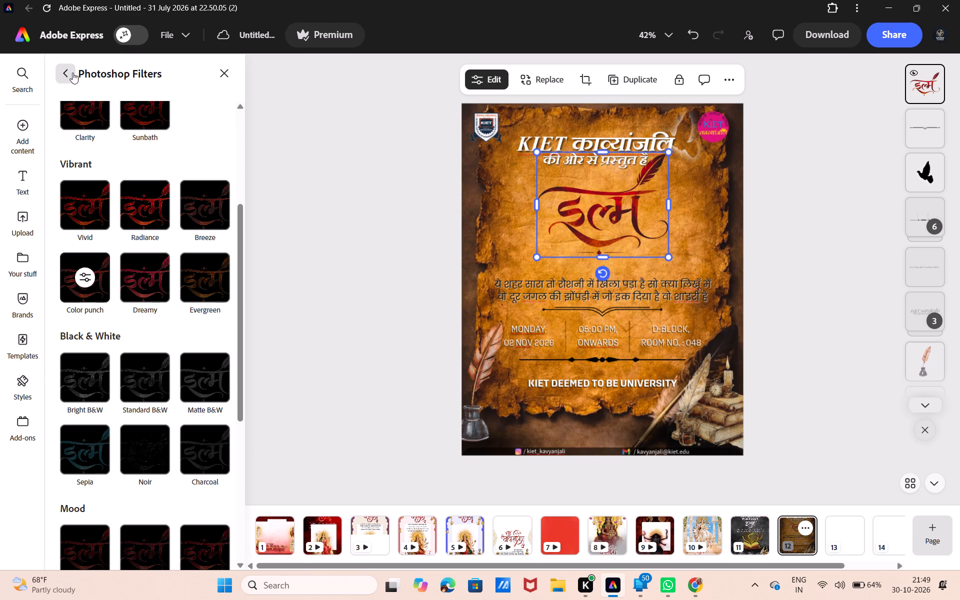
{"action": "left_click", "coordinate": [64, 72]}
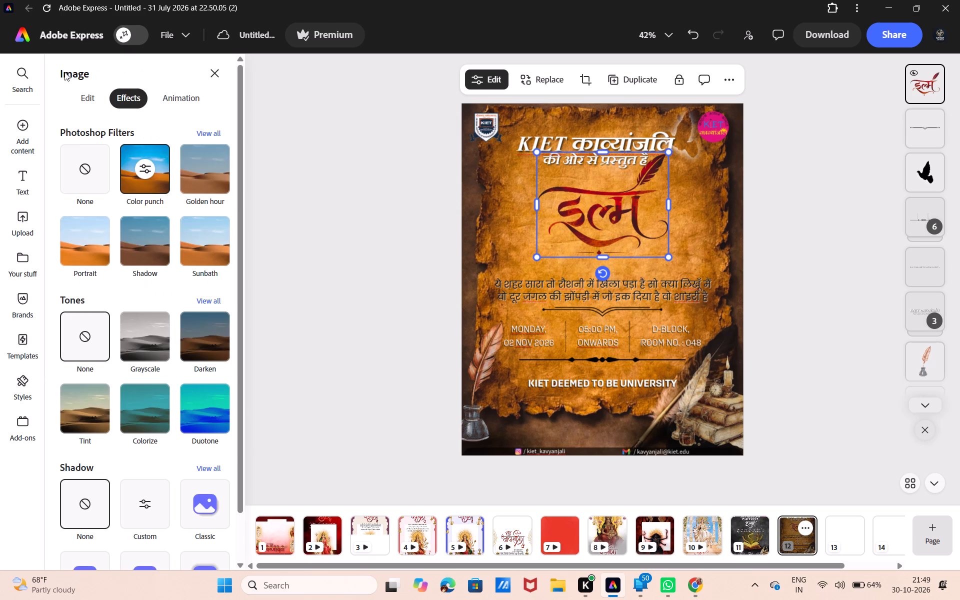
Add a shadow to the इल्म artwork from the Smooth preset and customise it to blur 0 and angle -58.
{"action": "scroll", "coordinate": [97, 432], "scroll_direction": "down", "scroll_amount": 2}
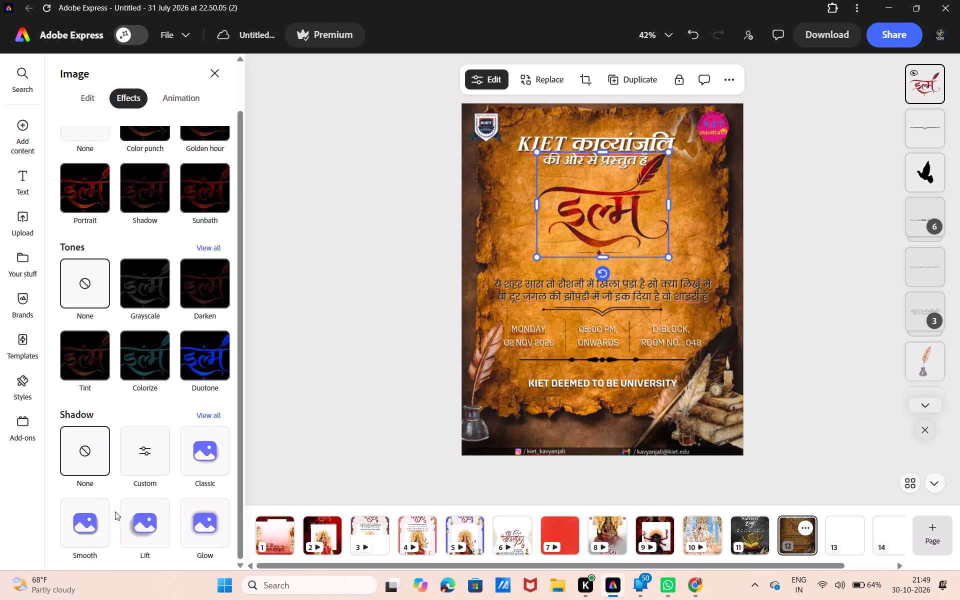
{"action": "left_click", "coordinate": [88, 518]}
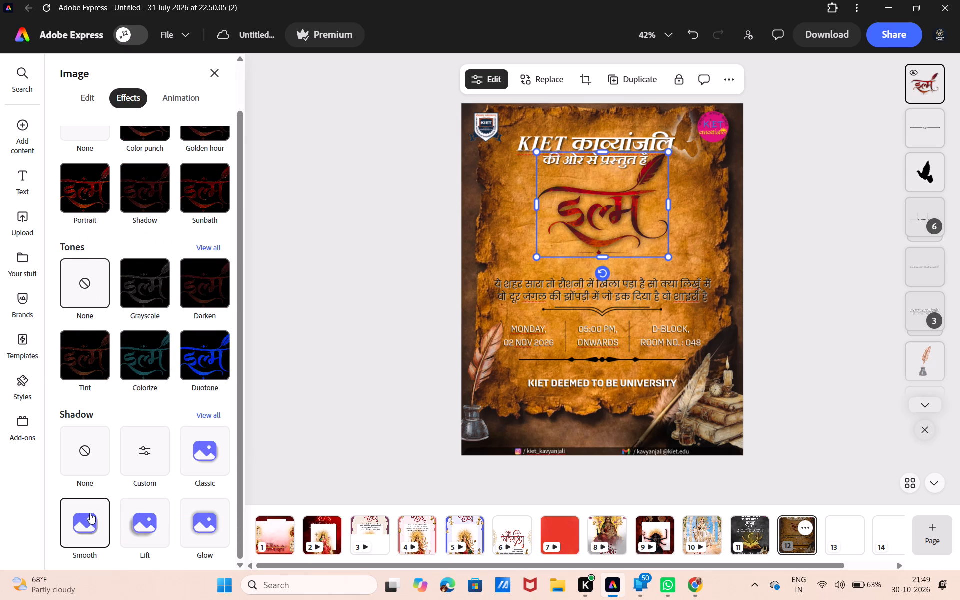
{"action": "left_click", "coordinate": [143, 461]}
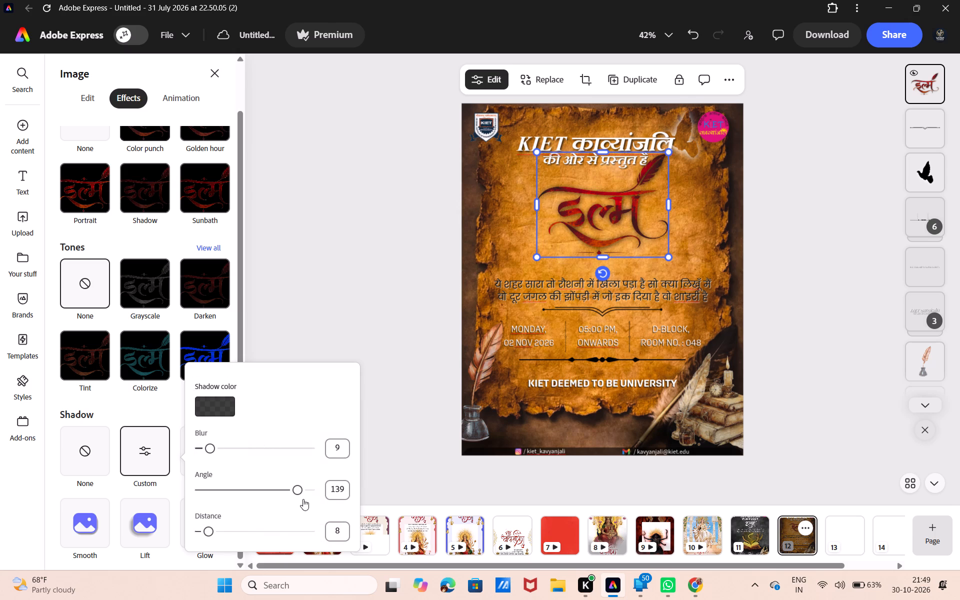
{"action": "left_click_drag", "start_coordinate": [298, 489], "coordinate": [246, 501]}
{"action": "left_click_drag", "start_coordinate": [205, 449], "coordinate": [194, 452]}
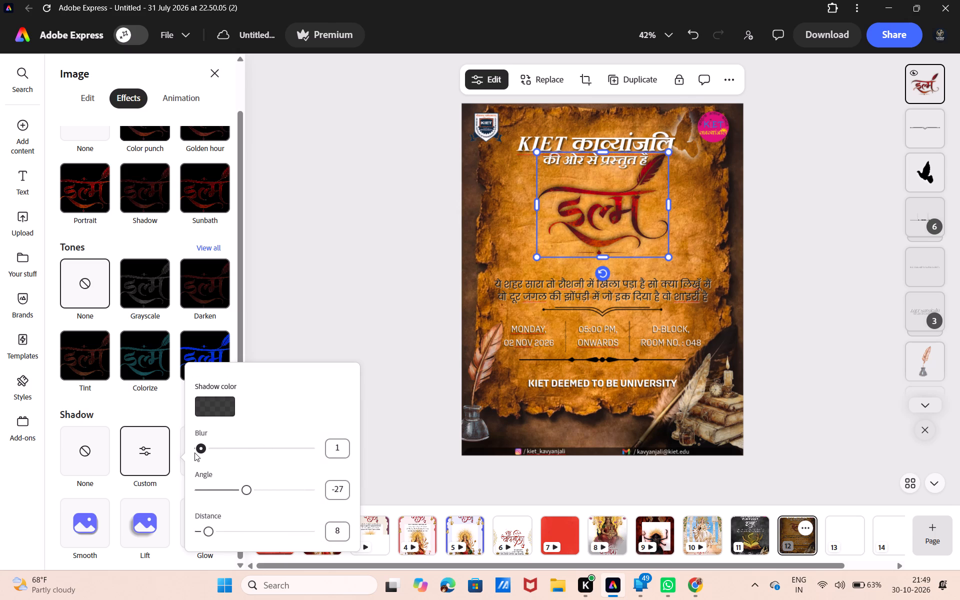
{"action": "left_click_drag", "start_coordinate": [194, 452], "coordinate": [191, 453]}
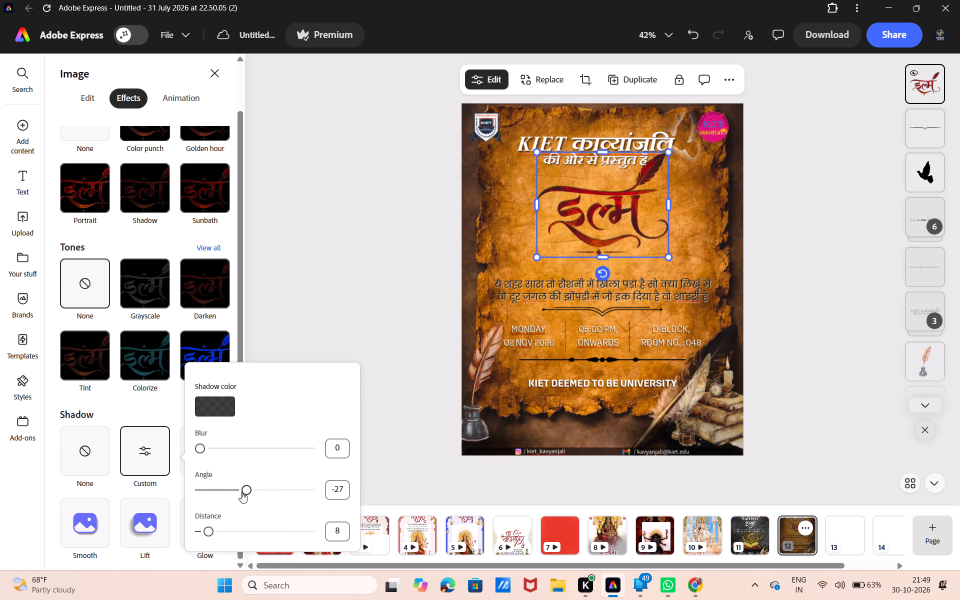
{"action": "left_click_drag", "start_coordinate": [242, 492], "coordinate": [235, 489]}
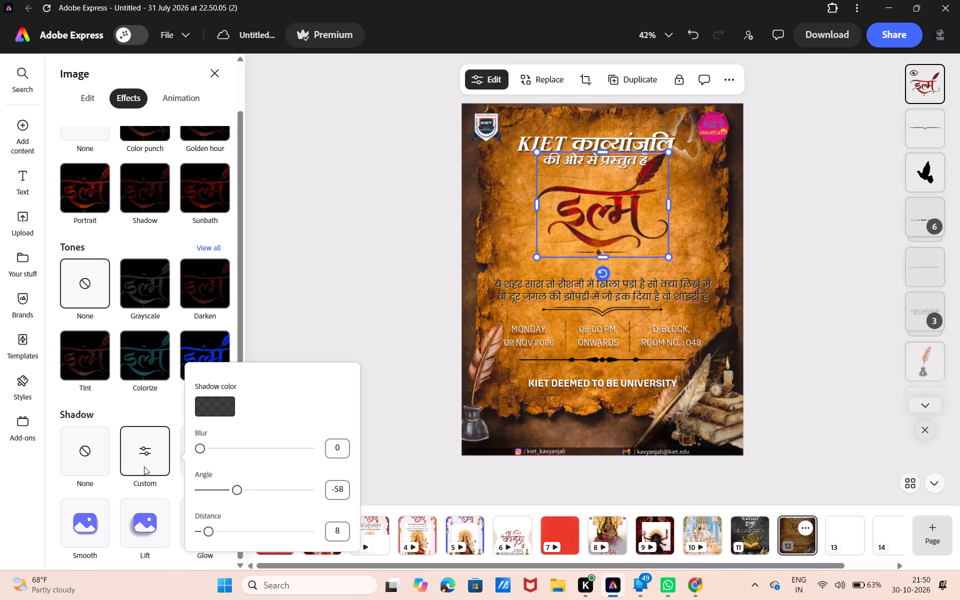
Recolour the custom shadow of the इल्म artwork, trying the yellow #FFD000 swatch and various shades before settling on amber #FFBA00.
{"action": "left_click", "coordinate": [142, 464]}
{"action": "left_click", "coordinate": [144, 458]}
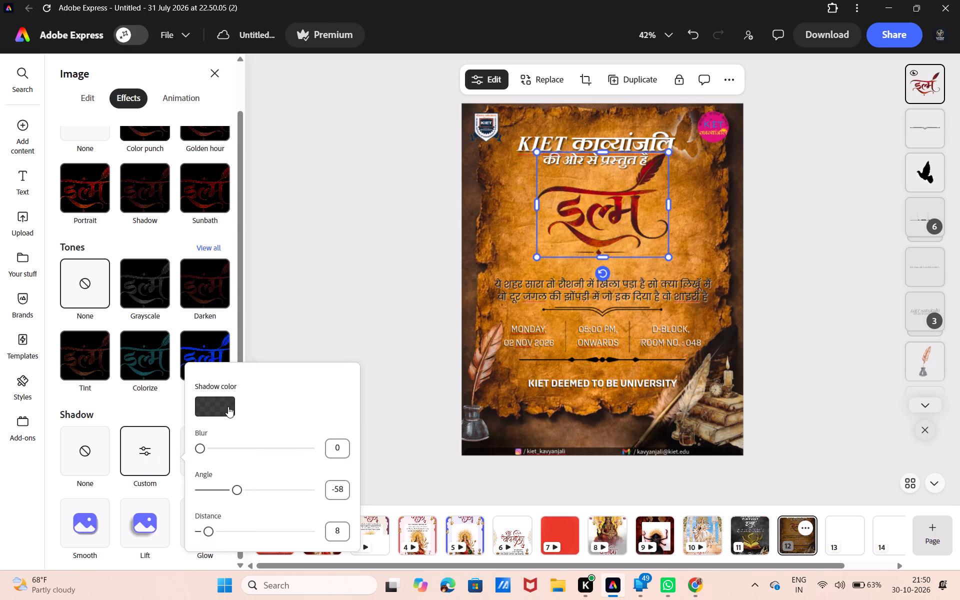
{"action": "left_click", "coordinate": [216, 405]}
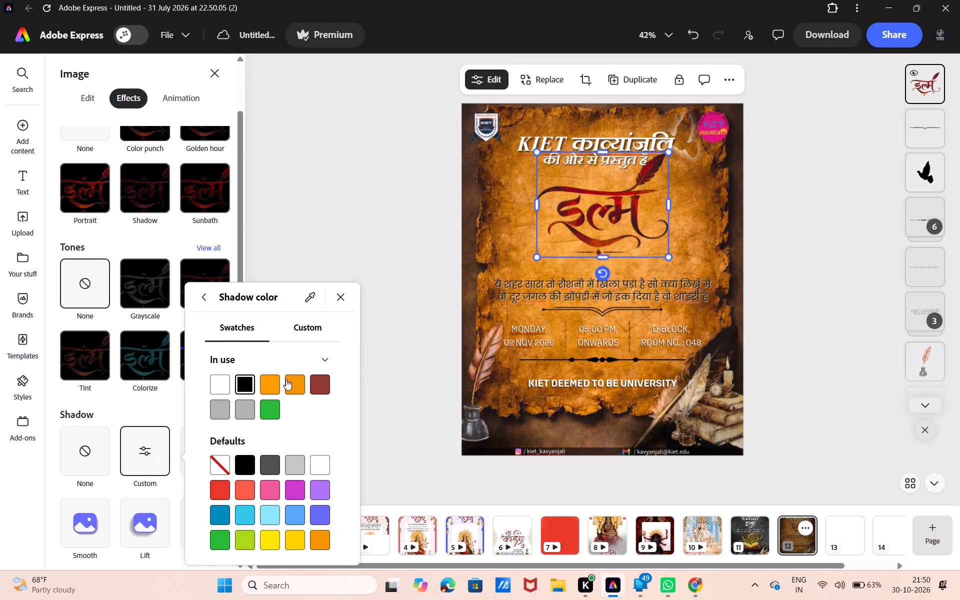
{"action": "left_click", "coordinate": [296, 537]}
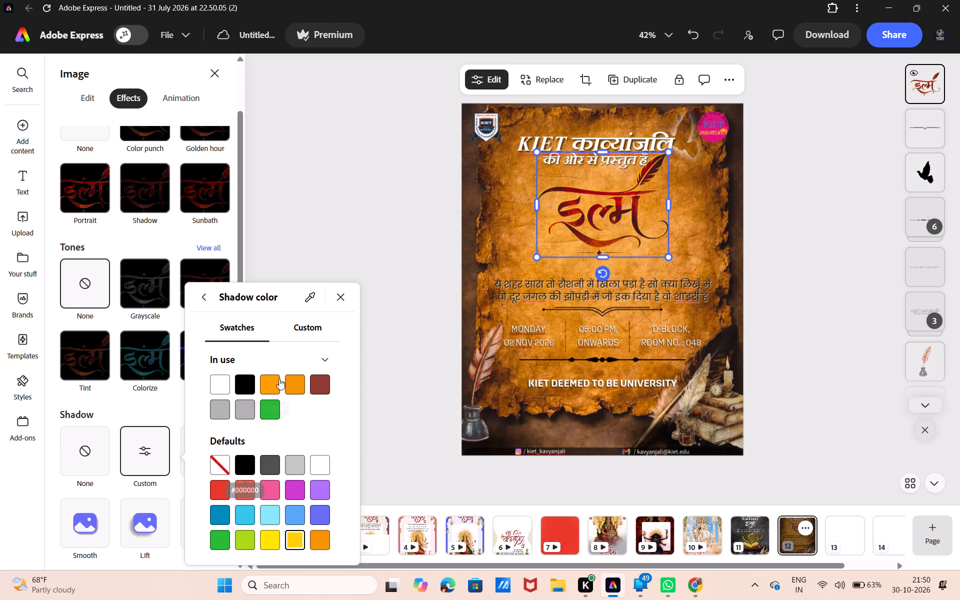
{"action": "left_click", "coordinate": [308, 329]}
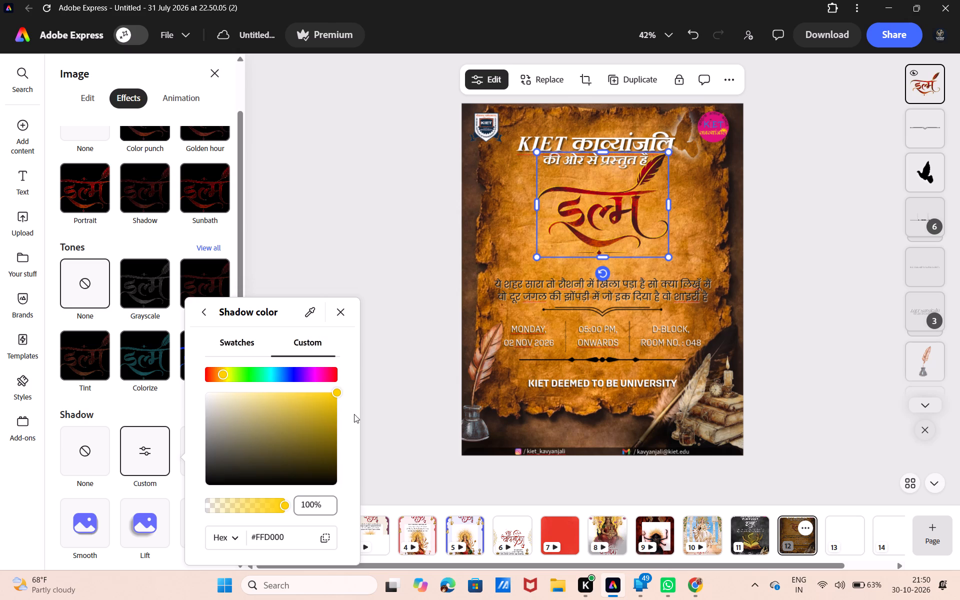
{"action": "left_click", "coordinate": [224, 373]}
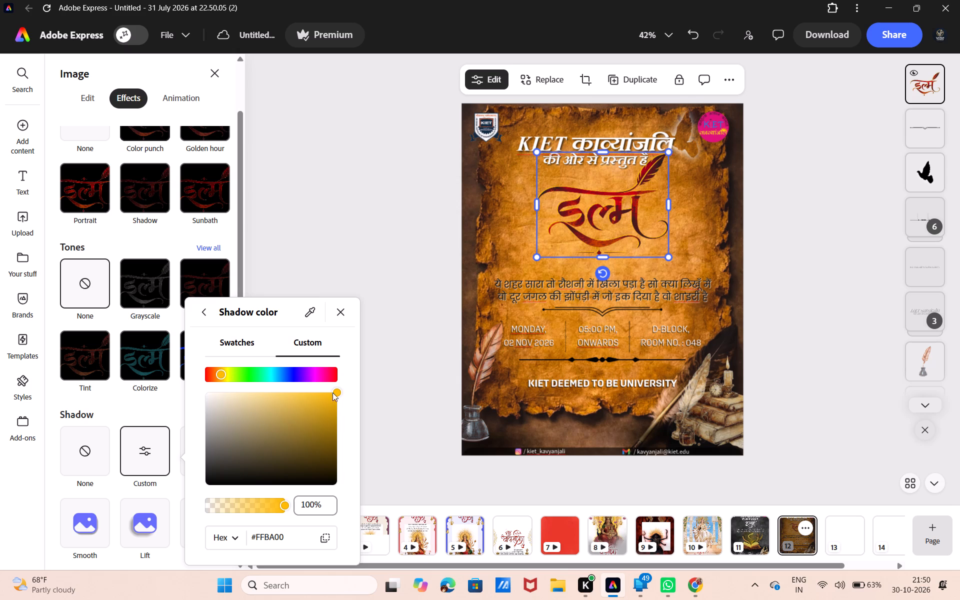
{"action": "left_click_drag", "start_coordinate": [337, 393], "coordinate": [183, 461]}
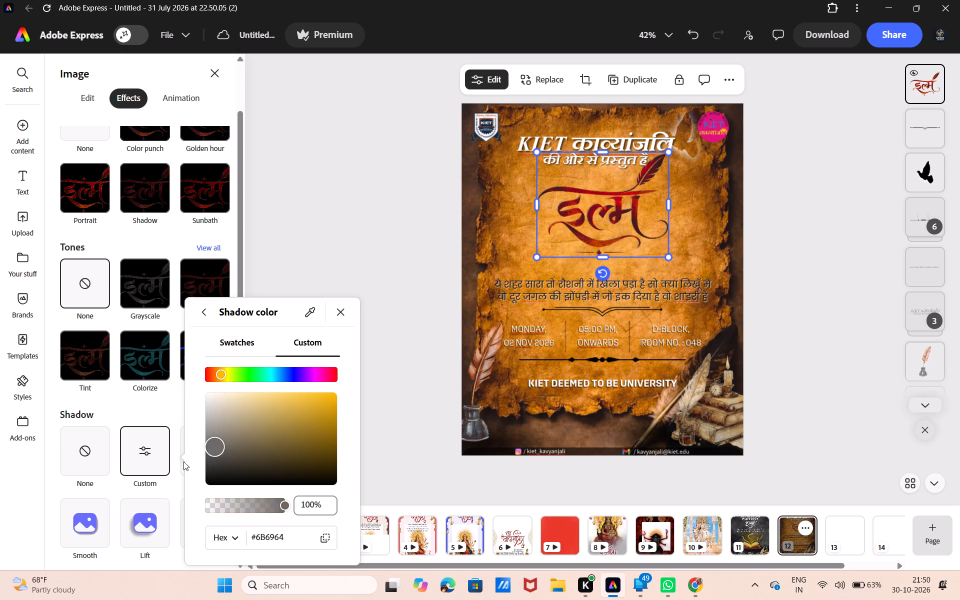
{"action": "left_click_drag", "start_coordinate": [183, 461], "coordinate": [240, 518]}
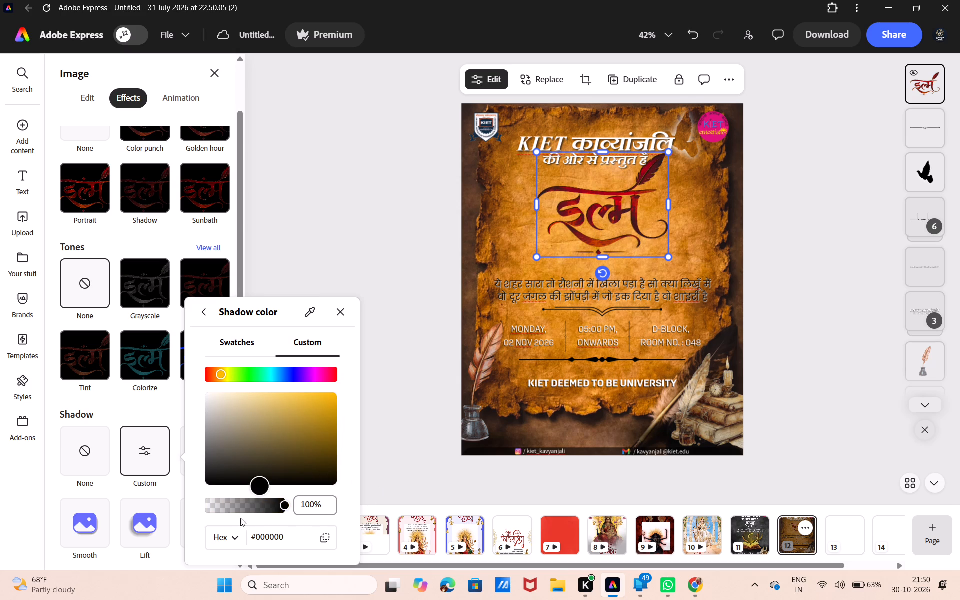
{"action": "left_click_drag", "start_coordinate": [240, 518], "coordinate": [210, 324]}
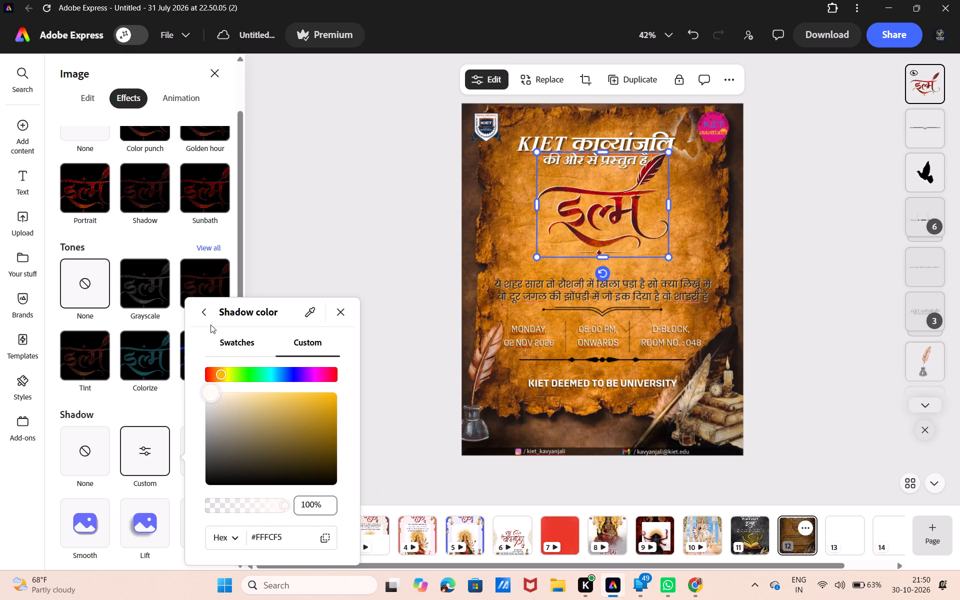
{"action": "left_click_drag", "start_coordinate": [210, 324], "coordinate": [389, 315]}
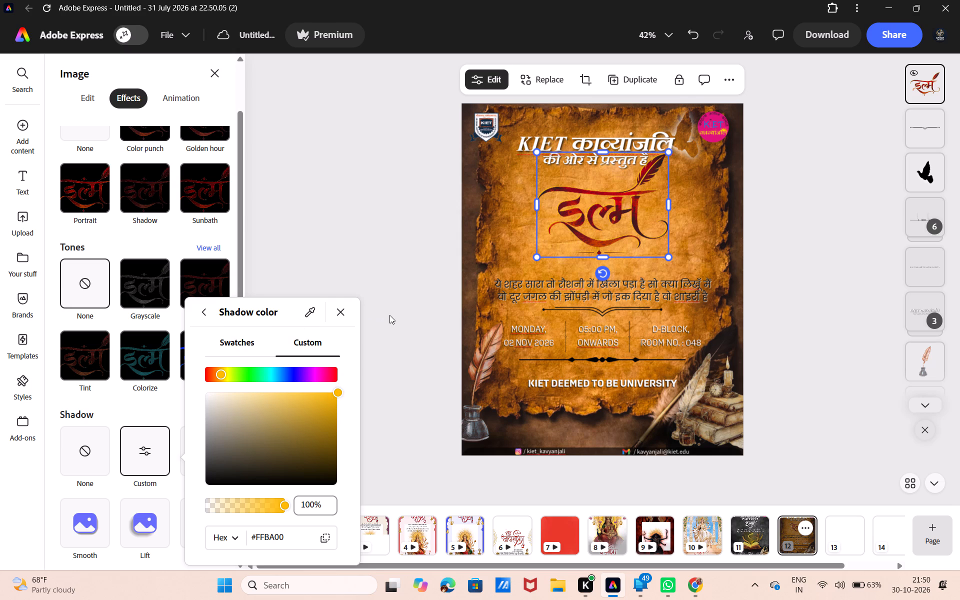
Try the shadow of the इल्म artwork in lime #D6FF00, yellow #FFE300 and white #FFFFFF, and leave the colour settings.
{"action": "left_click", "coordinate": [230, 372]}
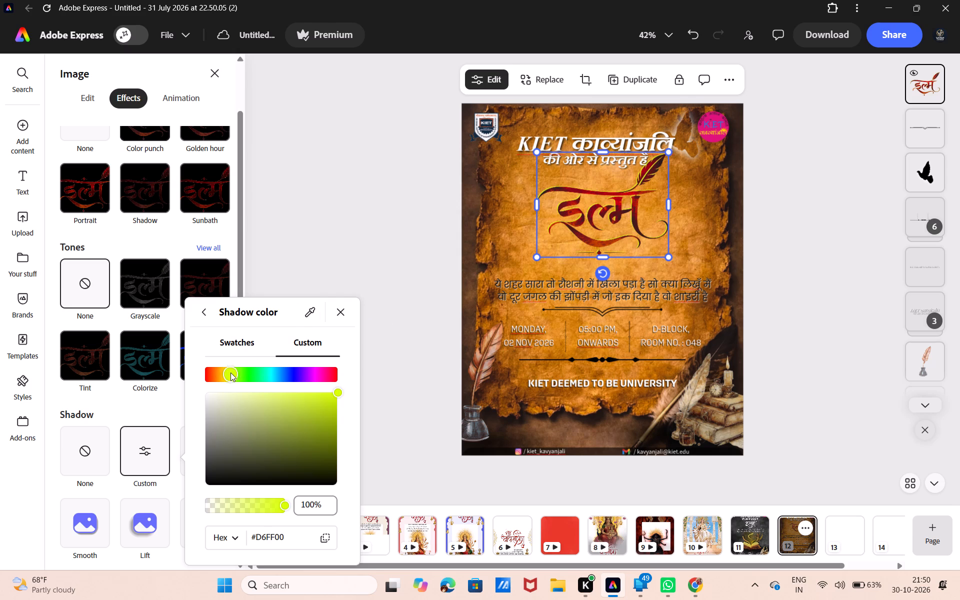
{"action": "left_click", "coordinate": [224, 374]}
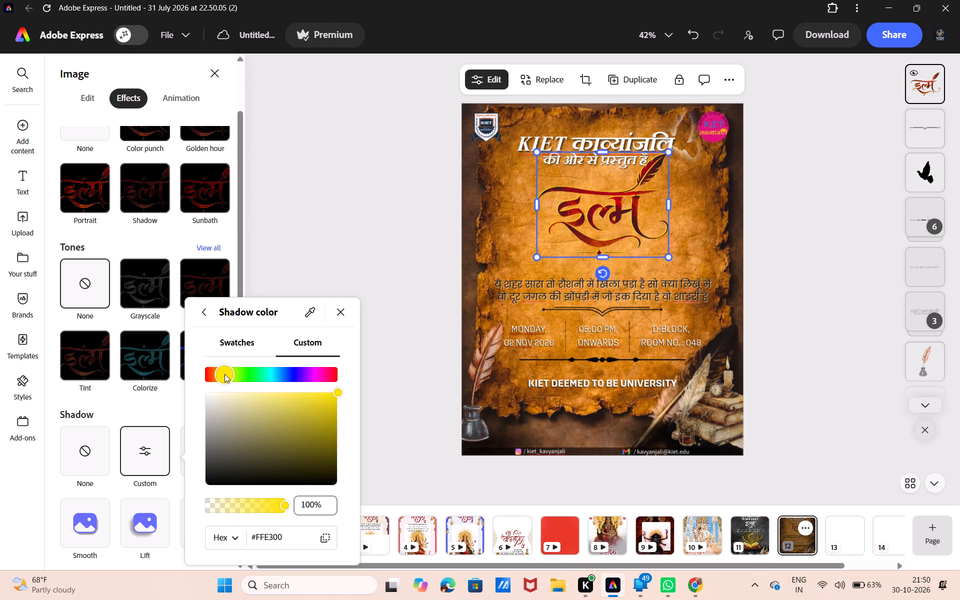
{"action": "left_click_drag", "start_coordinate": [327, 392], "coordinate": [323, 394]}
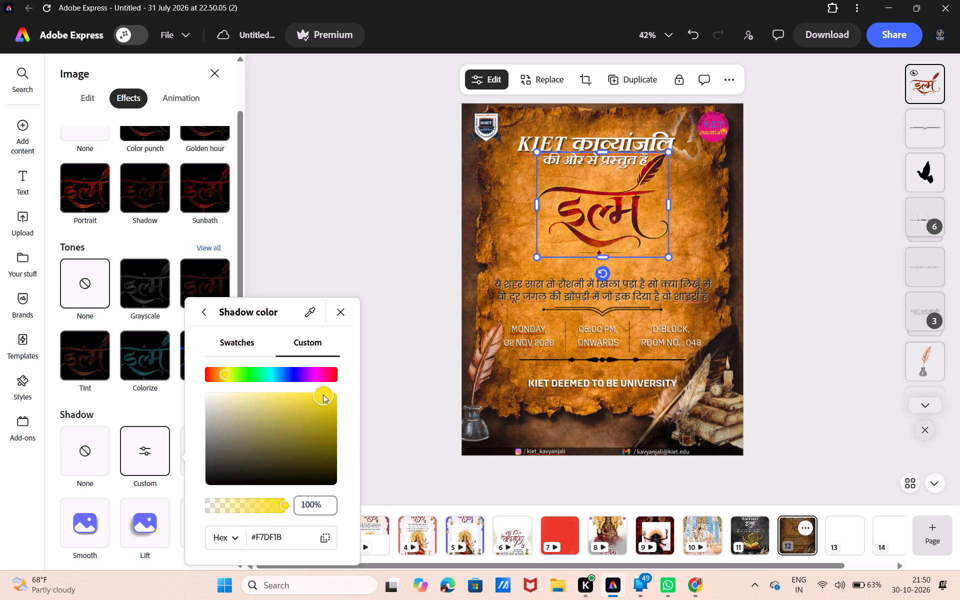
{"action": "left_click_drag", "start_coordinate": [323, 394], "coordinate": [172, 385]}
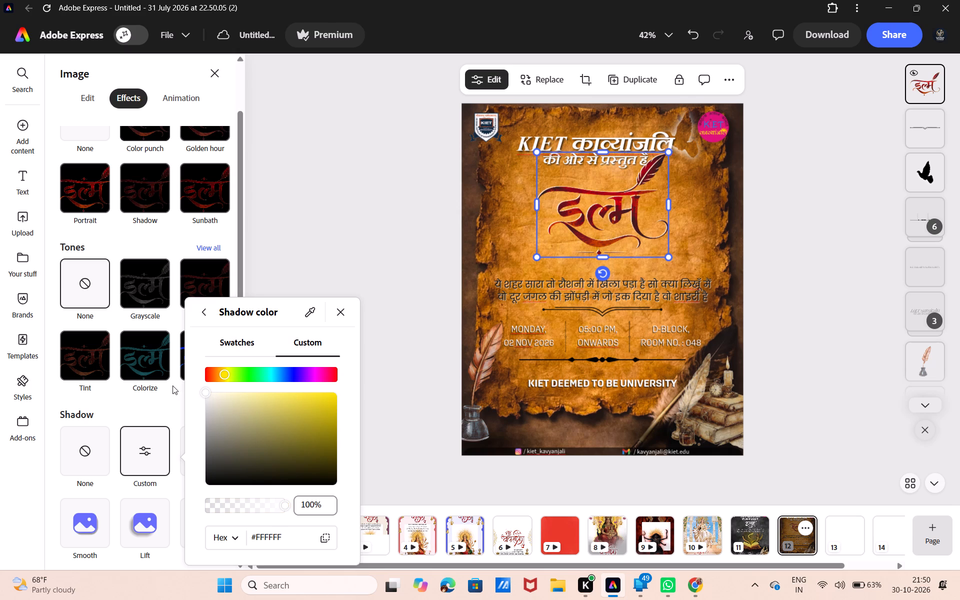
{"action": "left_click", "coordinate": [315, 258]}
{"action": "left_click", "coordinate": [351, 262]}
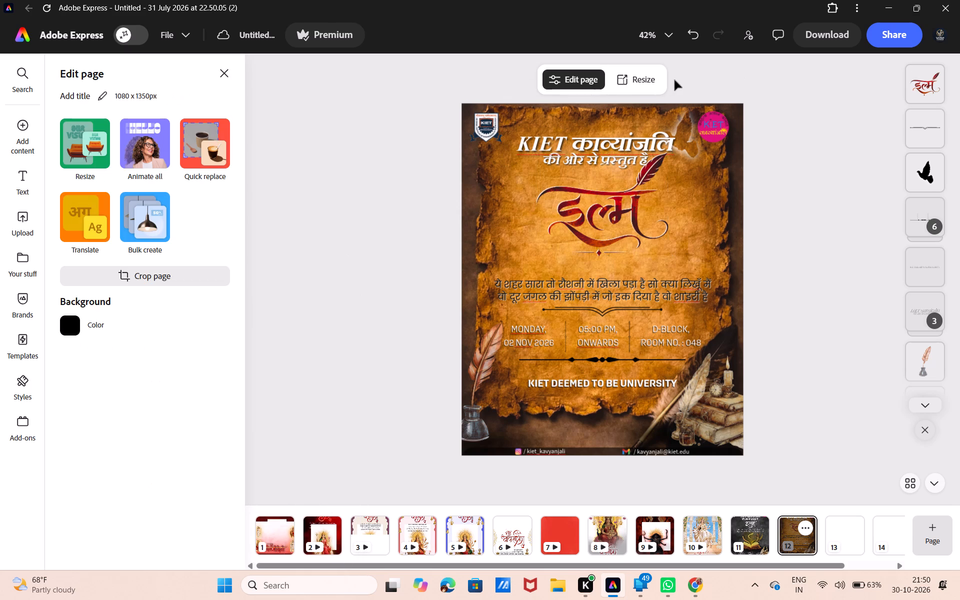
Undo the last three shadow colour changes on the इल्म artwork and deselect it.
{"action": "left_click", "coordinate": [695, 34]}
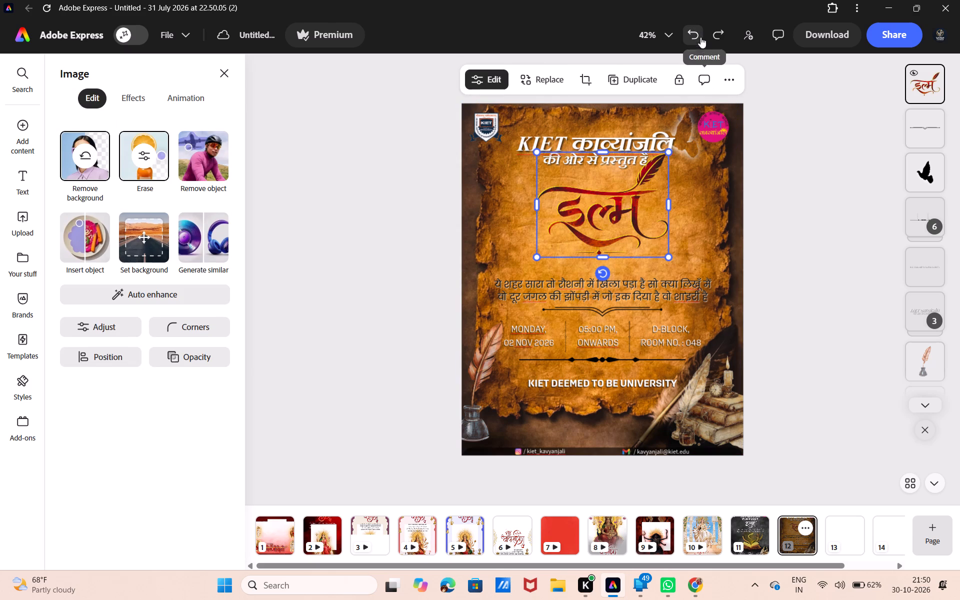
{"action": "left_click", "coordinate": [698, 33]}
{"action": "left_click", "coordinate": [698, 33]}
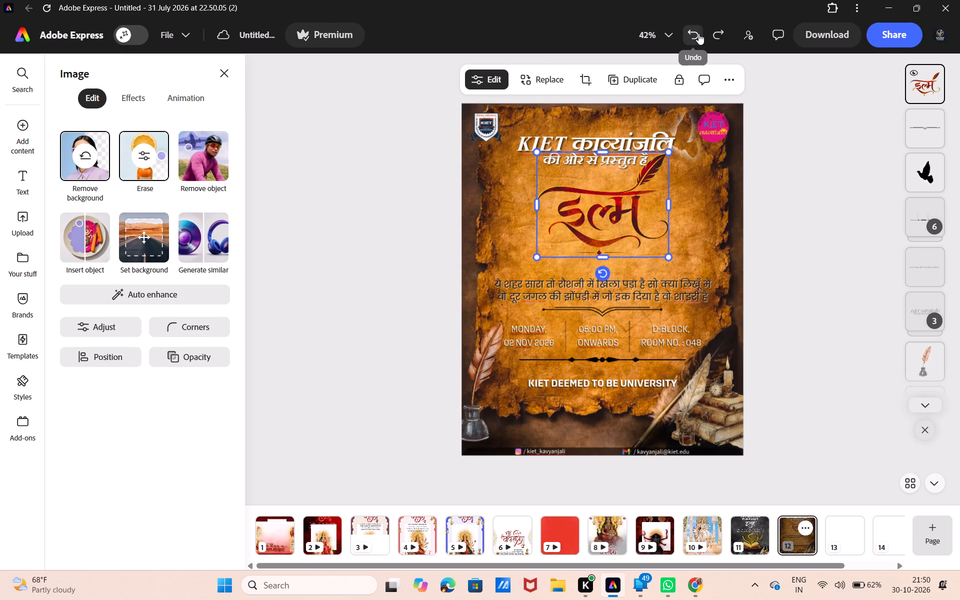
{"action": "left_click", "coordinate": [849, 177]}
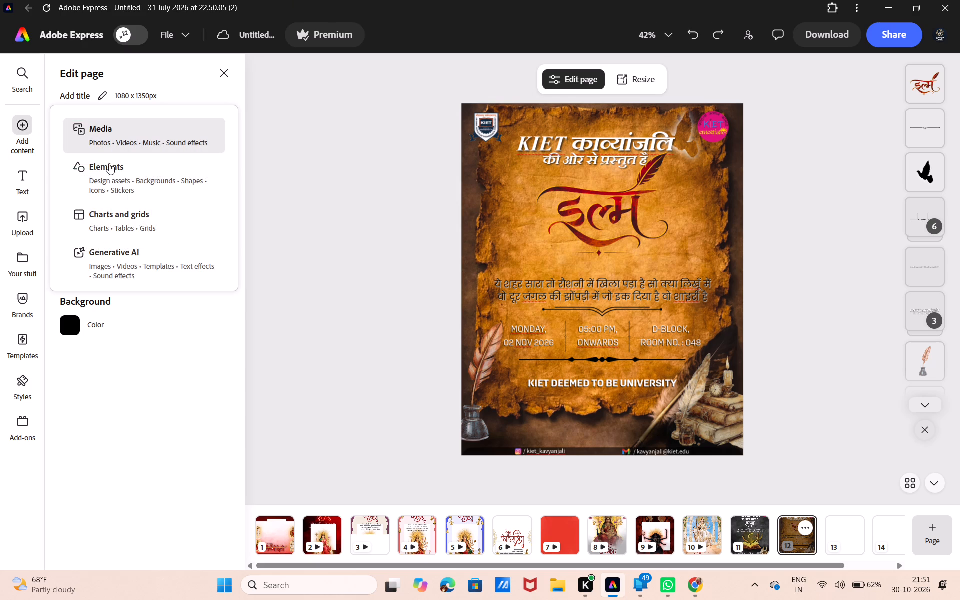
Search the icon elements for "calender".
{"action": "left_click", "coordinate": [125, 172]}
{"action": "scroll", "coordinate": [168, 96], "scroll_direction": "left", "scroll_amount": 1}
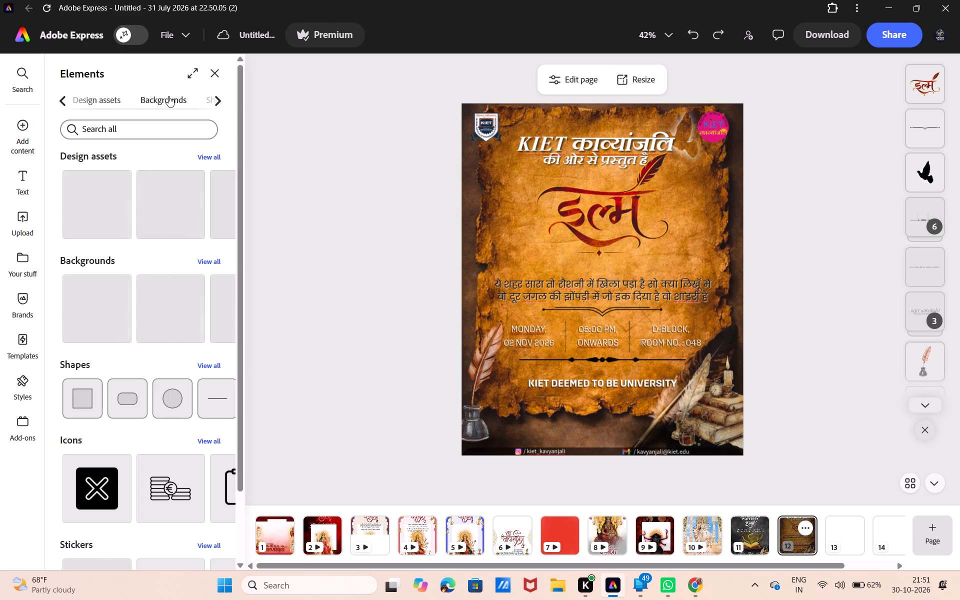
{"action": "scroll", "coordinate": [168, 96], "scroll_direction": "left", "scroll_amount": 1}
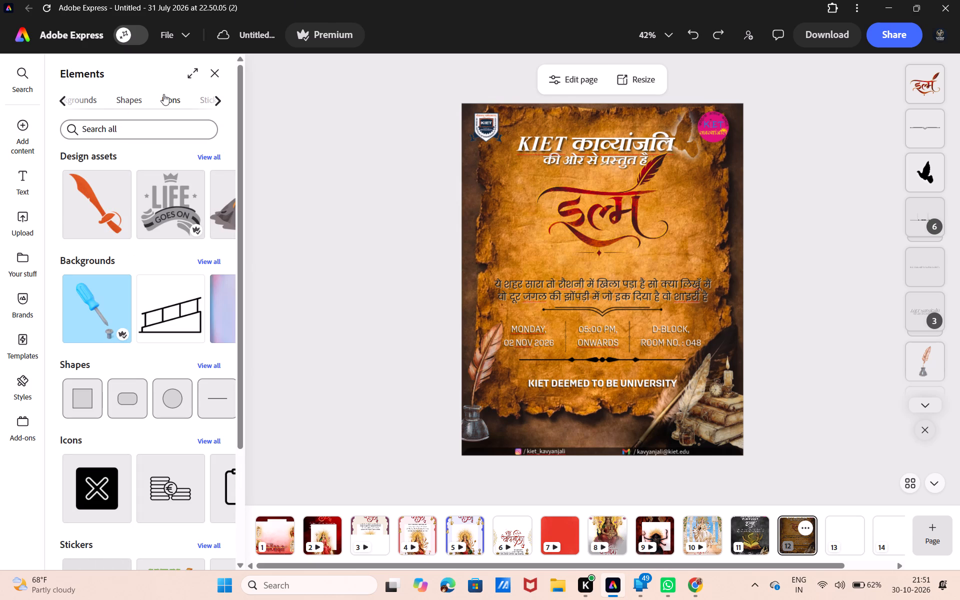
{"action": "left_click", "coordinate": [163, 94]}
{"action": "left_click", "coordinate": [130, 131]}
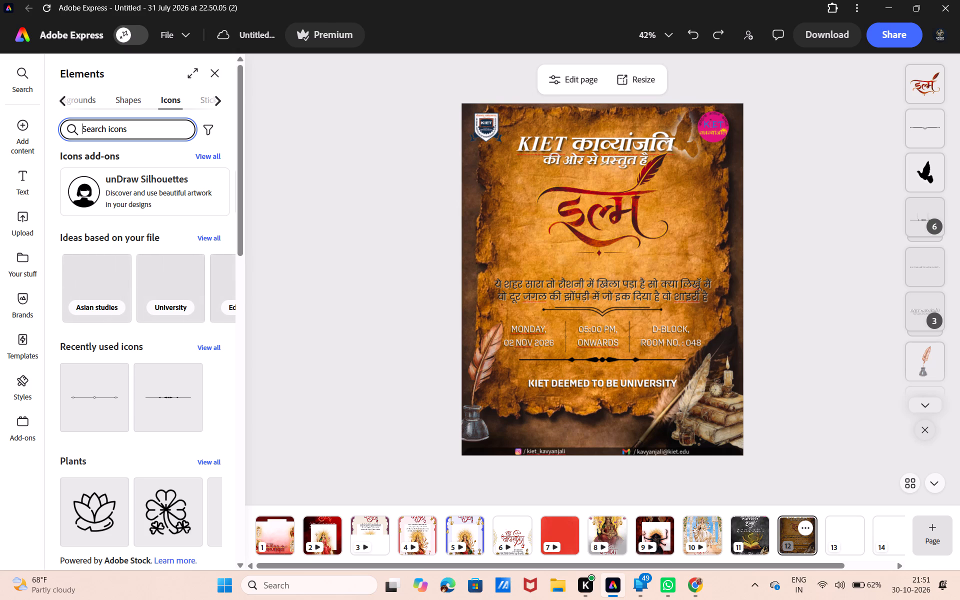
{"action": "key", "text": "c"}
{"action": "type", "text": "al"}
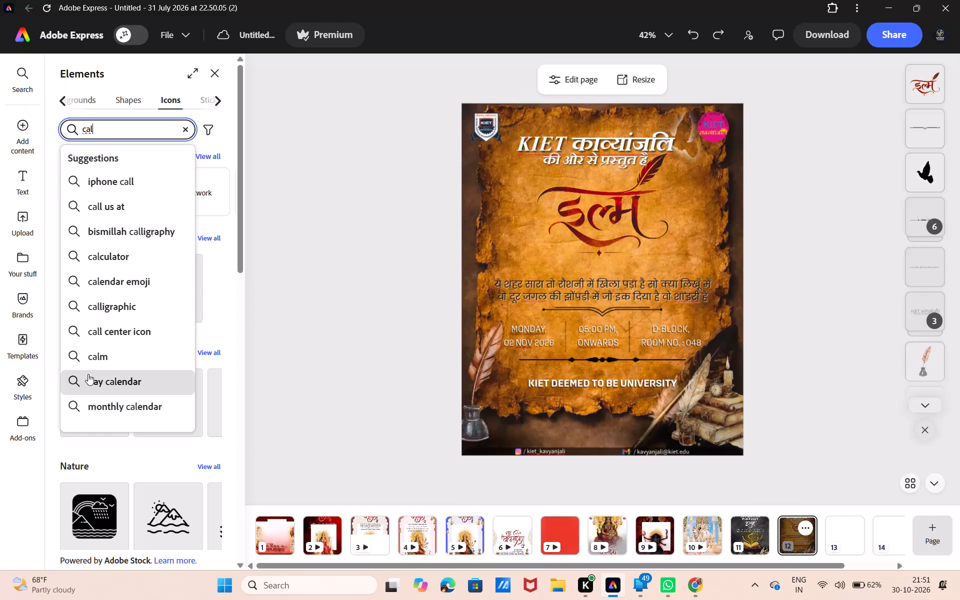
{"action": "key", "text": "e"}
{"action": "type", "text": "nder"}
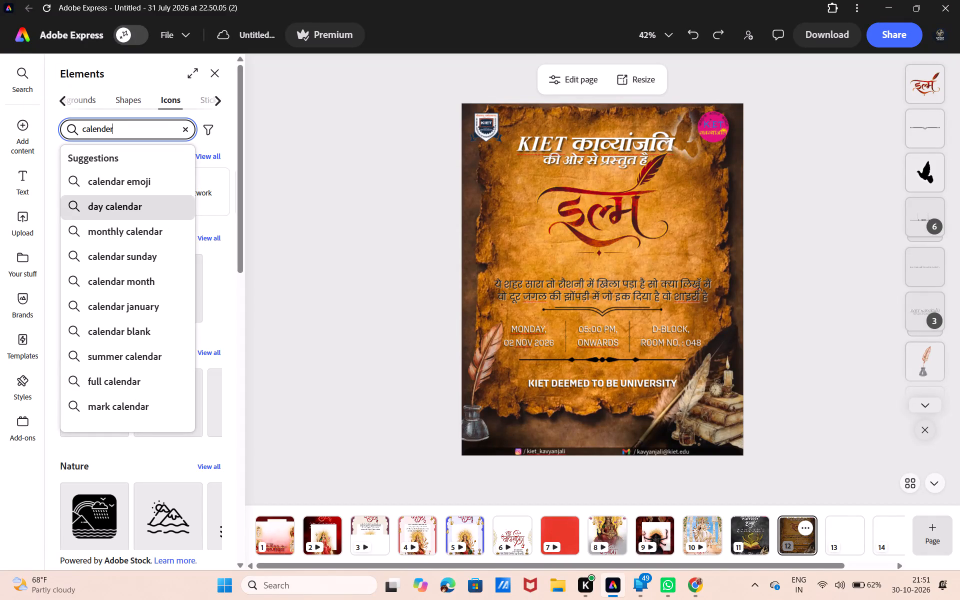
{"action": "key", "text": "Return"}
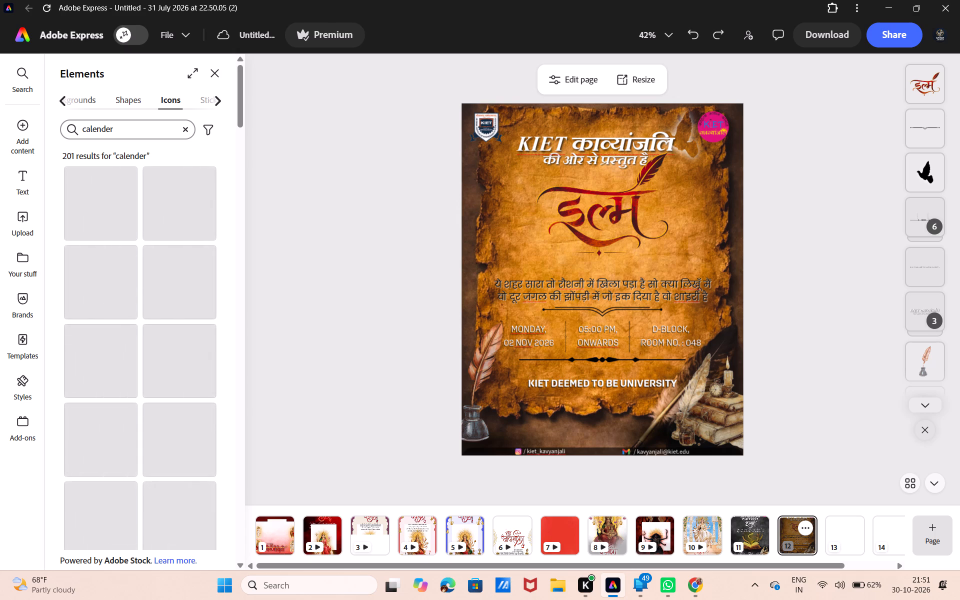
Look through the shape and icon results for "calender", and leave the elements library.
{"action": "left_click", "coordinate": [122, 101]}
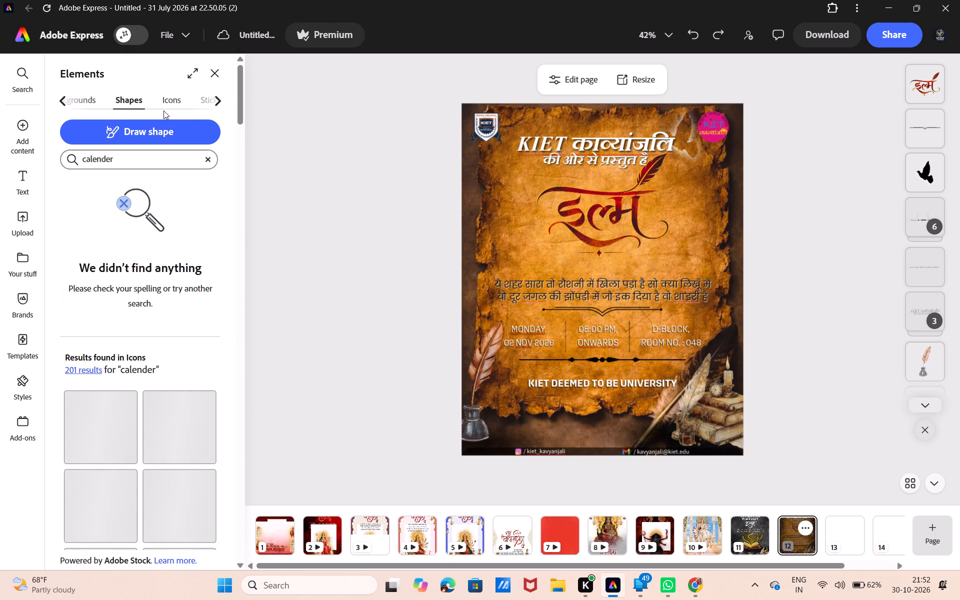
{"action": "scroll", "coordinate": [128, 292], "scroll_direction": "down", "scroll_amount": 2}
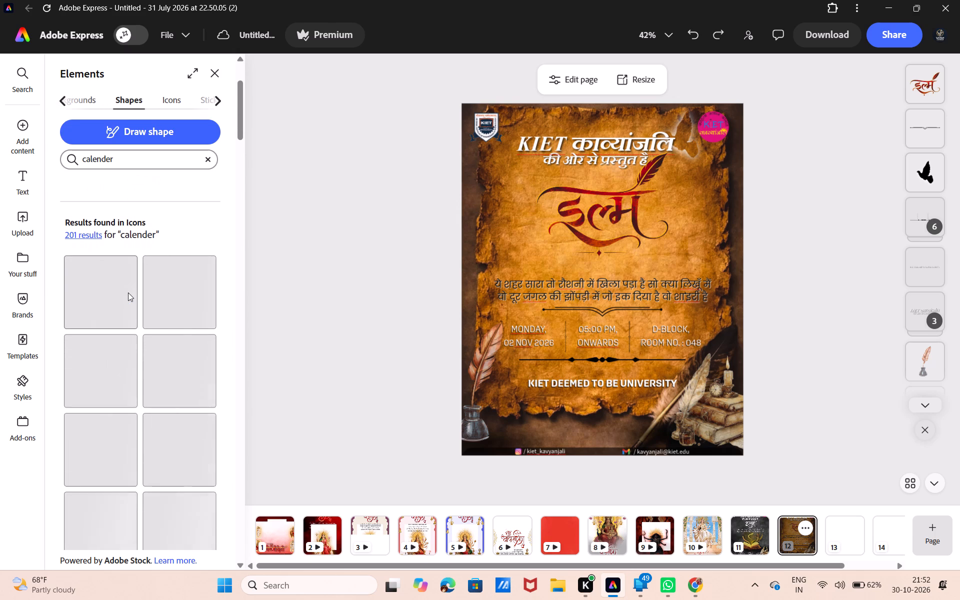
{"action": "scroll", "coordinate": [128, 292], "scroll_direction": "down", "scroll_amount": 1}
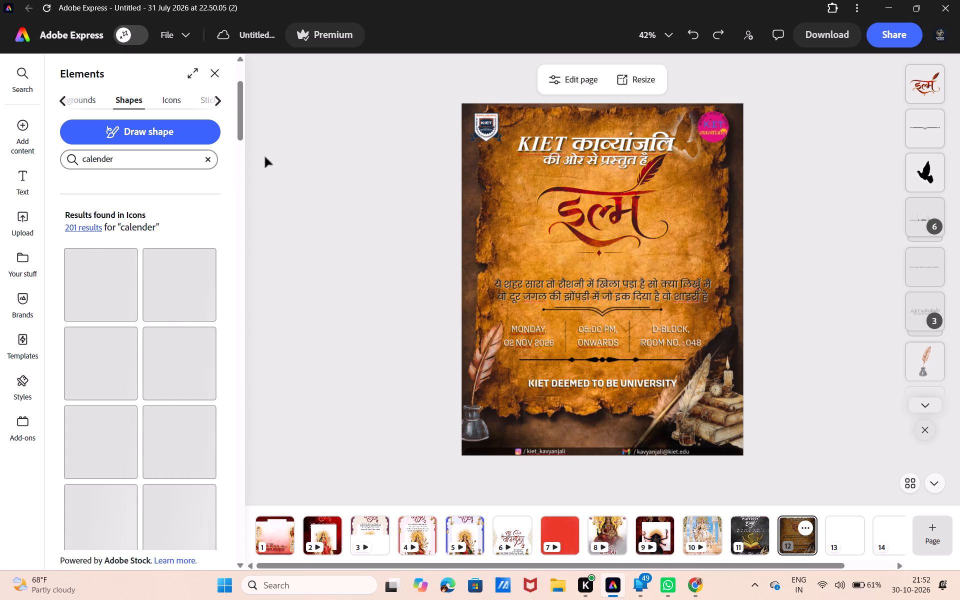
{"action": "left_click", "coordinate": [170, 95]}
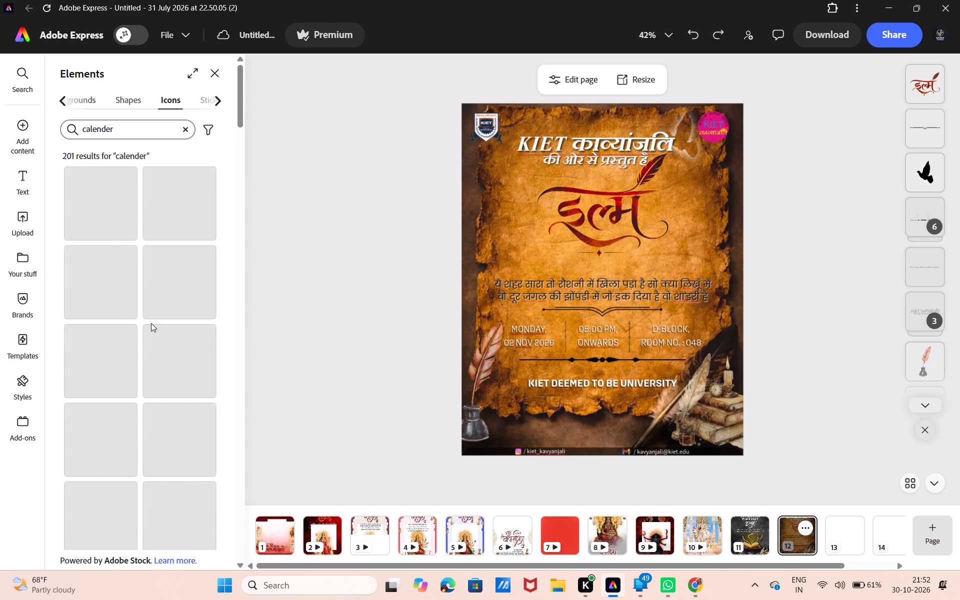
{"action": "scroll", "coordinate": [151, 323], "scroll_direction": "down", "scroll_amount": 6}
{"action": "scroll", "coordinate": [151, 323], "scroll_direction": "up", "scroll_amount": 8}
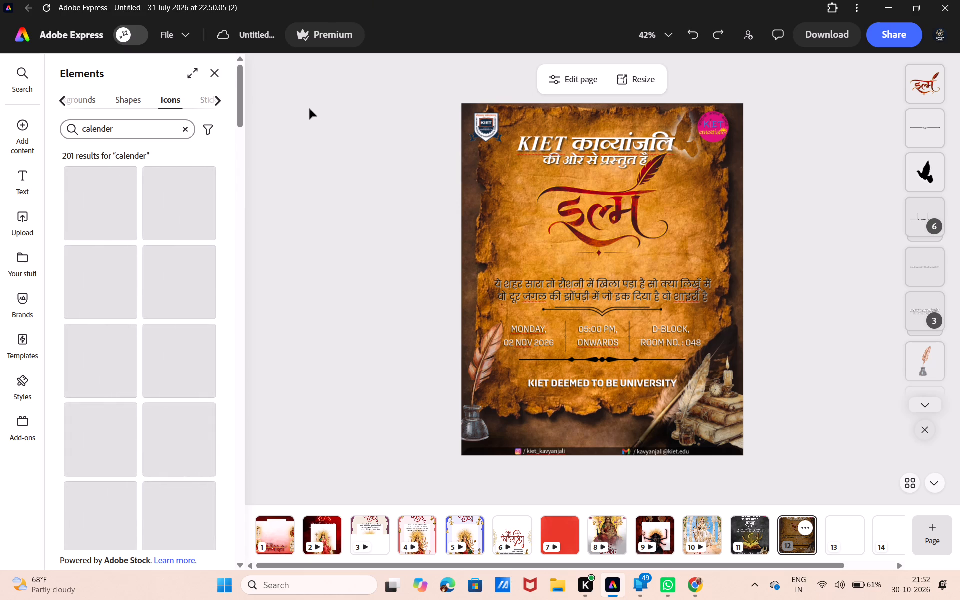
{"action": "left_click", "coordinate": [309, 109]}
Shrink the flying bird image slightly and reposition it at the poster's top edge, just beside the pink KIET logo.
{"action": "left_click", "coordinate": [670, 124]}
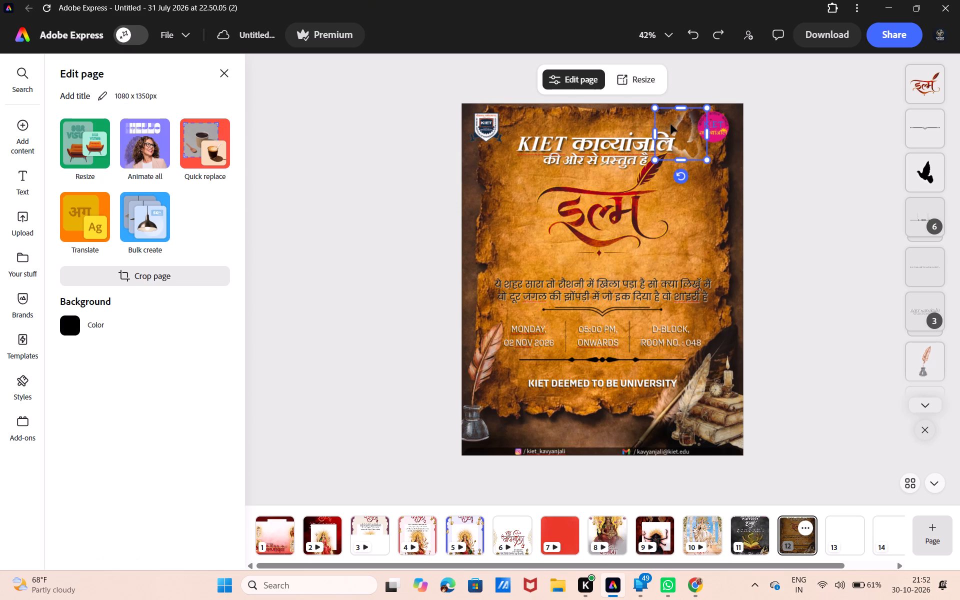
{"action": "left_click_drag", "start_coordinate": [670, 124], "coordinate": [665, 113]}
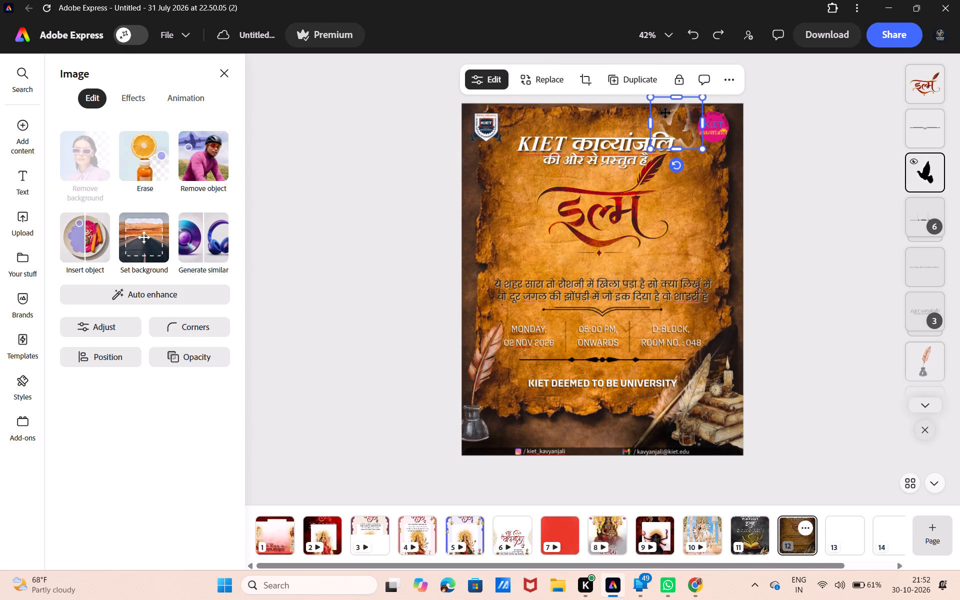
{"action": "left_click_drag", "start_coordinate": [704, 150], "coordinate": [695, 142]}
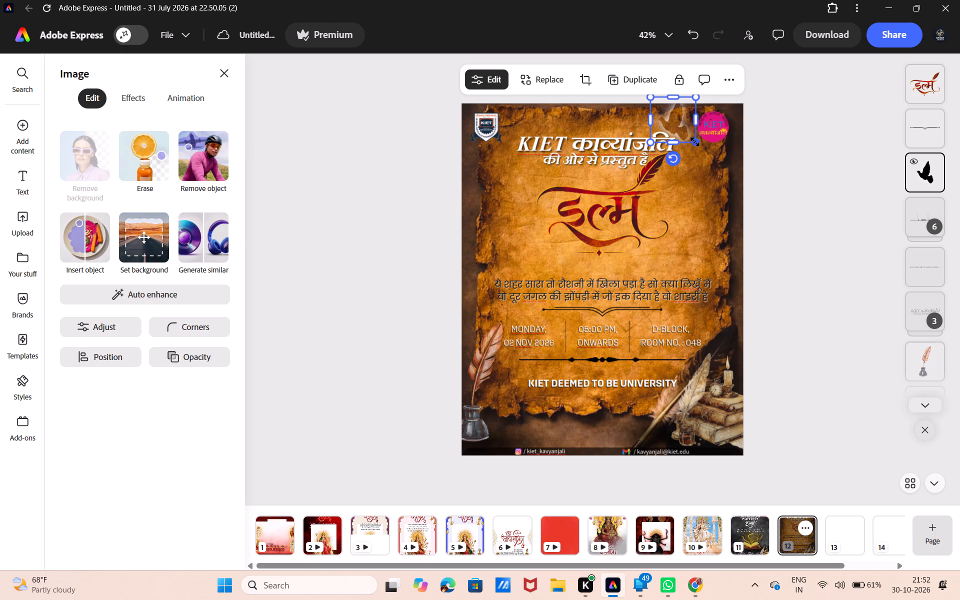
{"action": "left_click_drag", "start_coordinate": [684, 130], "coordinate": [686, 136]}
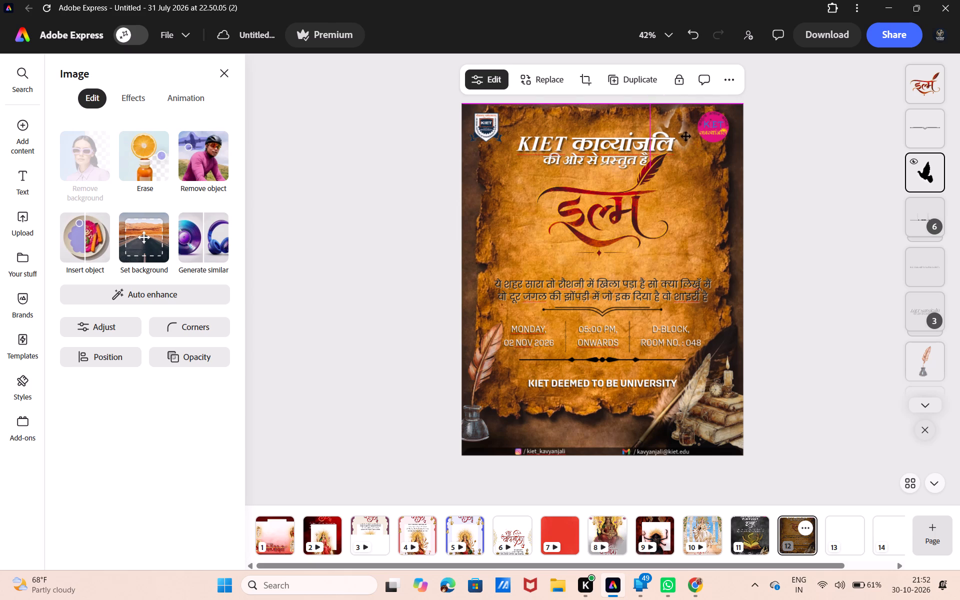
{"action": "left_click_drag", "start_coordinate": [686, 136], "coordinate": [689, 135]}
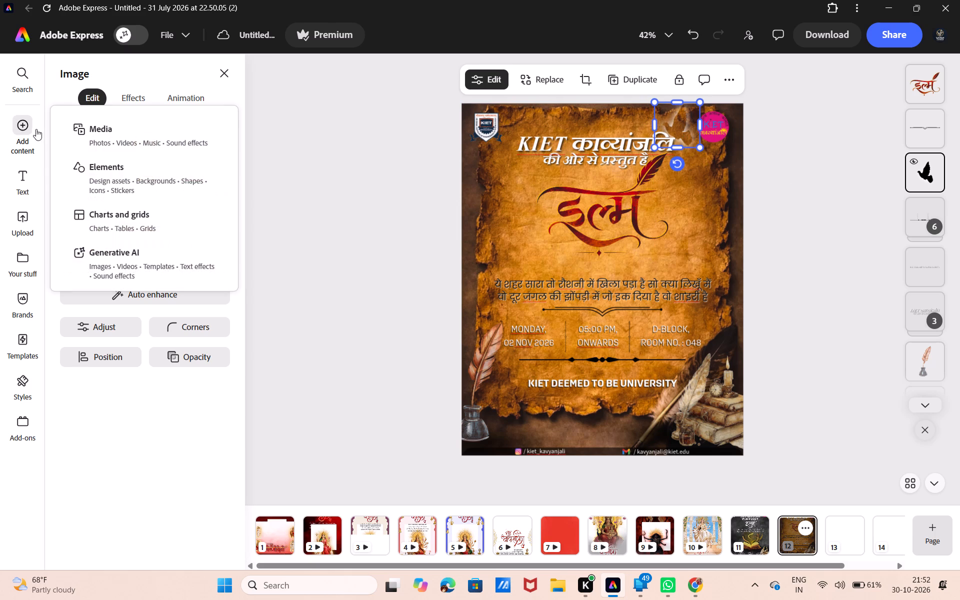
Insert the first calendar icon from the "calender" icon results onto the poster.
{"action": "left_click", "coordinate": [90, 163]}
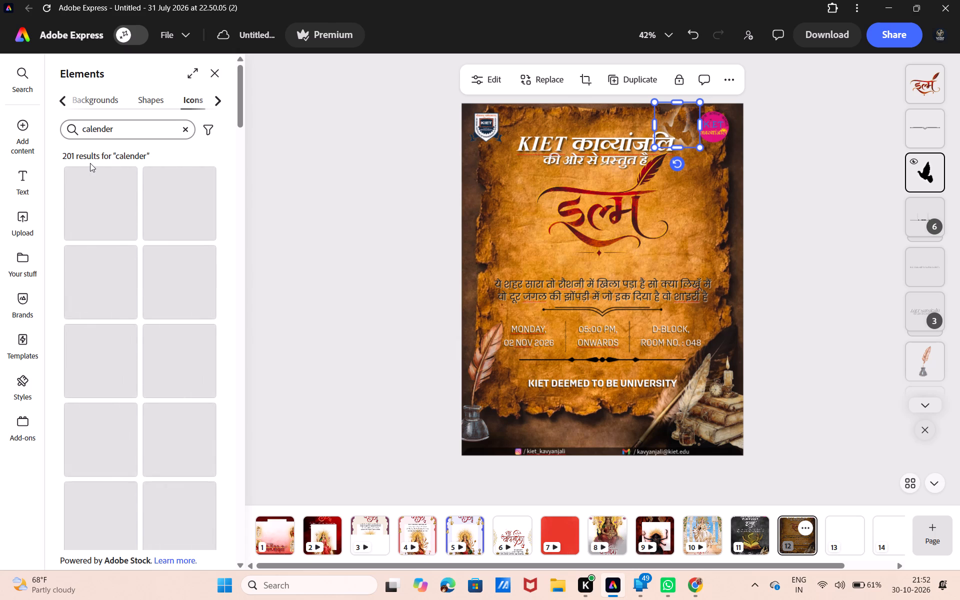
{"action": "left_click", "coordinate": [81, 233]}
Rerun the "calender" icon search and look through the calendar icon results.
{"action": "left_click", "coordinate": [136, 127]}
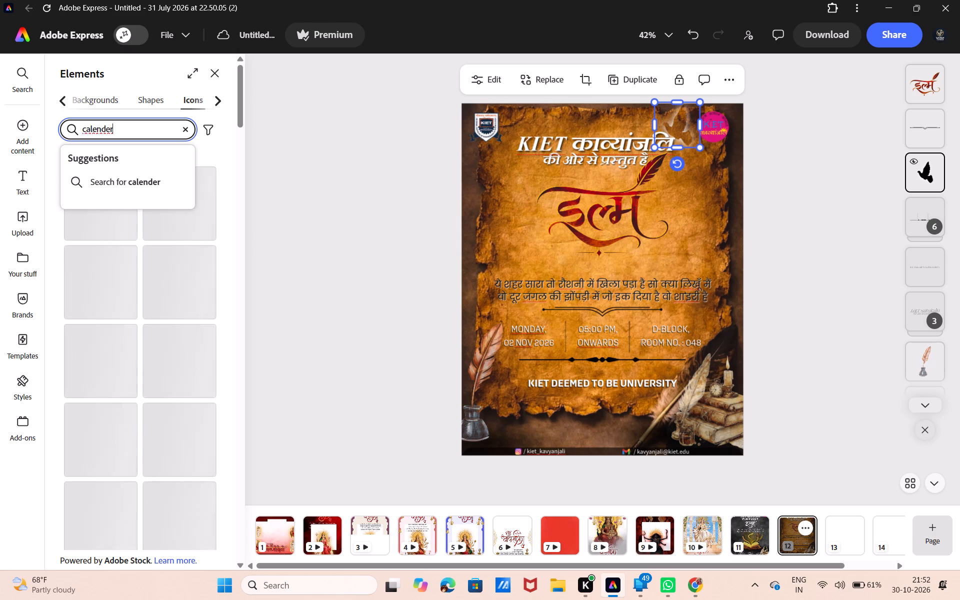
{"action": "key", "text": "Return"}
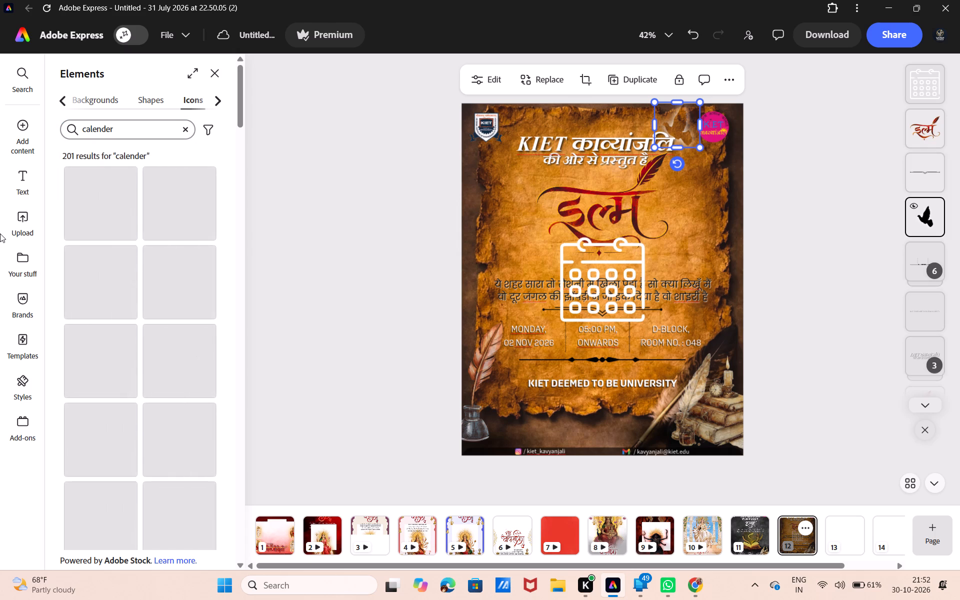
{"action": "scroll", "coordinate": [136, 330], "scroll_direction": "down", "scroll_amount": 5}
{"action": "scroll", "coordinate": [136, 330], "scroll_direction": "up", "scroll_amount": 1}
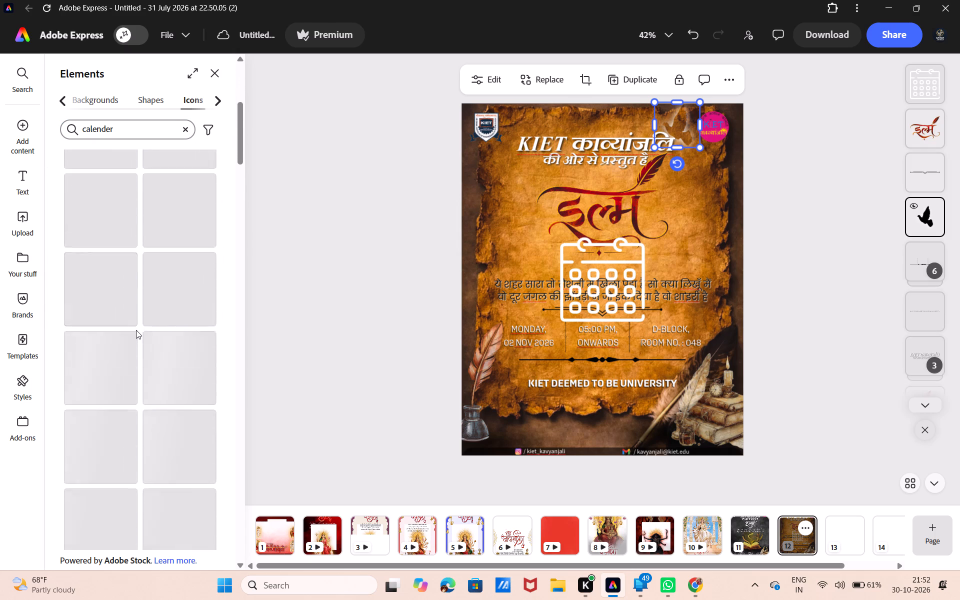
{"action": "scroll", "coordinate": [136, 330], "scroll_direction": "up", "scroll_amount": 8}
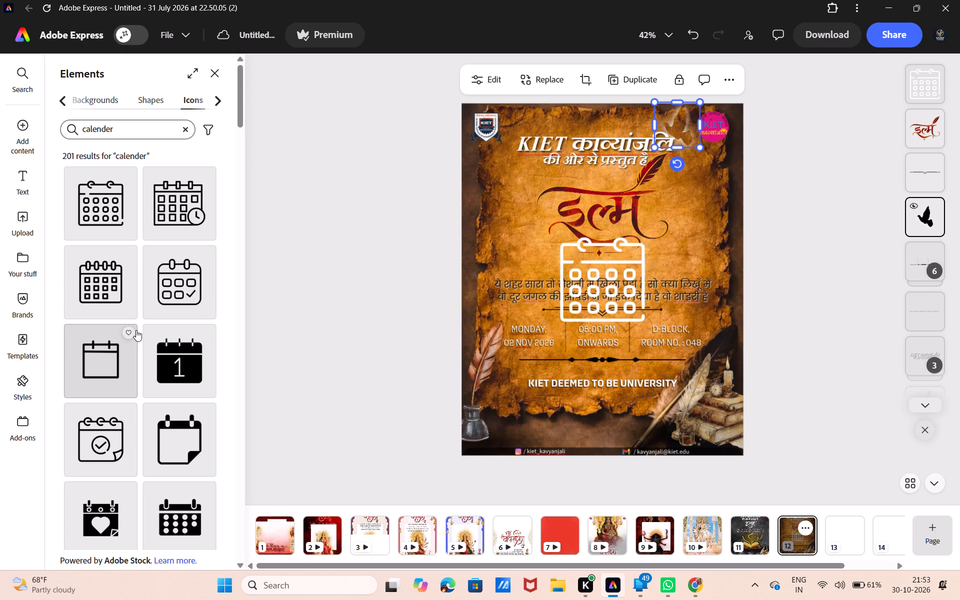
{"action": "scroll", "coordinate": [131, 434], "scroll_direction": "down", "scroll_amount": 5}
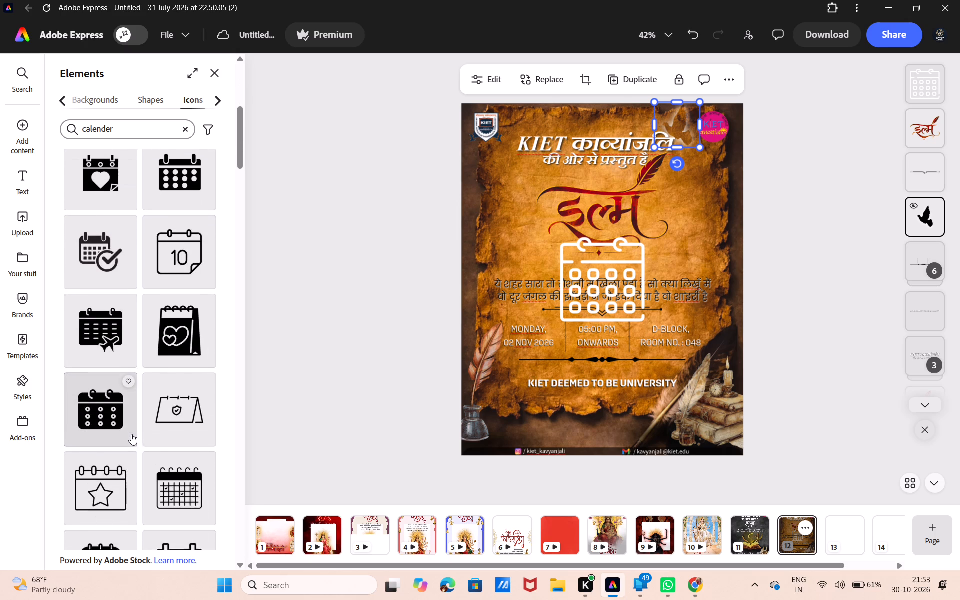
{"action": "scroll", "coordinate": [131, 434], "scroll_direction": "down", "scroll_amount": 1}
{"action": "scroll", "coordinate": [131, 434], "scroll_direction": "right", "scroll_amount": 1}
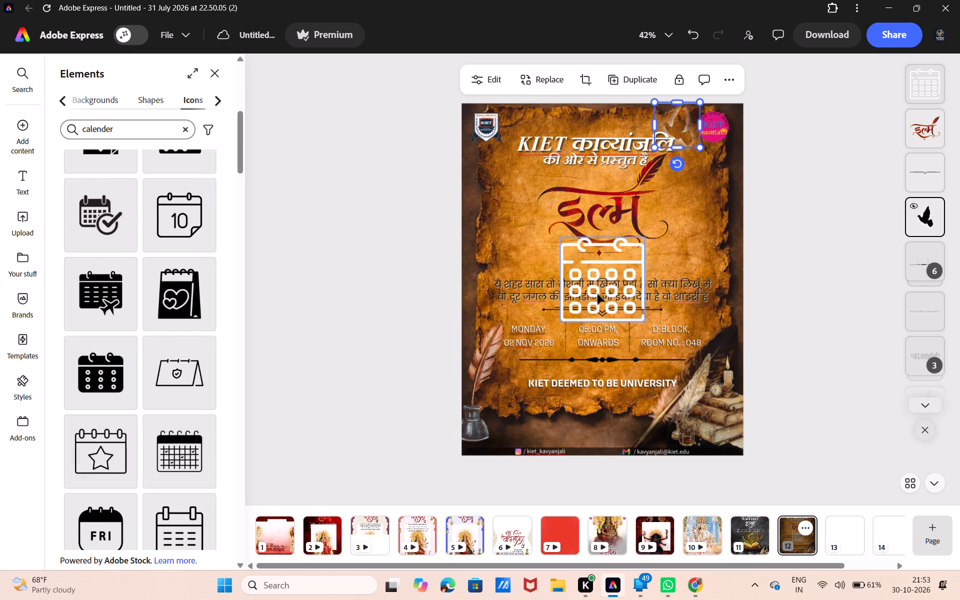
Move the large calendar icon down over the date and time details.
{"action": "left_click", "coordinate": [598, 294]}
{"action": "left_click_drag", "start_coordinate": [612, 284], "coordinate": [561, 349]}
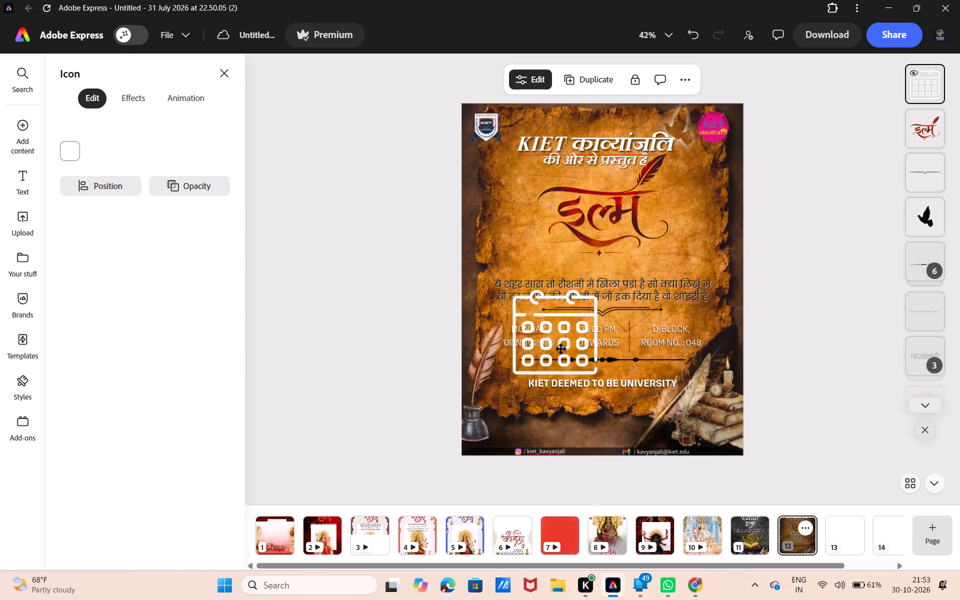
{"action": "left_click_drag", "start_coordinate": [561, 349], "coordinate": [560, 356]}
Move the two-line Hindi couplet up, closer to the इल्म artwork, and leave its text editing.
{"action": "left_click", "coordinate": [673, 287]}
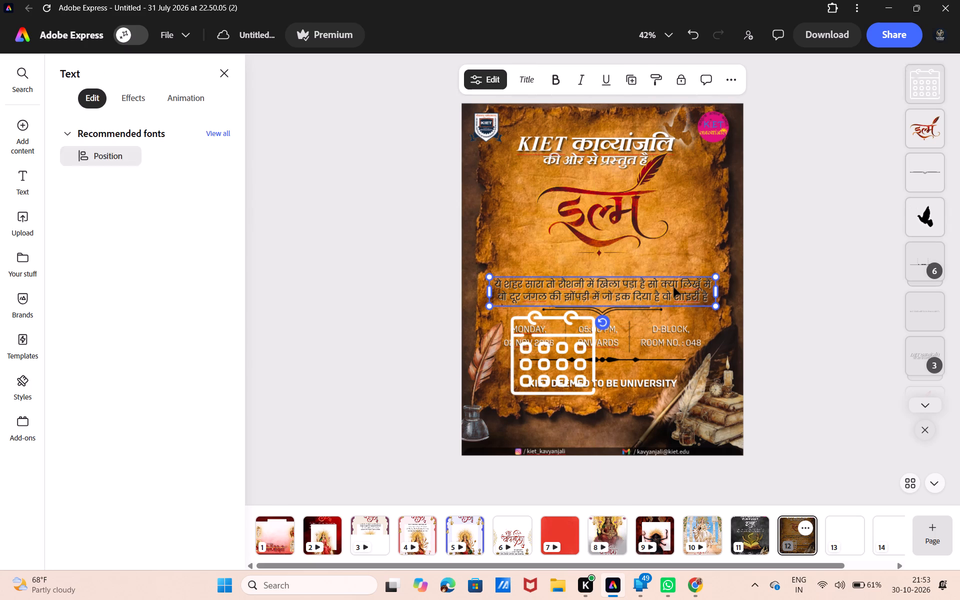
{"action": "left_click_drag", "start_coordinate": [673, 287], "coordinate": [674, 273]}
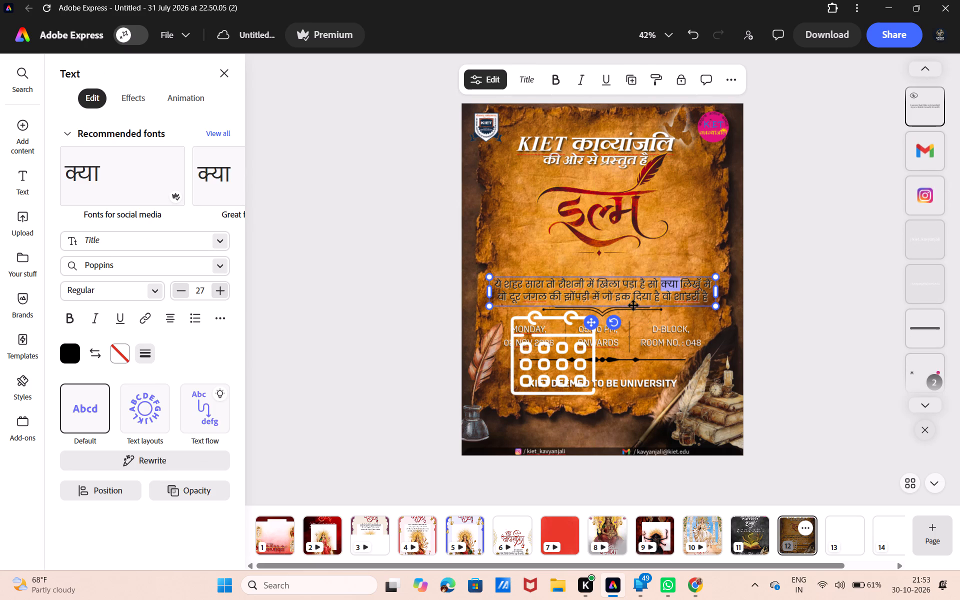
{"action": "left_click_drag", "start_coordinate": [615, 306], "coordinate": [616, 302]}
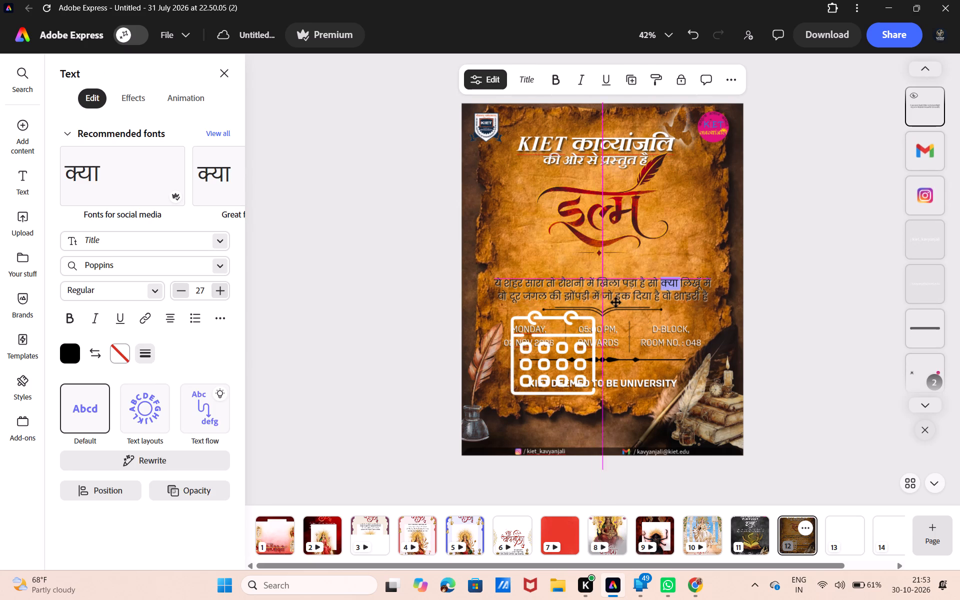
{"action": "left_click_drag", "start_coordinate": [616, 302], "coordinate": [618, 293]}
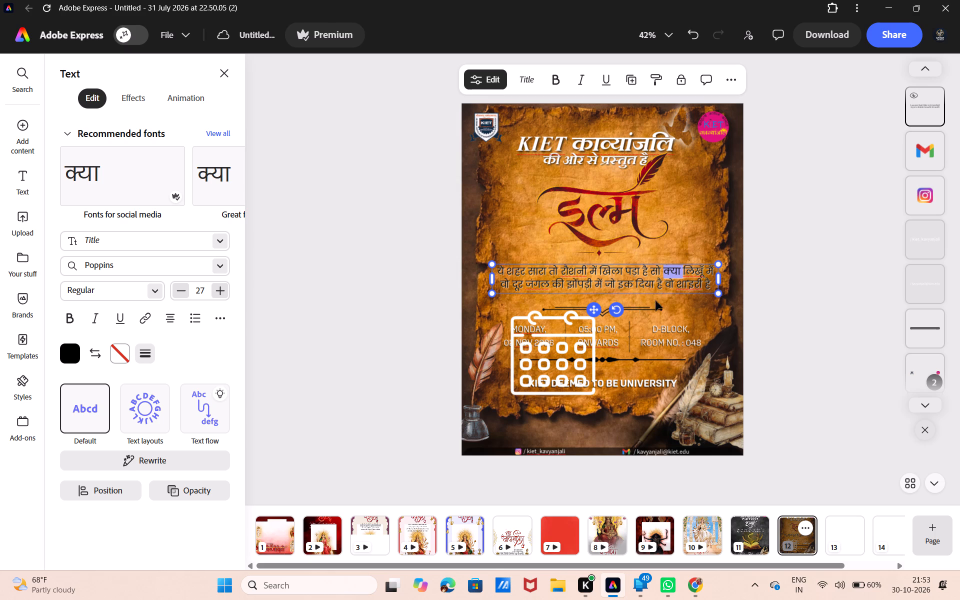
{"action": "left_click", "coordinate": [674, 296]}
{"action": "left_click", "coordinate": [764, 272]}
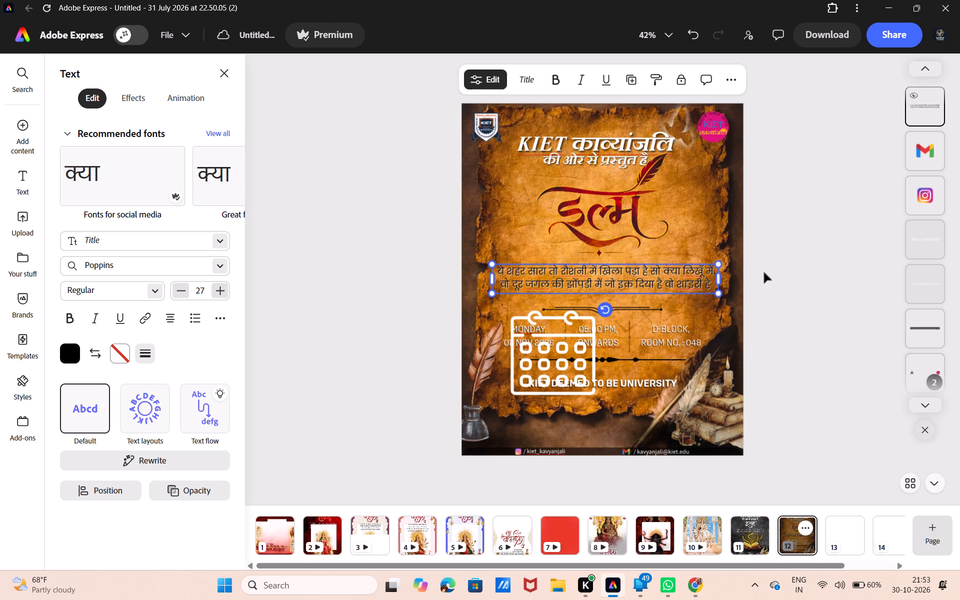
Shrink the white calendar icon to a small size and place it just above the beginning of the Hindi couplet.
{"action": "left_click_drag", "start_coordinate": [566, 344], "coordinate": [539, 247]}
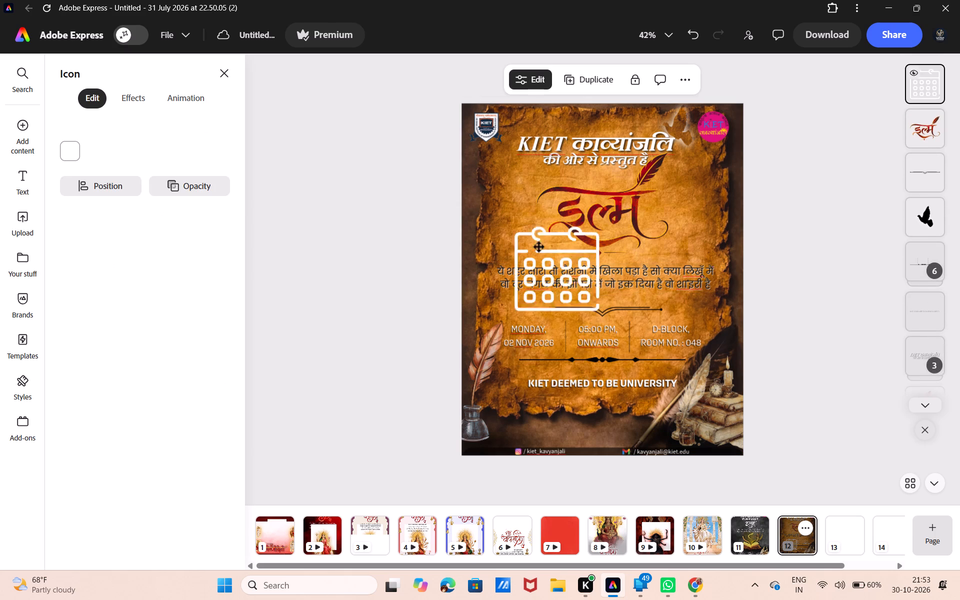
{"action": "left_click_drag", "start_coordinate": [539, 247], "coordinate": [538, 235]}
{"action": "left_click_drag", "start_coordinate": [565, 201], "coordinate": [512, 274]}
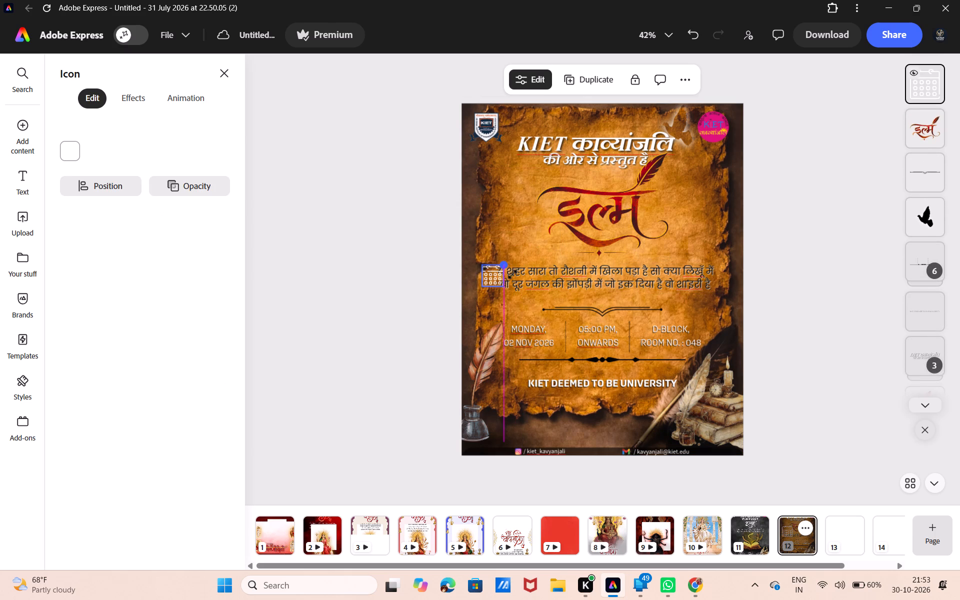
{"action": "left_click_drag", "start_coordinate": [512, 274], "coordinate": [509, 275]}
{"action": "left_click_drag", "start_coordinate": [491, 278], "coordinate": [516, 245]}
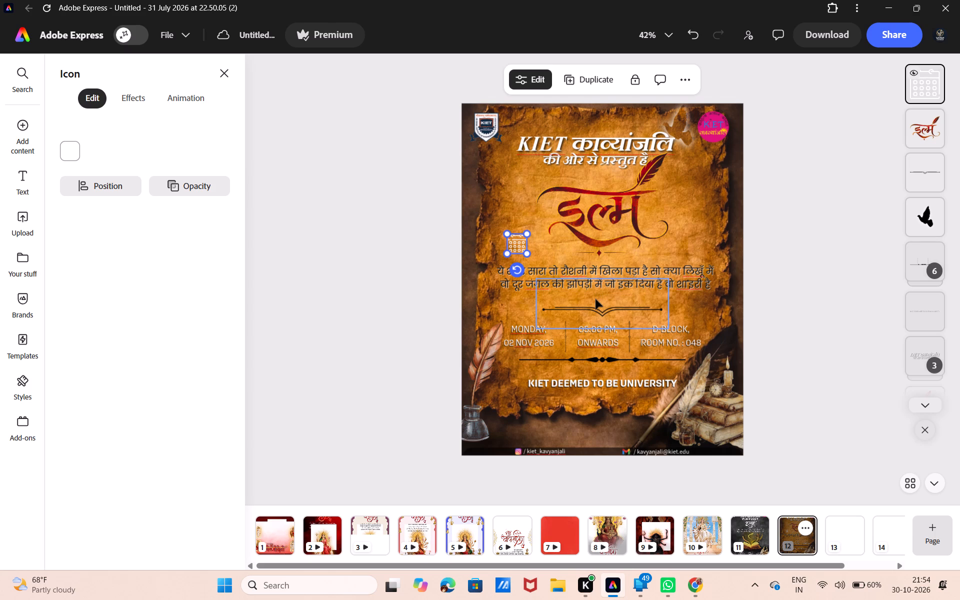
Move the ornamental divider up just beneath the Hindi couplet, shrink it slightly and centre it on the poster.
{"action": "left_click", "coordinate": [622, 308]}
{"action": "left_click_drag", "start_coordinate": [622, 308], "coordinate": [622, 296]}
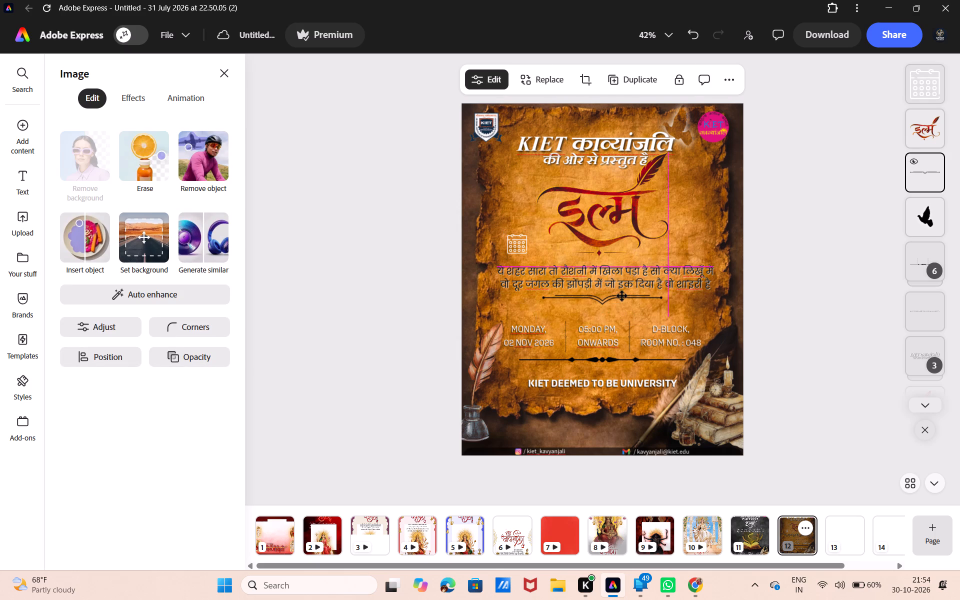
{"action": "left_click_drag", "start_coordinate": [622, 296], "coordinate": [619, 293]}
{"action": "left_click_drag", "start_coordinate": [666, 315], "coordinate": [649, 310]}
{"action": "left_click_drag", "start_coordinate": [624, 301], "coordinate": [628, 301]}
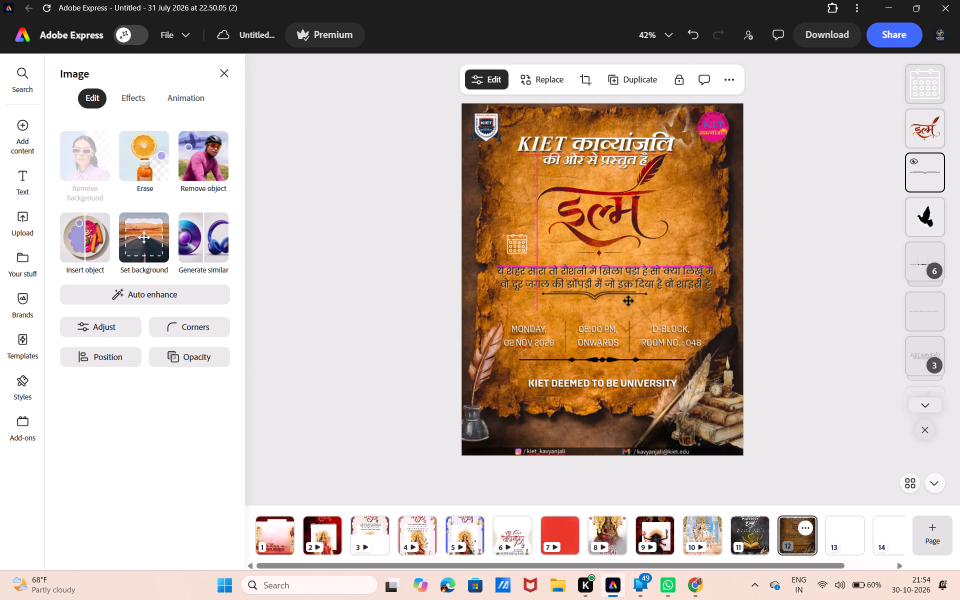
{"action": "left_click_drag", "start_coordinate": [628, 301], "coordinate": [635, 302]}
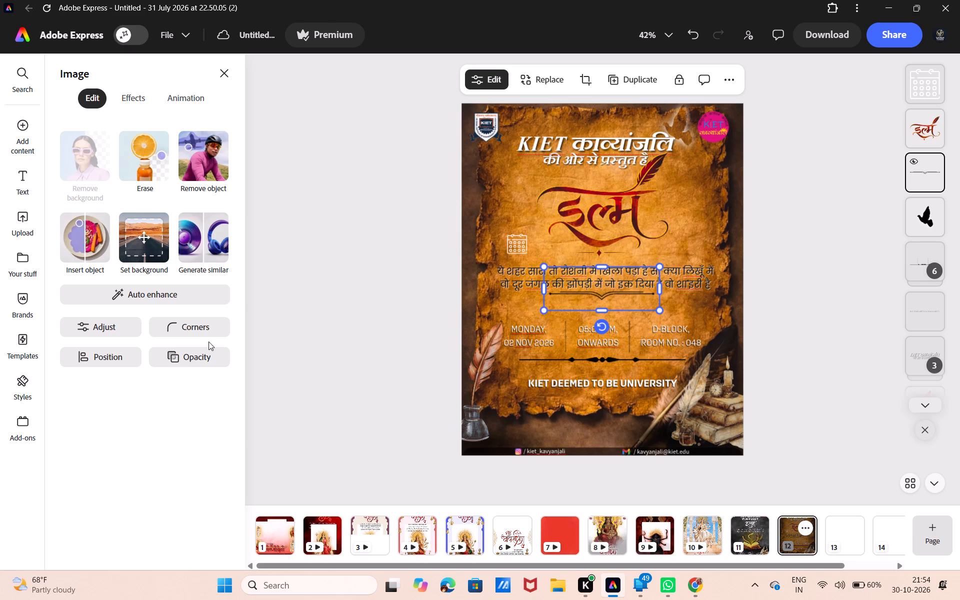
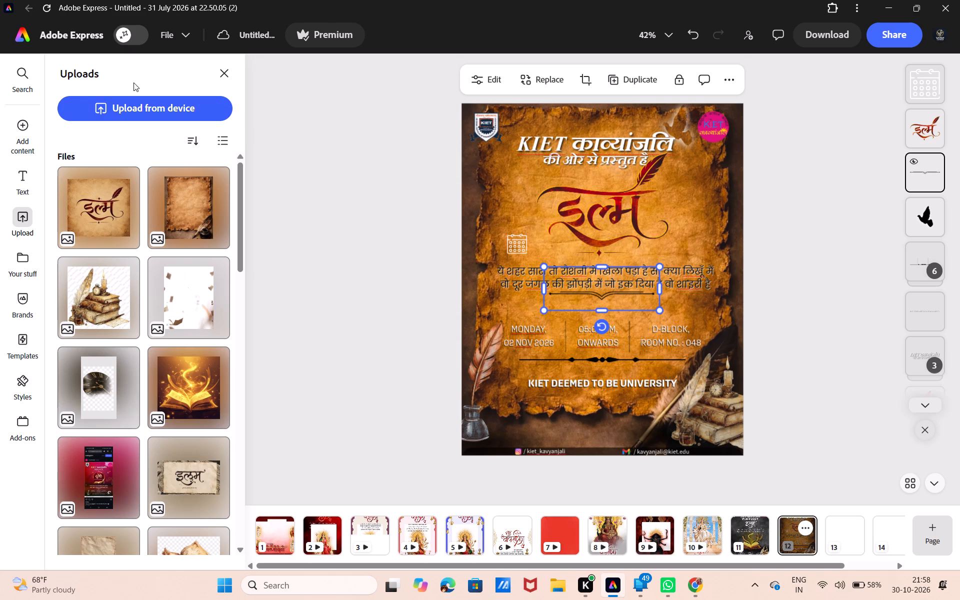
Upload the first WhatsApp reference poster image from Downloads and place it over the left-centre of the poster.
{"action": "left_click", "coordinate": [127, 104]}
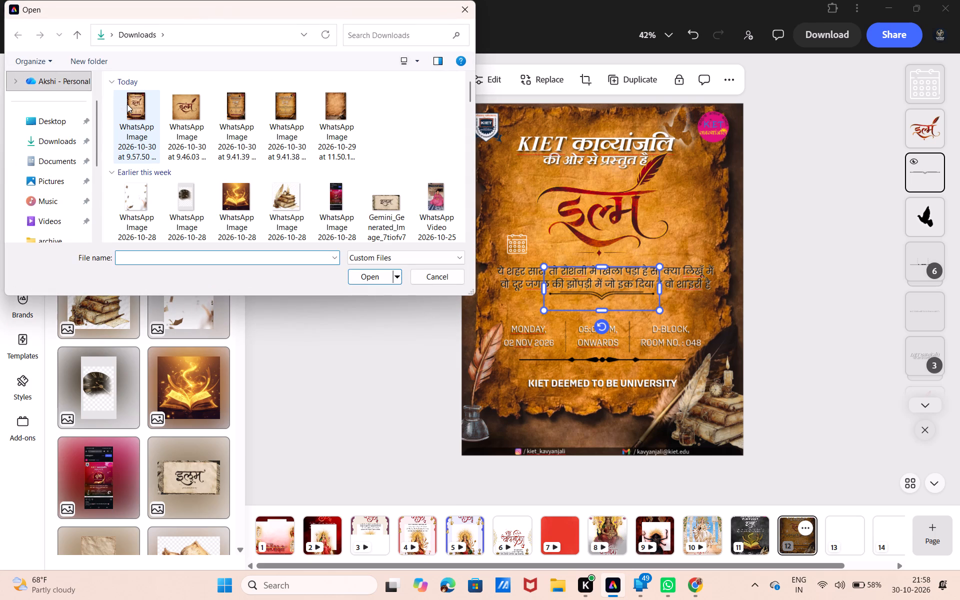
{"action": "double_click", "coordinate": [138, 128]}
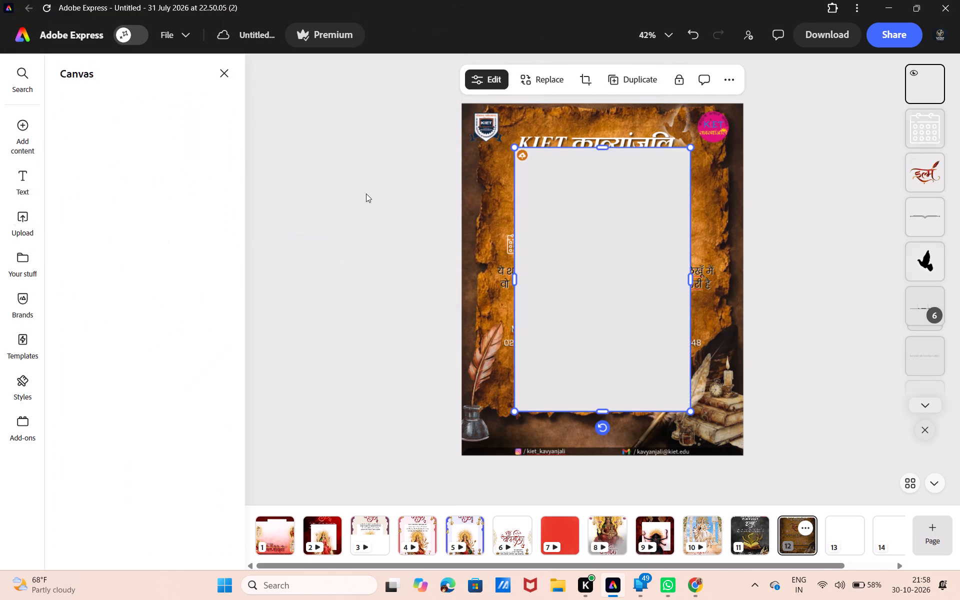
{"action": "left_click_drag", "start_coordinate": [681, 290], "coordinate": [607, 276]}
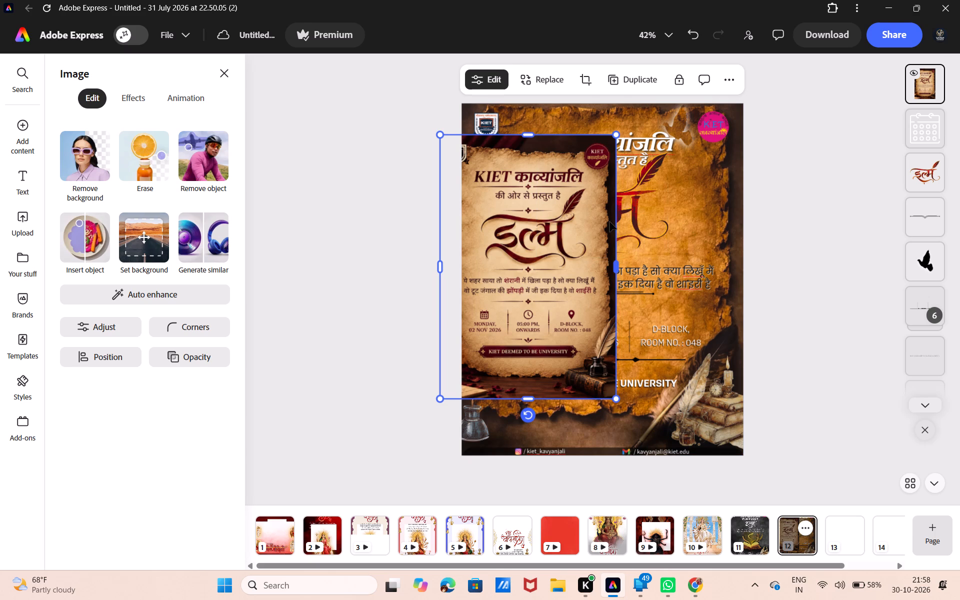
{"action": "left_click_drag", "start_coordinate": [593, 218], "coordinate": [626, 228]}
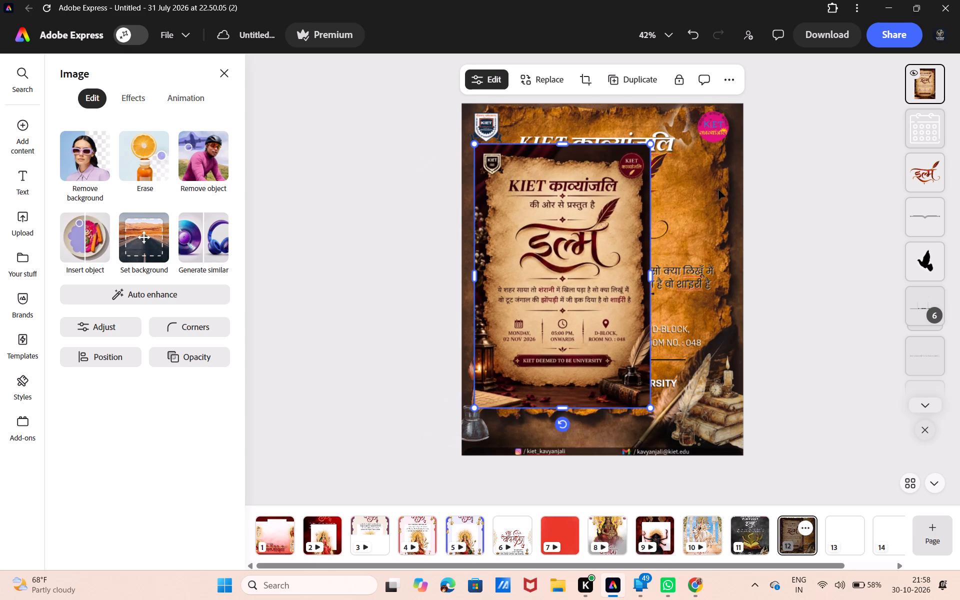
Remove the background from the full-page parchment image behind the poster's content.
{"action": "left_click", "coordinate": [731, 186]}
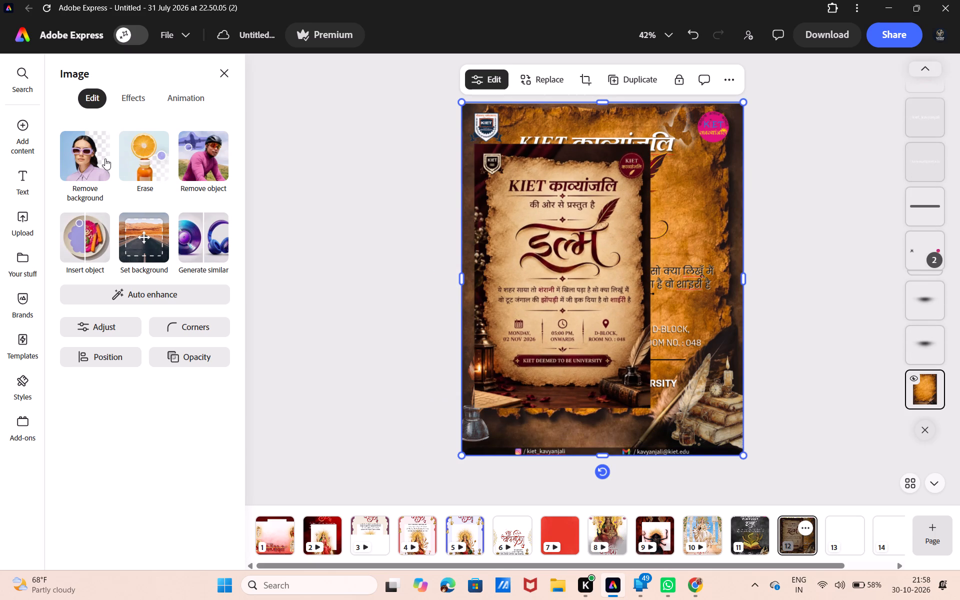
{"action": "left_click", "coordinate": [105, 158]}
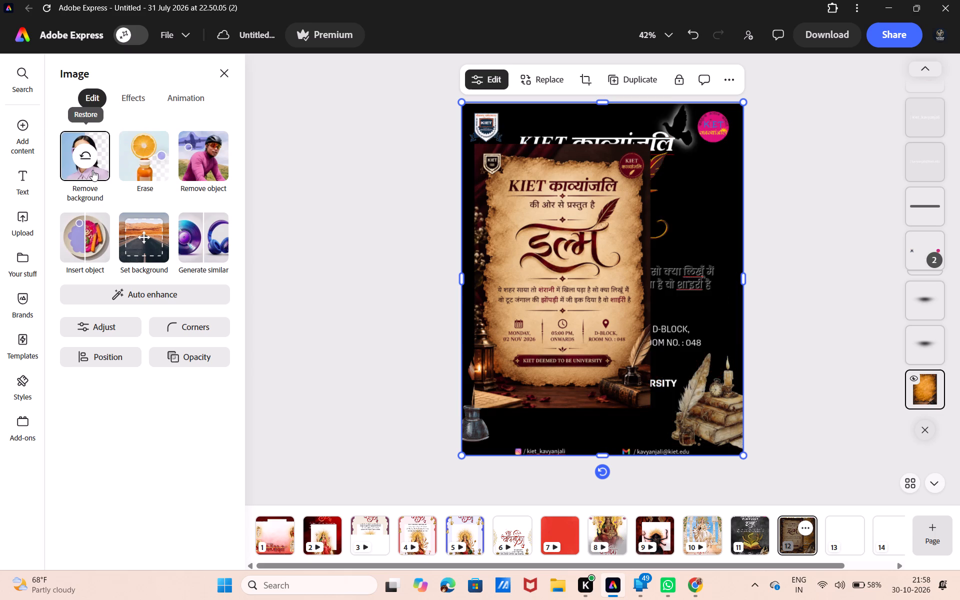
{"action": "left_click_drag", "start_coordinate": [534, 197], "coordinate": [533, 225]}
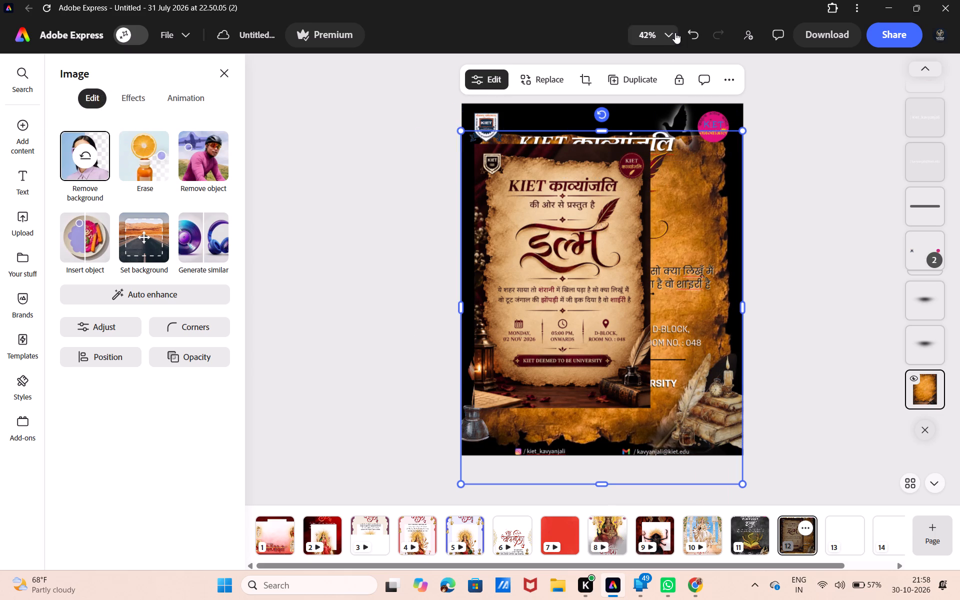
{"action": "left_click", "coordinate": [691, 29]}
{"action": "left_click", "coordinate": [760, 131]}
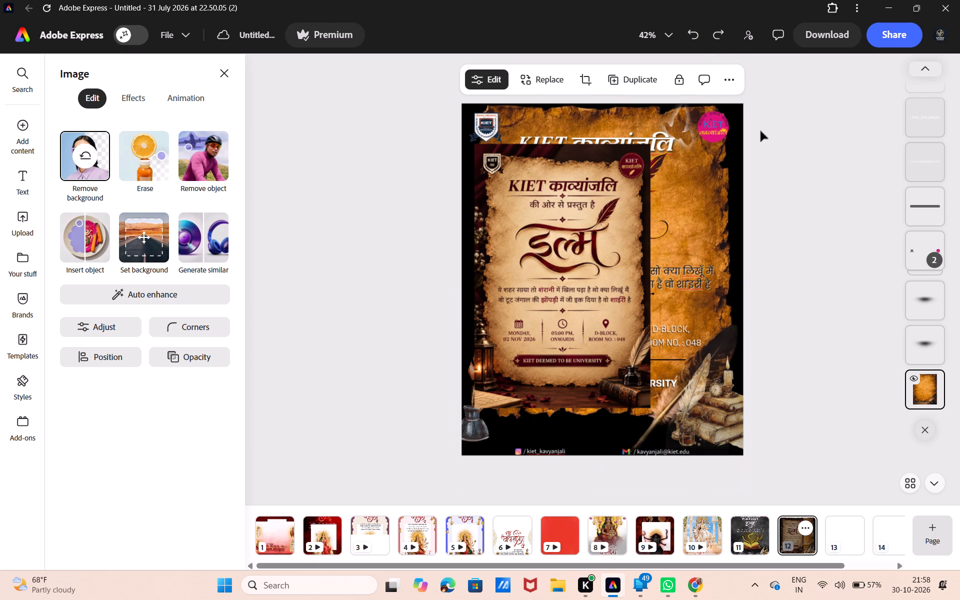
Move the reference poster image down so it sits near the centre at the poster's bottom edge.
{"action": "left_click", "coordinate": [538, 231]}
{"action": "left_click_drag", "start_coordinate": [538, 231], "coordinate": [572, 424]}
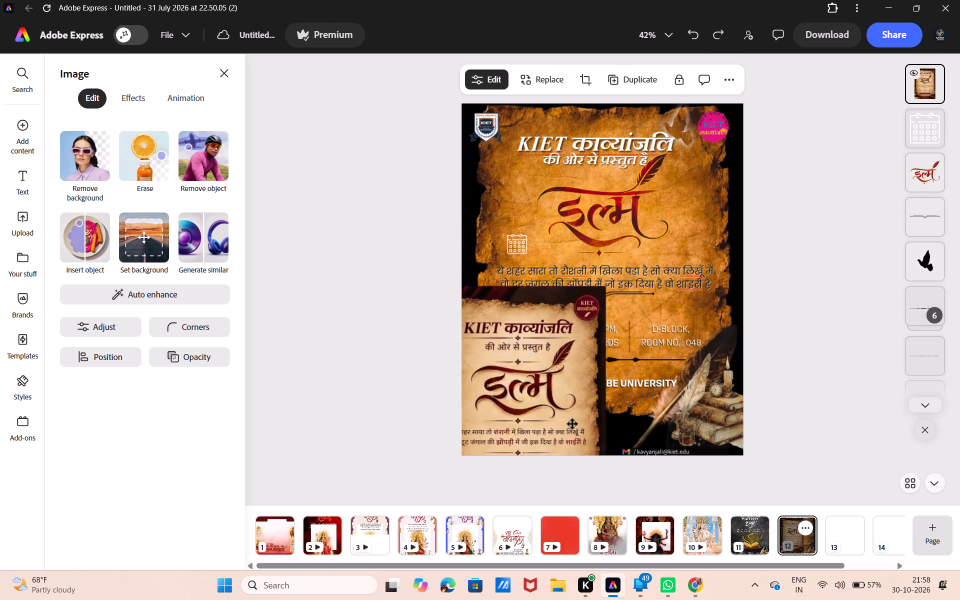
{"action": "left_click_drag", "start_coordinate": [572, 424], "coordinate": [564, 294]}
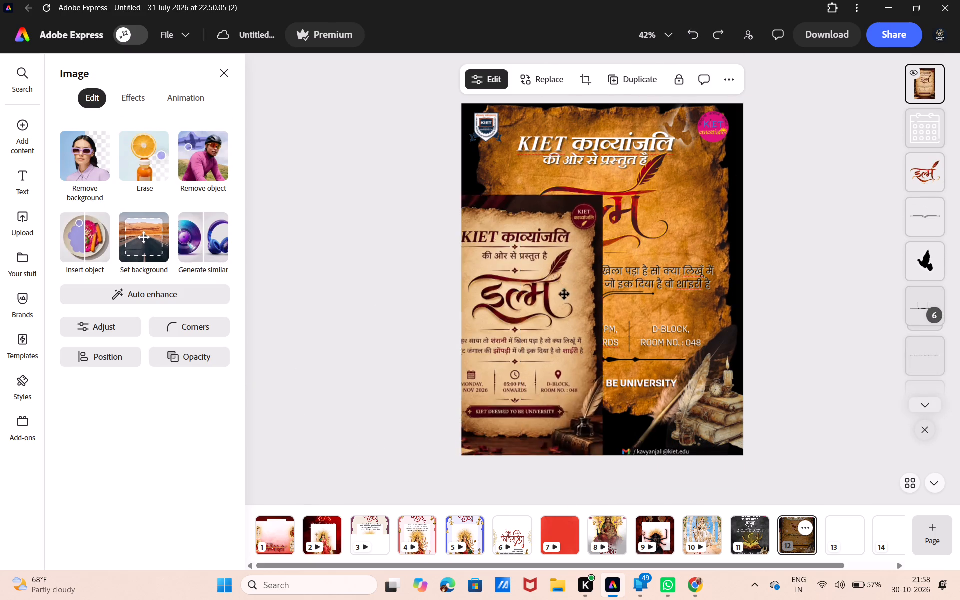
{"action": "left_click_drag", "start_coordinate": [564, 294], "coordinate": [583, 278]}
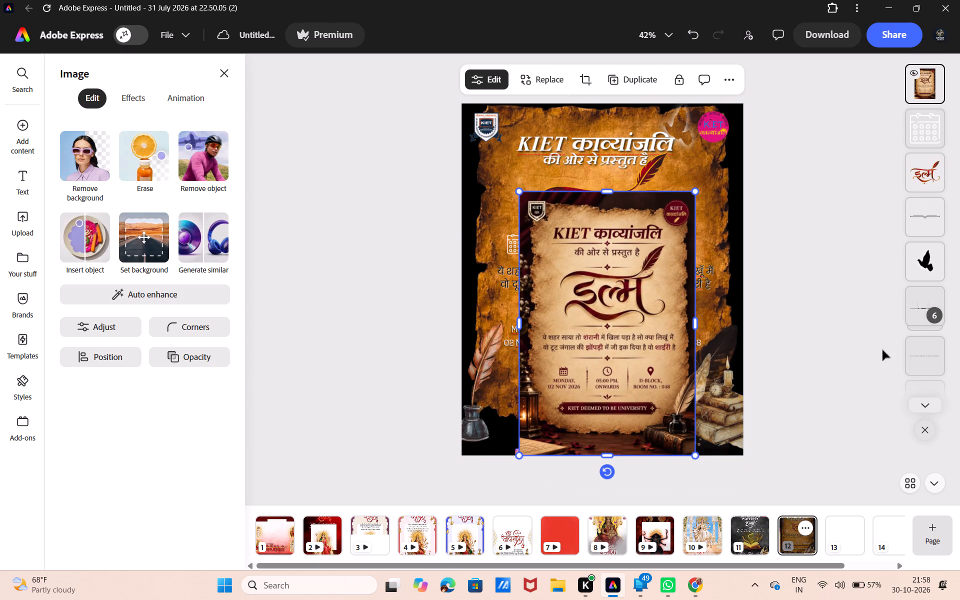
Duplicate the parchment cutout, align the copy with the page and send it to the bottom of the layer order.
{"action": "left_click", "coordinate": [734, 218]}
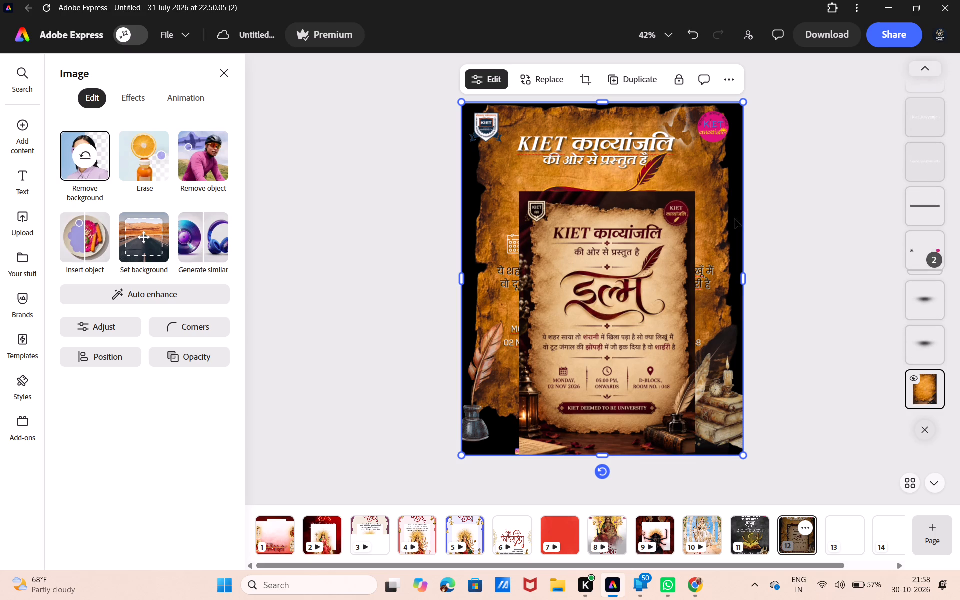
{"action": "left_click", "coordinate": [652, 74]}
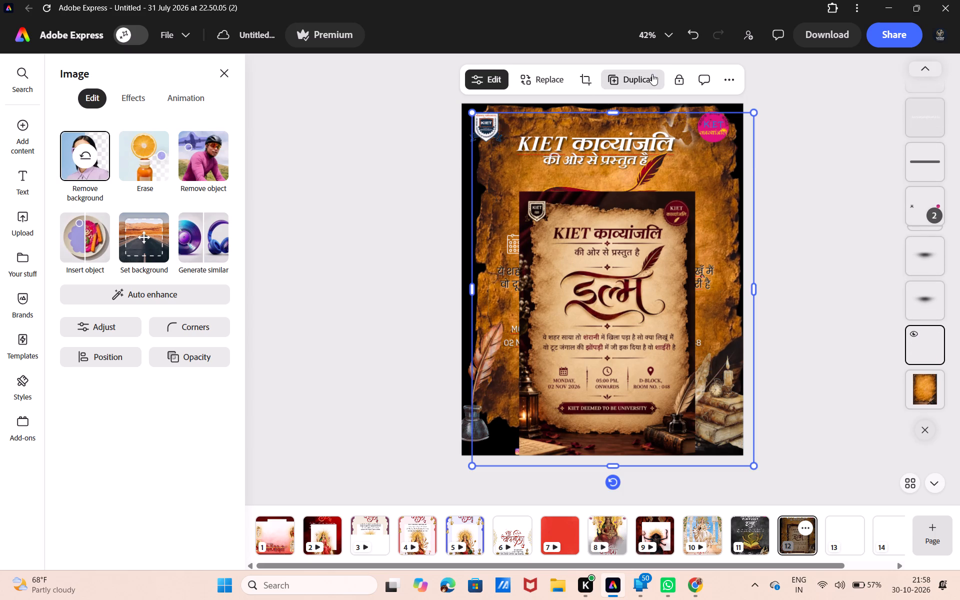
{"action": "left_click_drag", "start_coordinate": [732, 183], "coordinate": [722, 173]}
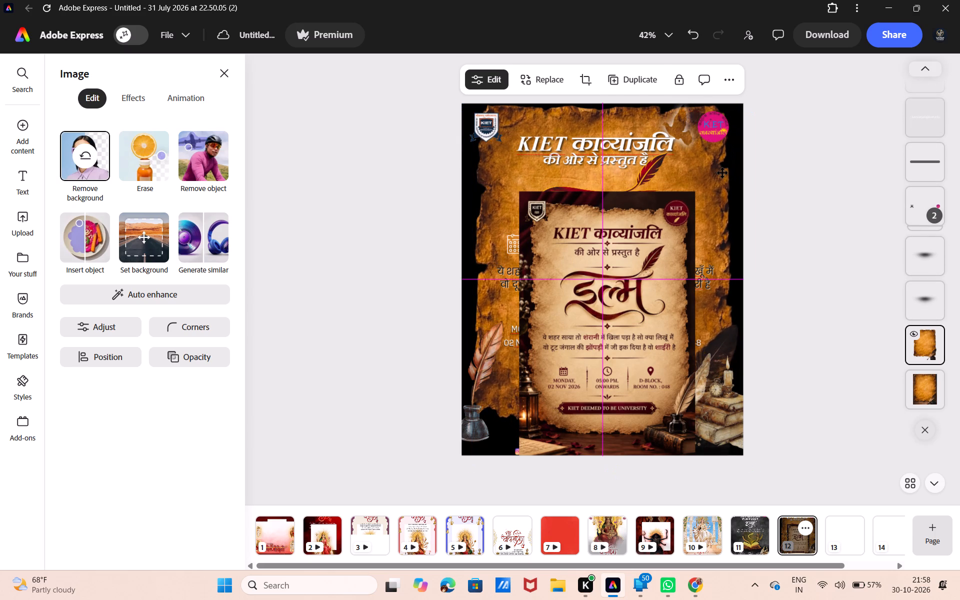
{"action": "left_click_drag", "start_coordinate": [722, 173], "coordinate": [721, 172]}
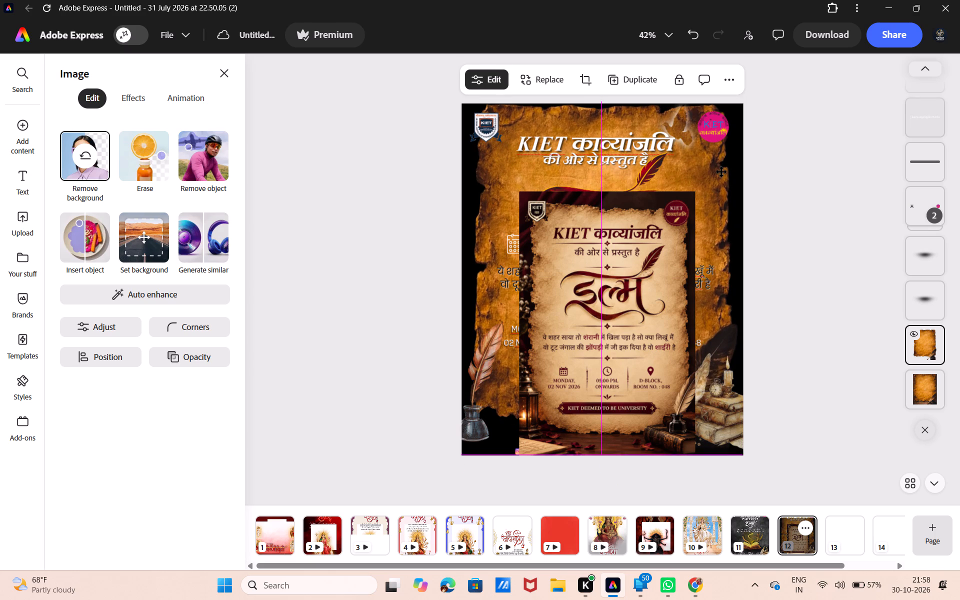
{"action": "left_click_drag", "start_coordinate": [721, 172], "coordinate": [721, 172]}
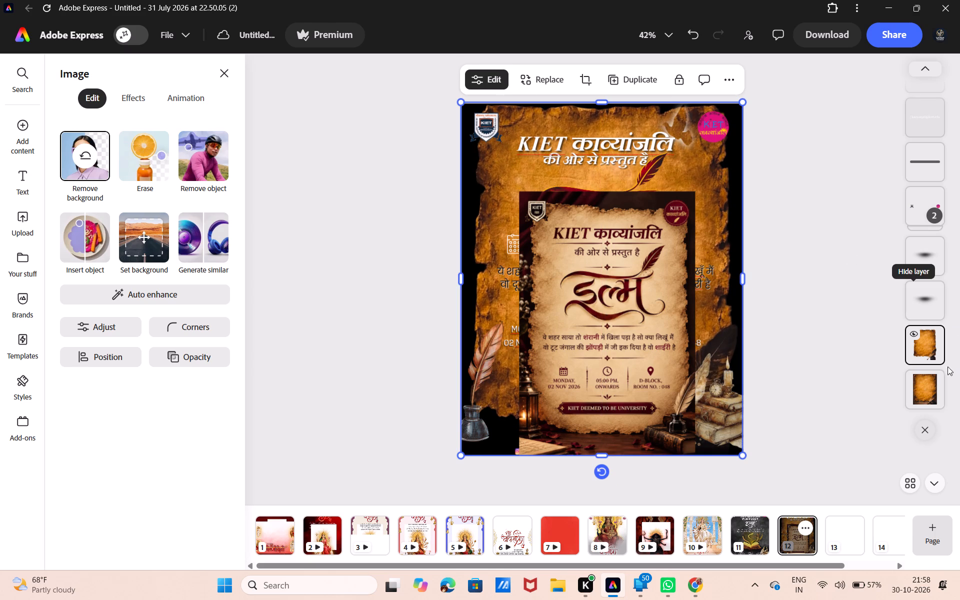
{"action": "left_click_drag", "start_coordinate": [926, 344], "coordinate": [920, 415]}
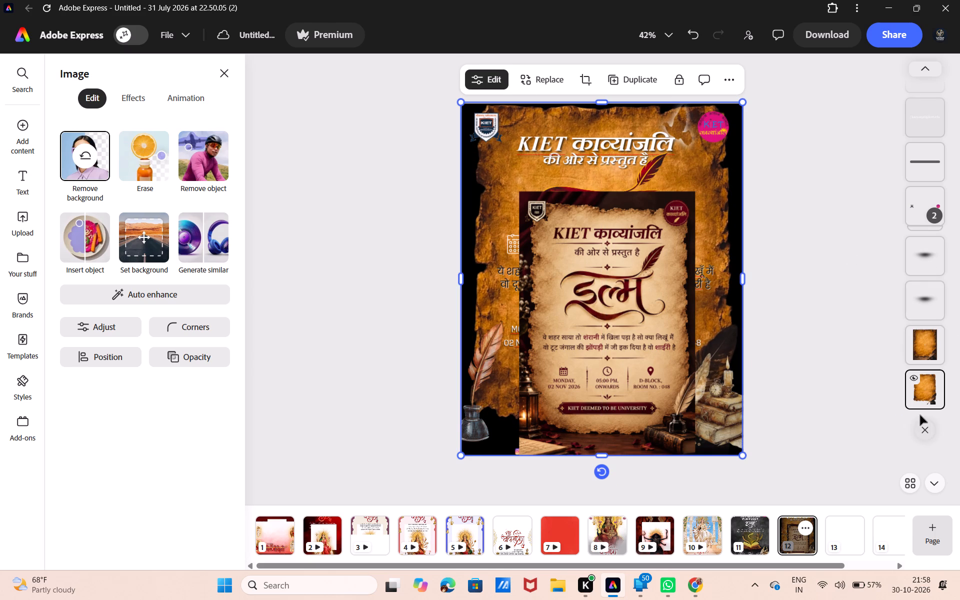
Restore the removed background on the bottom parchment copy.
{"action": "left_click", "coordinate": [86, 149]}
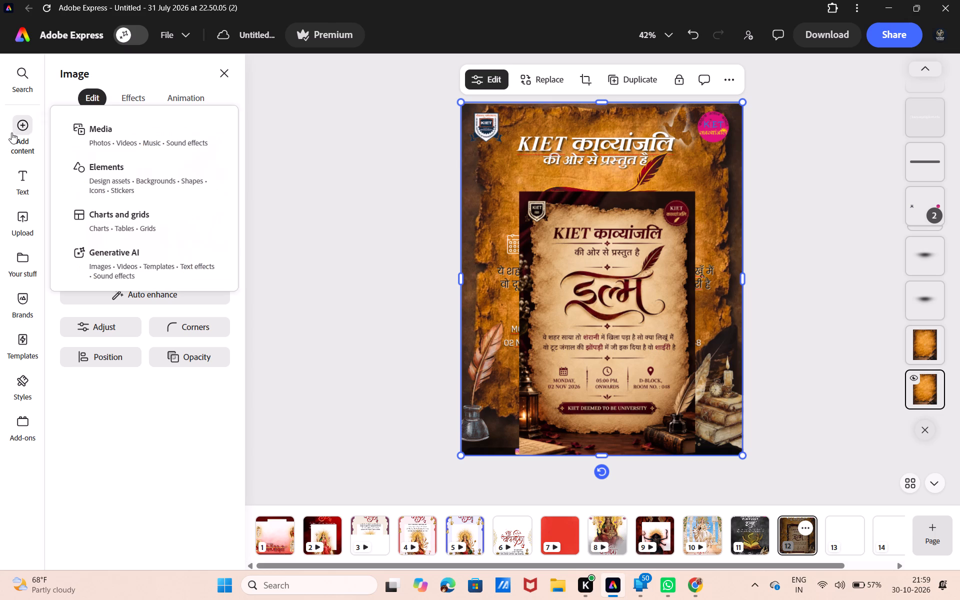
Try the Grayscale tone on the bottom parchment copy, and apply the Darken tone with an intensity of 72.
{"action": "left_click", "coordinate": [131, 94]}
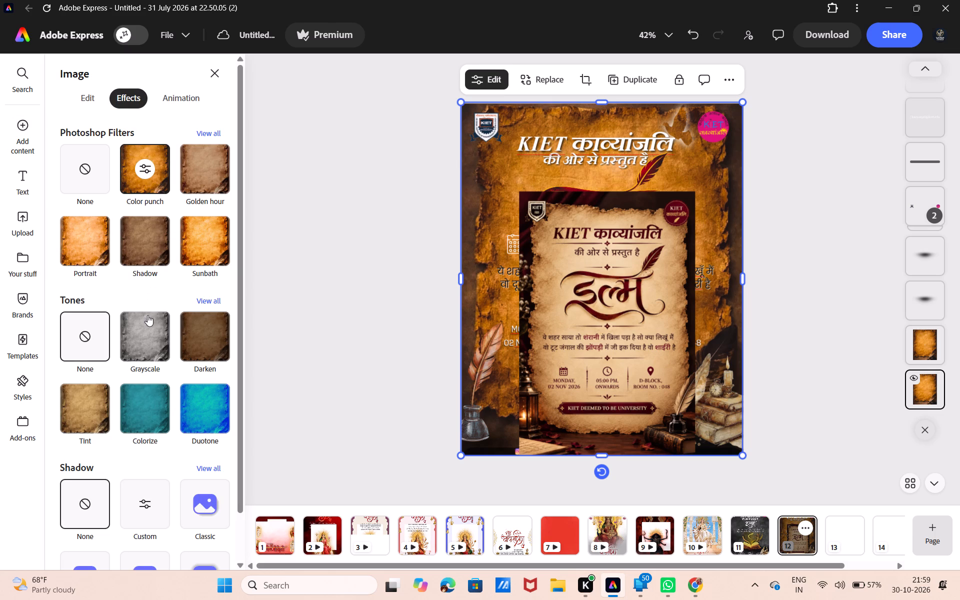
{"action": "left_click", "coordinate": [147, 315]}
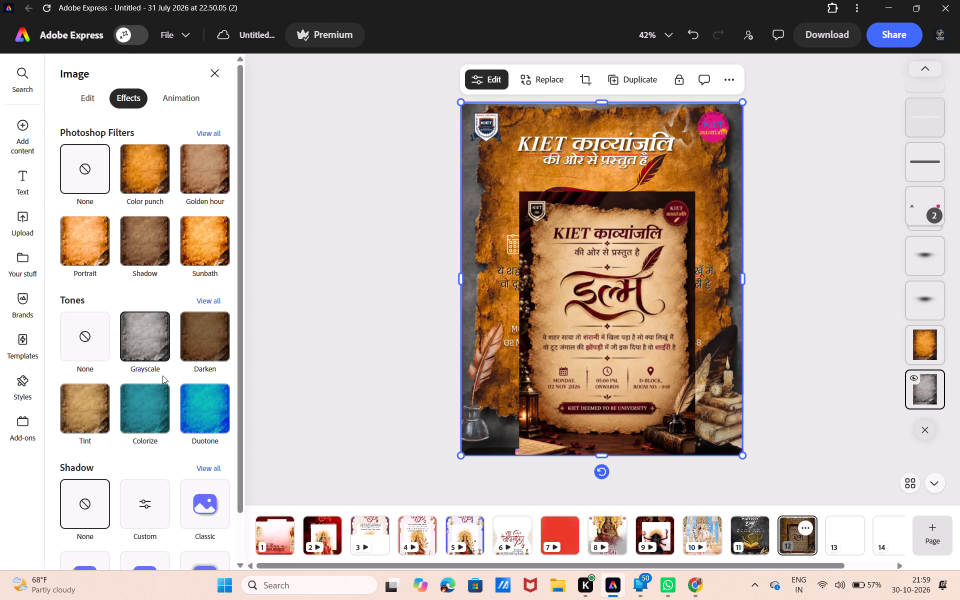
{"action": "left_click", "coordinate": [195, 343]}
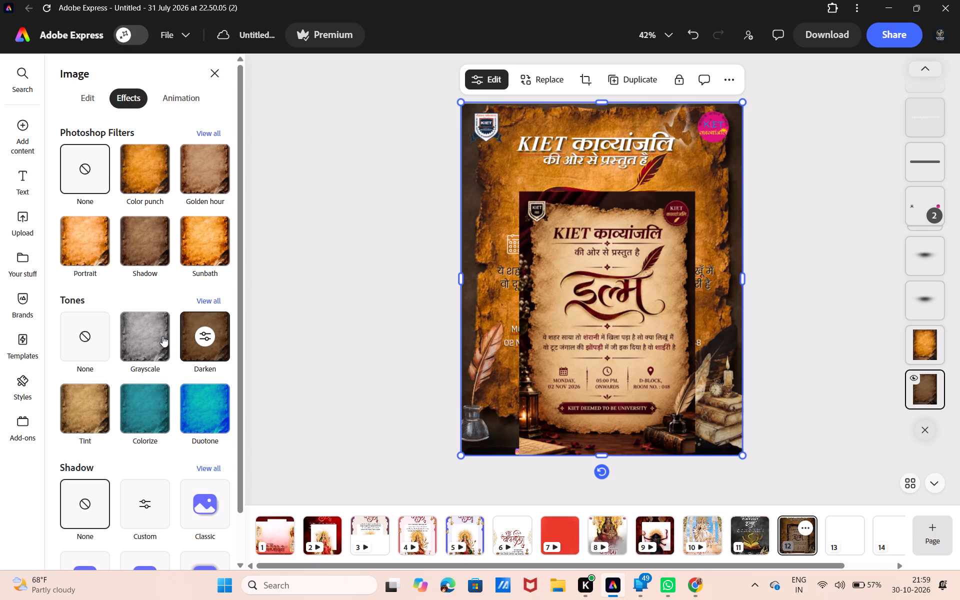
{"action": "left_click", "coordinate": [205, 339]}
{"action": "left_click_drag", "start_coordinate": [183, 425], "coordinate": [198, 427]}
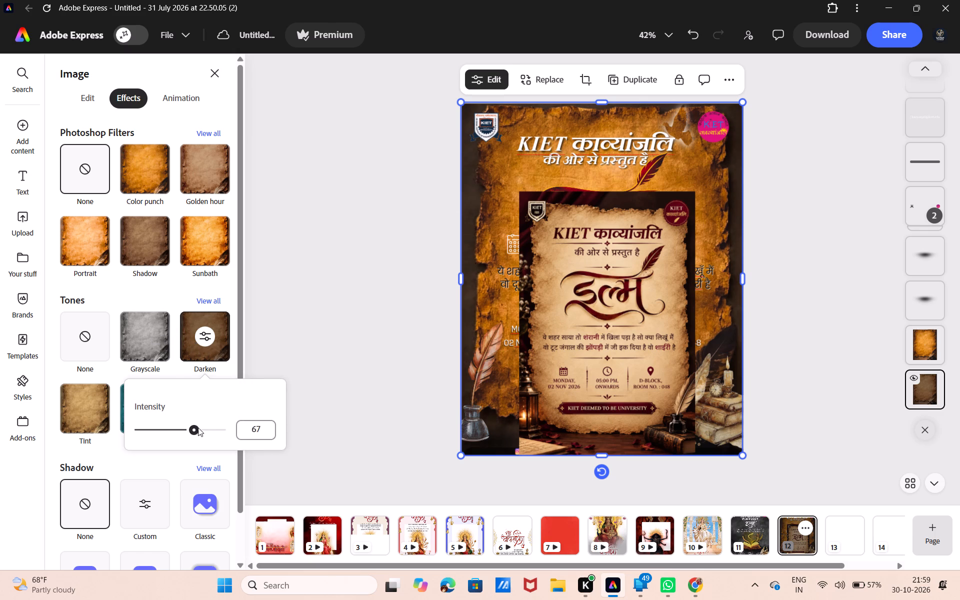
{"action": "left_click_drag", "start_coordinate": [198, 427], "coordinate": [200, 431]}
{"action": "left_click", "coordinate": [713, 186]}
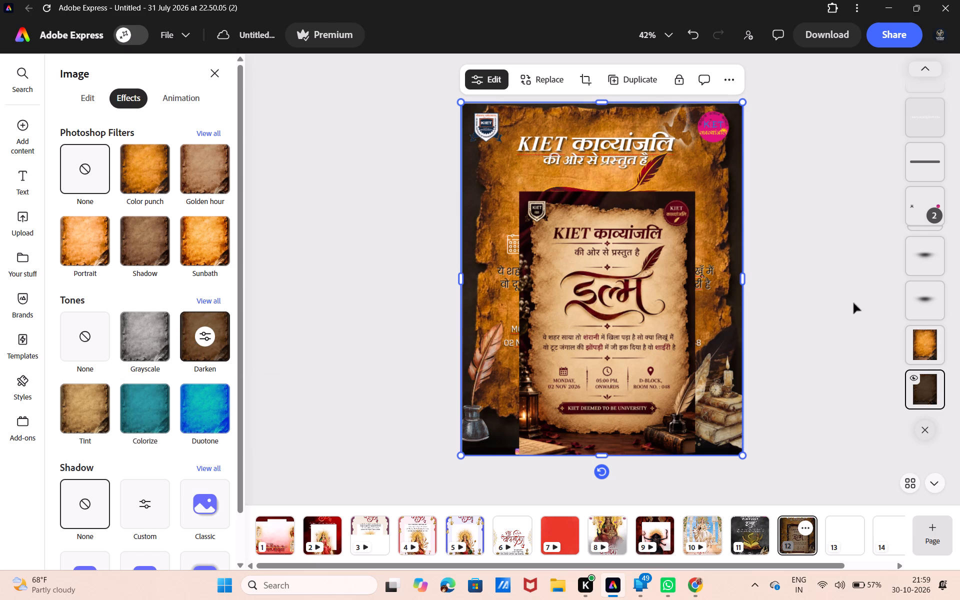
Trim the upper parchment cutout's right edge slightly inward from the poster's edge.
{"action": "left_click", "coordinate": [924, 347]}
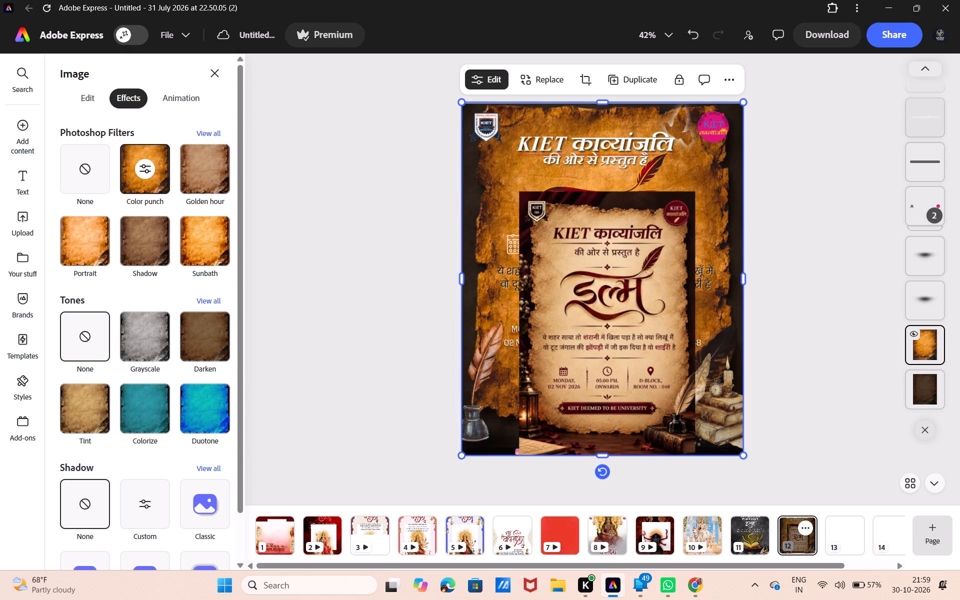
{"action": "left_click_drag", "start_coordinate": [741, 280], "coordinate": [694, 287]}
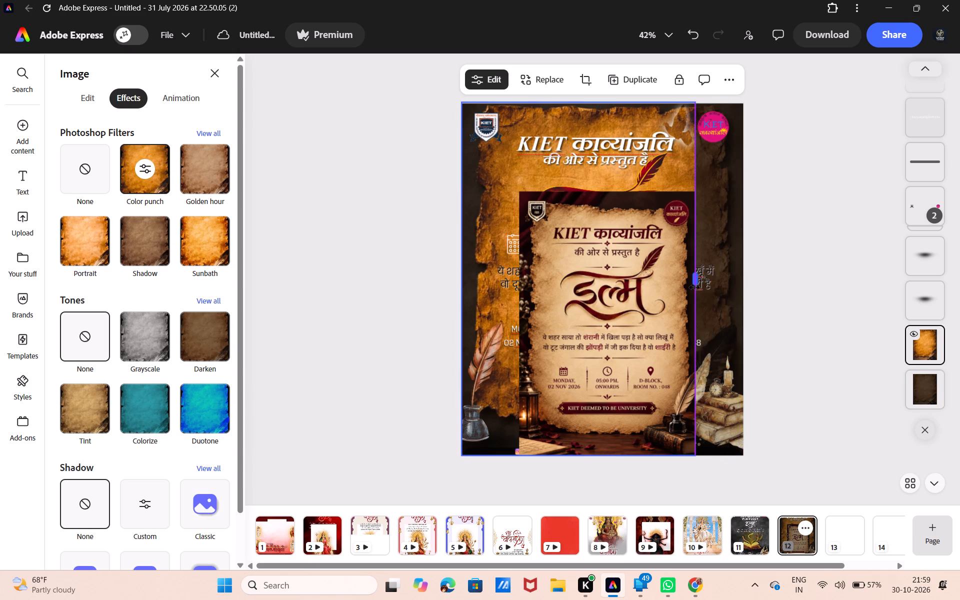
{"action": "left_click_drag", "start_coordinate": [694, 287], "coordinate": [722, 316]}
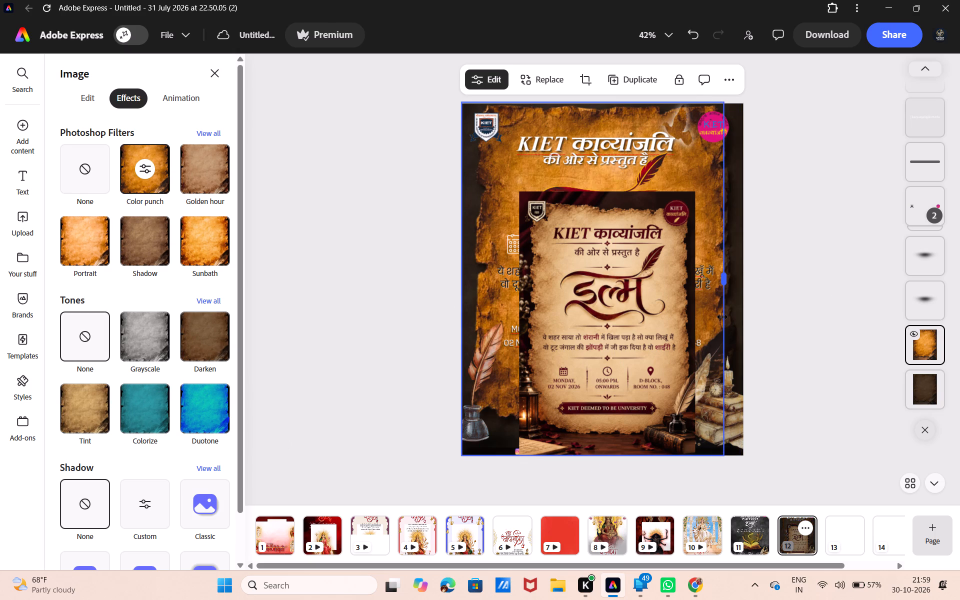
{"action": "left_click_drag", "start_coordinate": [722, 316], "coordinate": [737, 315]}
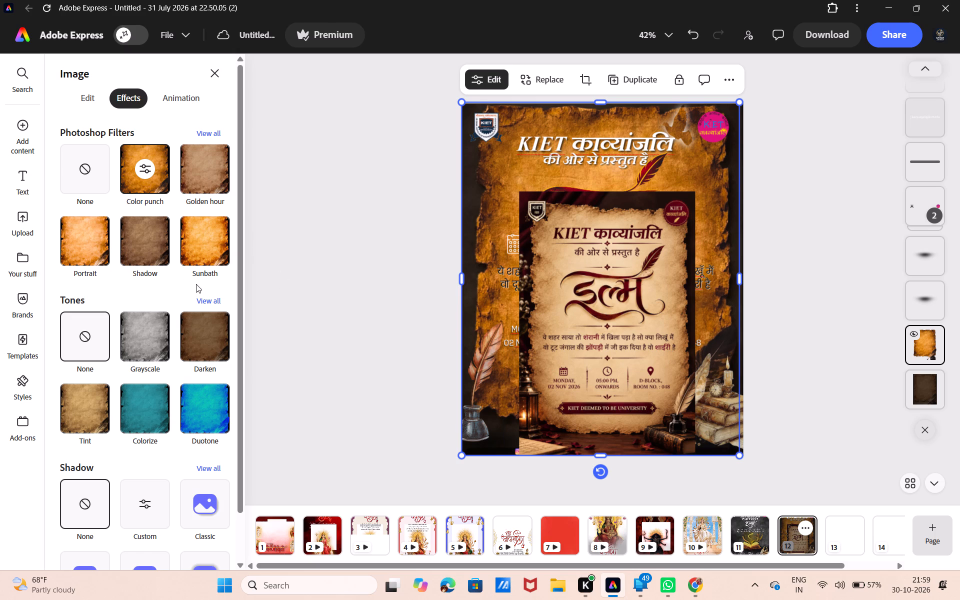
Compare the Sunbath, Golden hour, Grit and Cinematic filters on the upper parchment cutout, and apply Soft glow.
{"action": "left_click", "coordinate": [202, 248]}
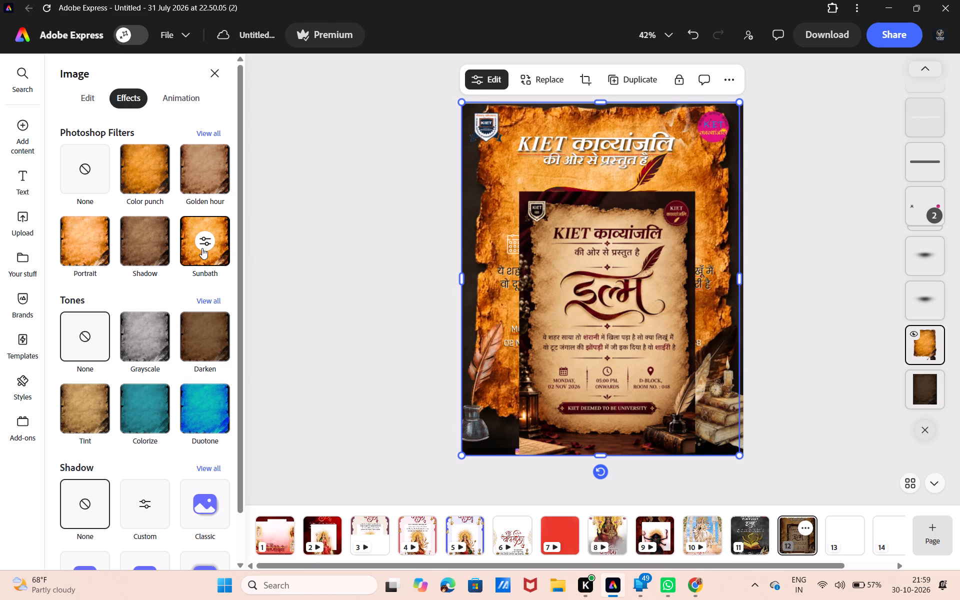
{"action": "left_click", "coordinate": [202, 170]}
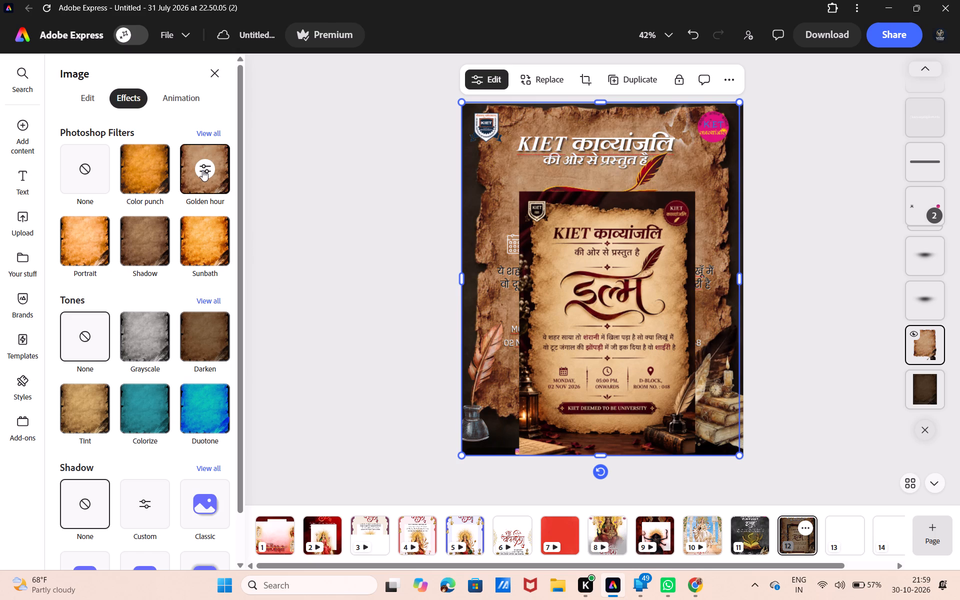
{"action": "left_click", "coordinate": [205, 135]}
{"action": "left_click", "coordinate": [168, 234]}
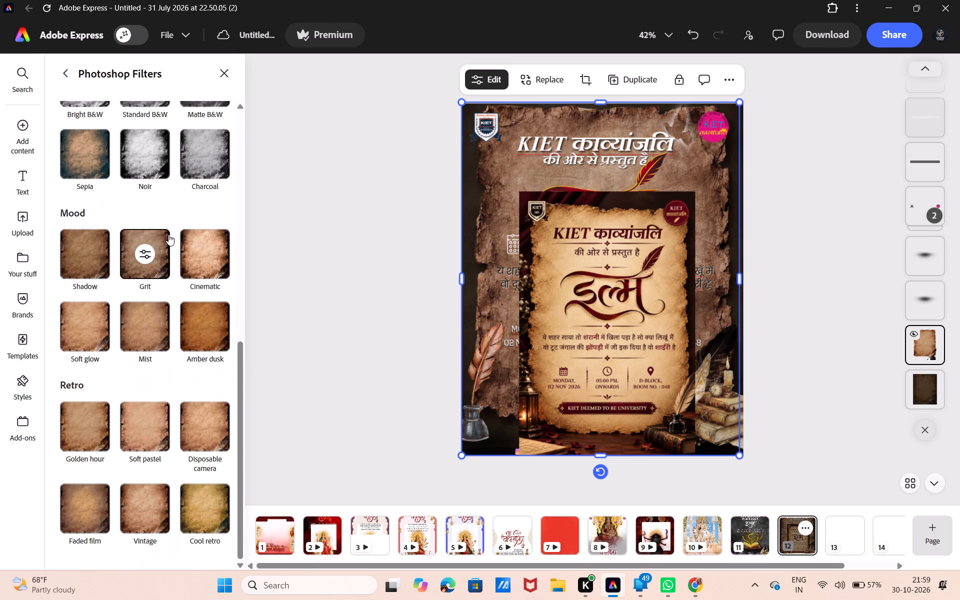
{"action": "left_click", "coordinate": [195, 244]}
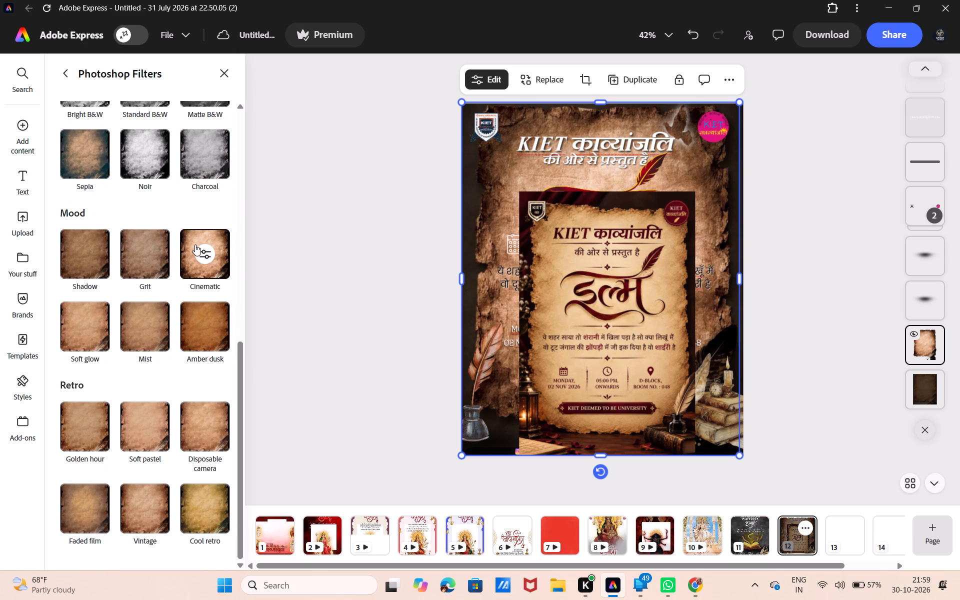
{"action": "left_click", "coordinate": [90, 315]}
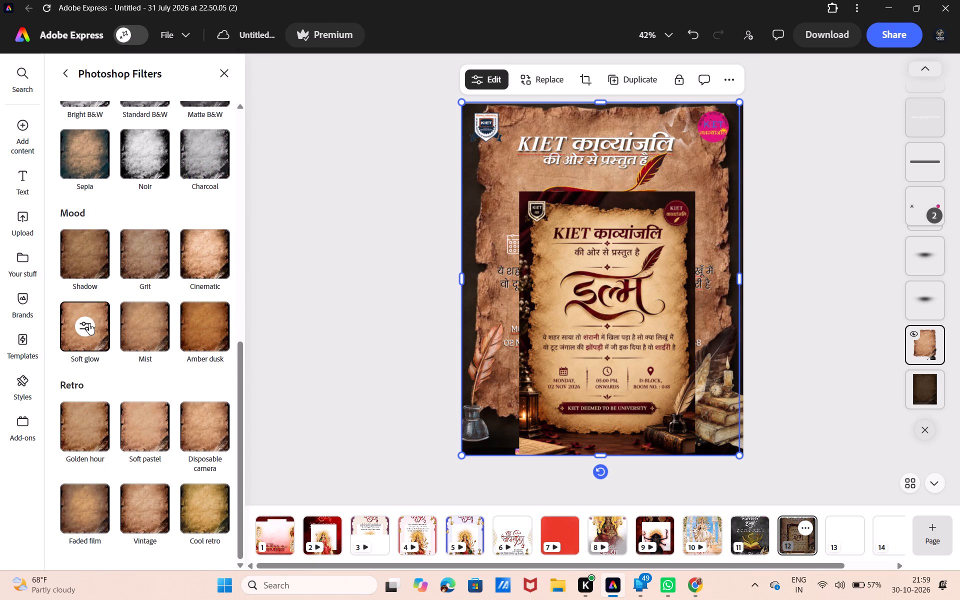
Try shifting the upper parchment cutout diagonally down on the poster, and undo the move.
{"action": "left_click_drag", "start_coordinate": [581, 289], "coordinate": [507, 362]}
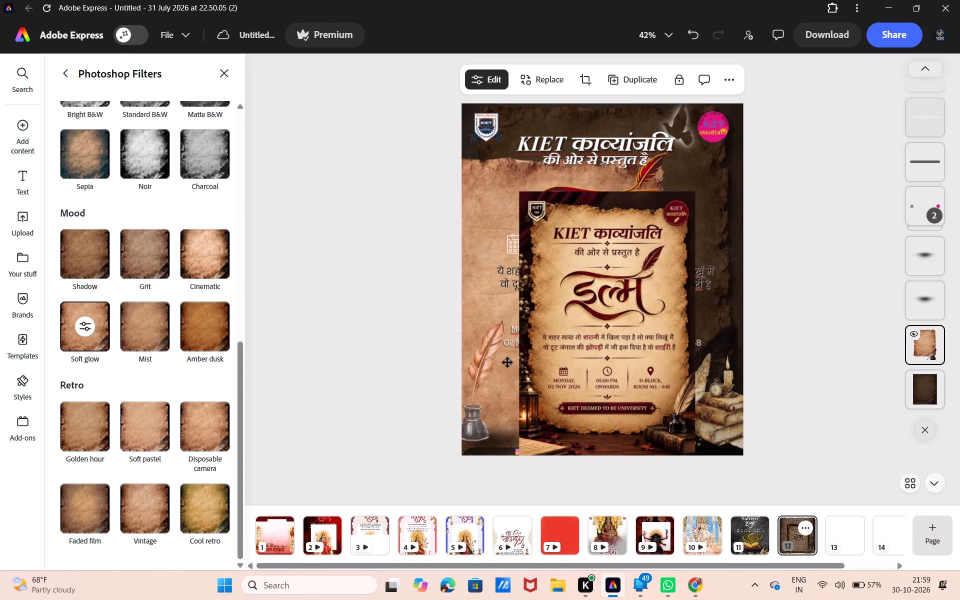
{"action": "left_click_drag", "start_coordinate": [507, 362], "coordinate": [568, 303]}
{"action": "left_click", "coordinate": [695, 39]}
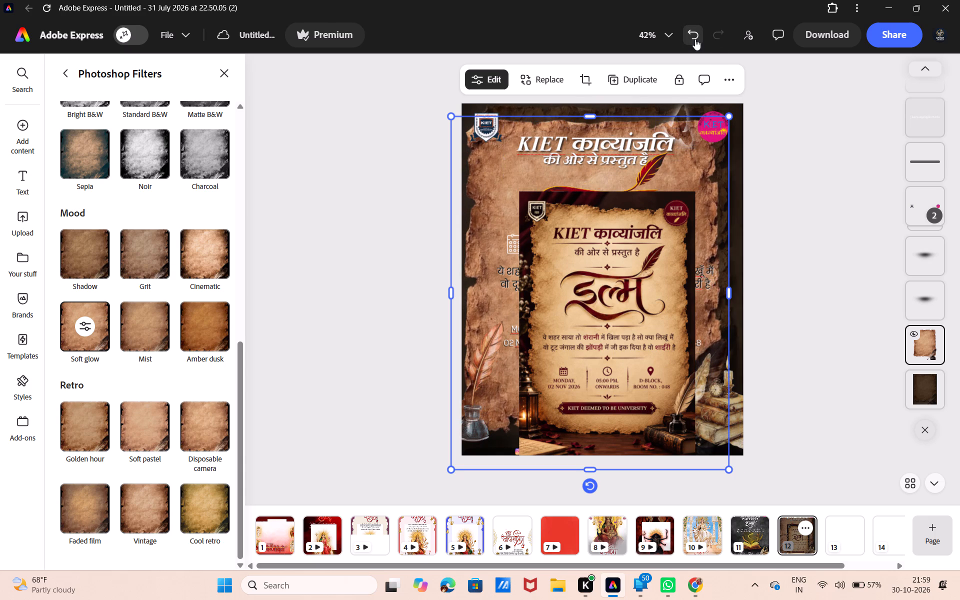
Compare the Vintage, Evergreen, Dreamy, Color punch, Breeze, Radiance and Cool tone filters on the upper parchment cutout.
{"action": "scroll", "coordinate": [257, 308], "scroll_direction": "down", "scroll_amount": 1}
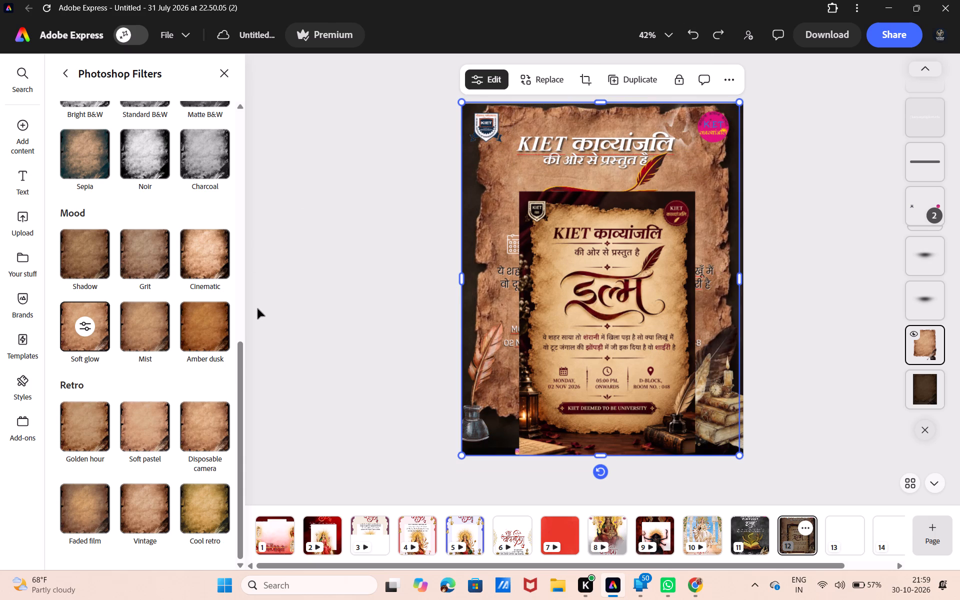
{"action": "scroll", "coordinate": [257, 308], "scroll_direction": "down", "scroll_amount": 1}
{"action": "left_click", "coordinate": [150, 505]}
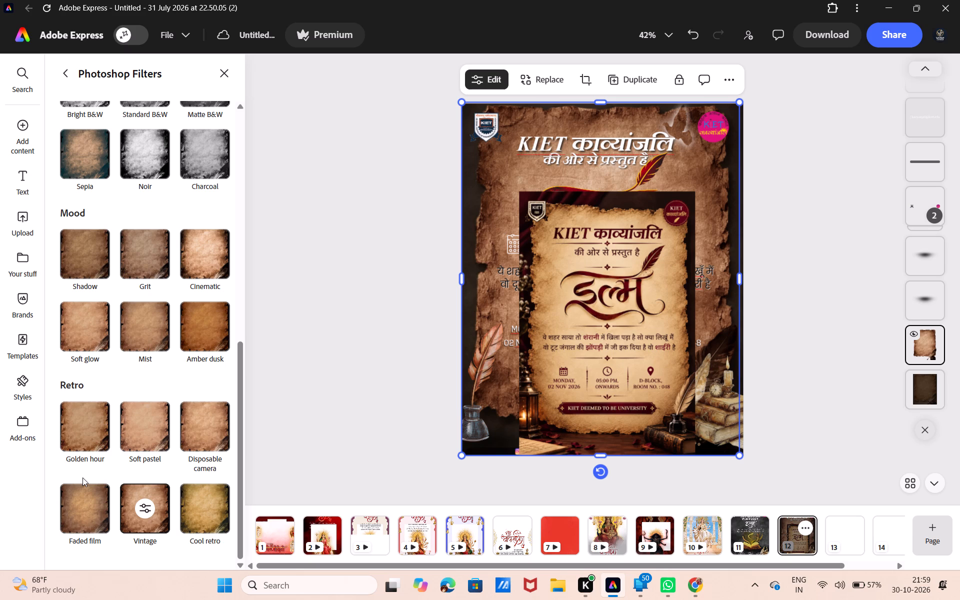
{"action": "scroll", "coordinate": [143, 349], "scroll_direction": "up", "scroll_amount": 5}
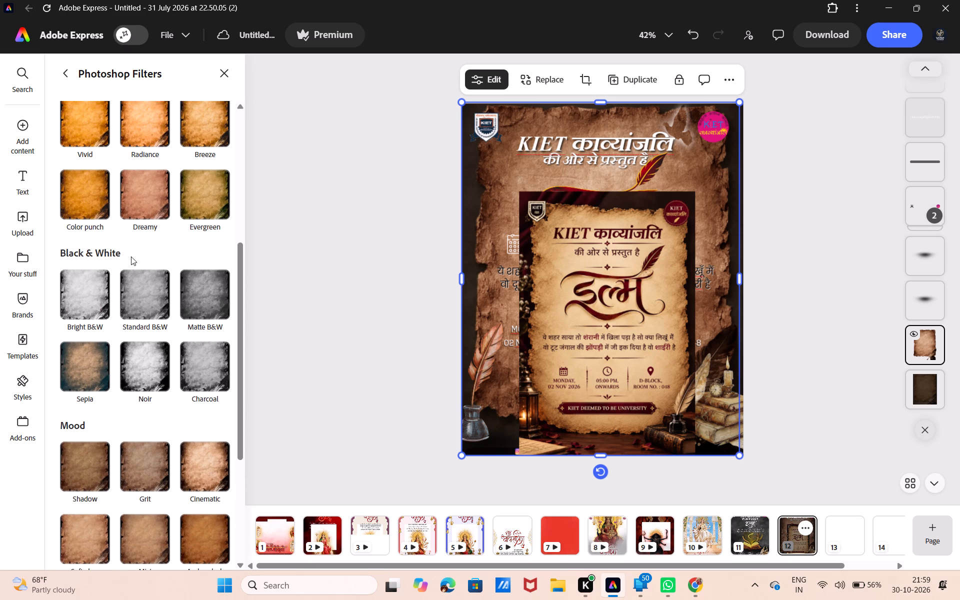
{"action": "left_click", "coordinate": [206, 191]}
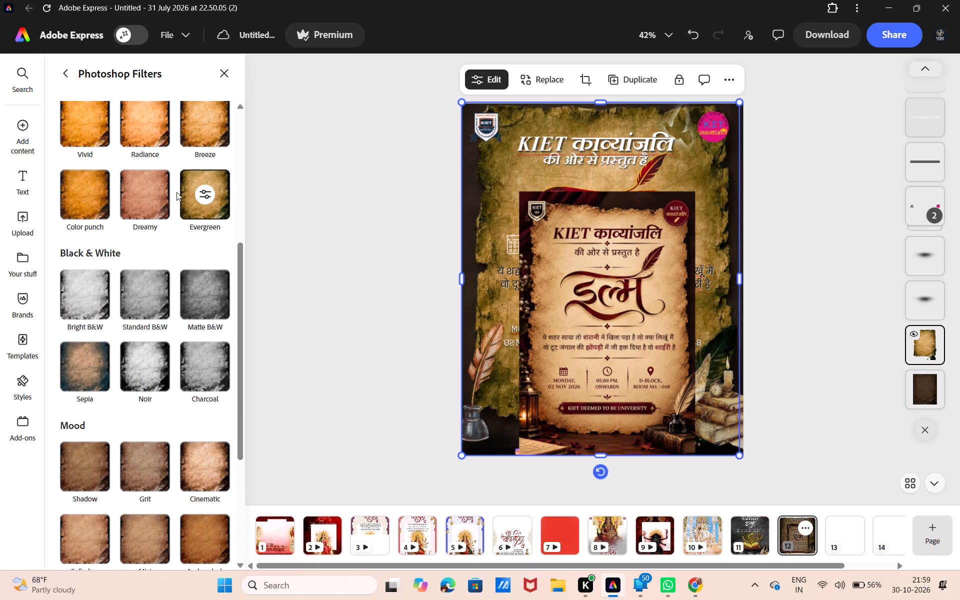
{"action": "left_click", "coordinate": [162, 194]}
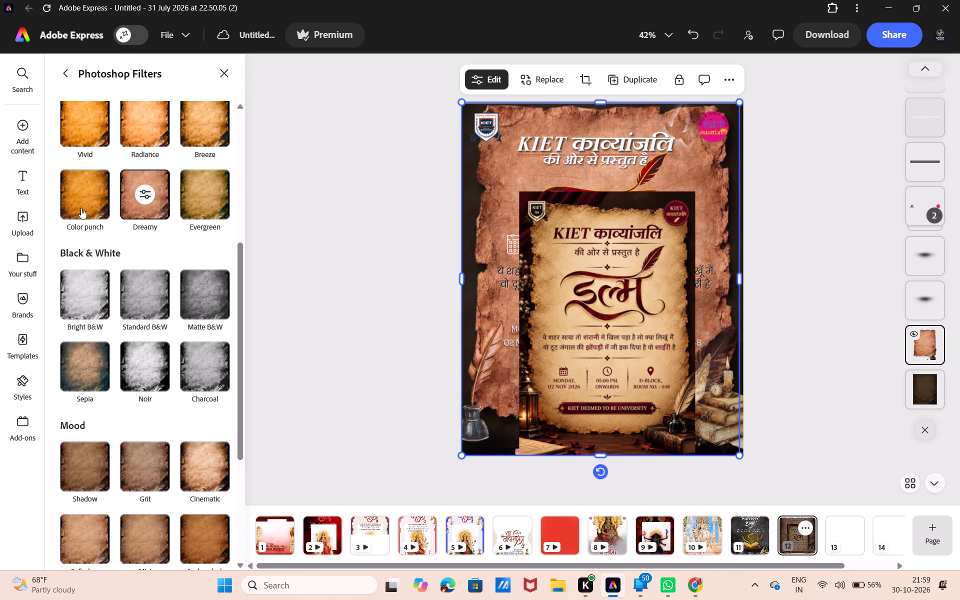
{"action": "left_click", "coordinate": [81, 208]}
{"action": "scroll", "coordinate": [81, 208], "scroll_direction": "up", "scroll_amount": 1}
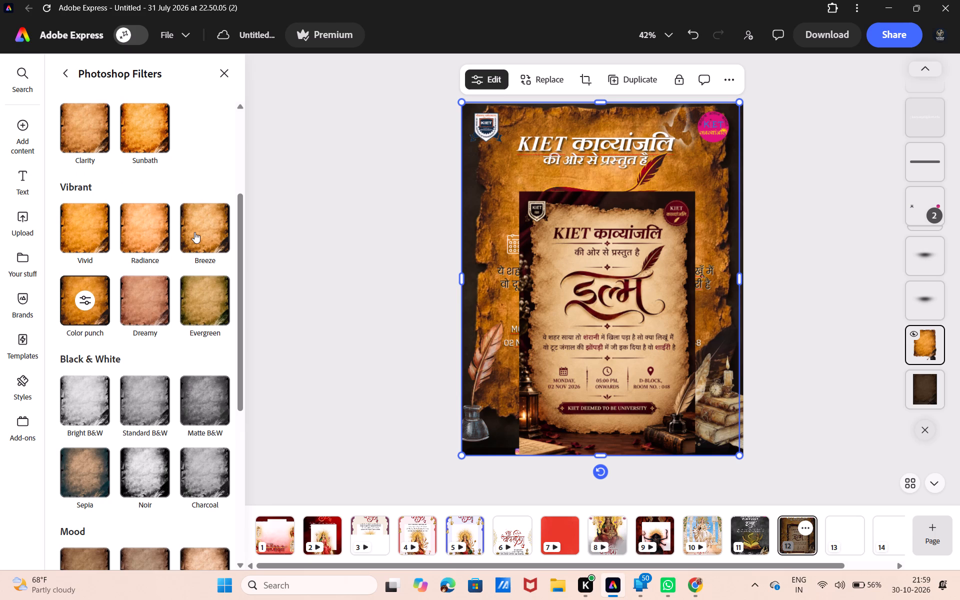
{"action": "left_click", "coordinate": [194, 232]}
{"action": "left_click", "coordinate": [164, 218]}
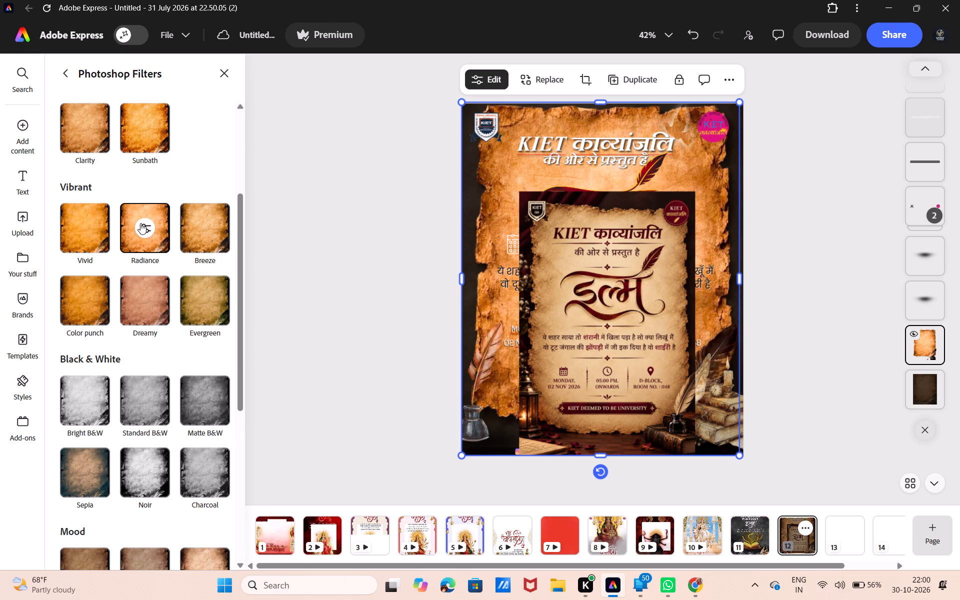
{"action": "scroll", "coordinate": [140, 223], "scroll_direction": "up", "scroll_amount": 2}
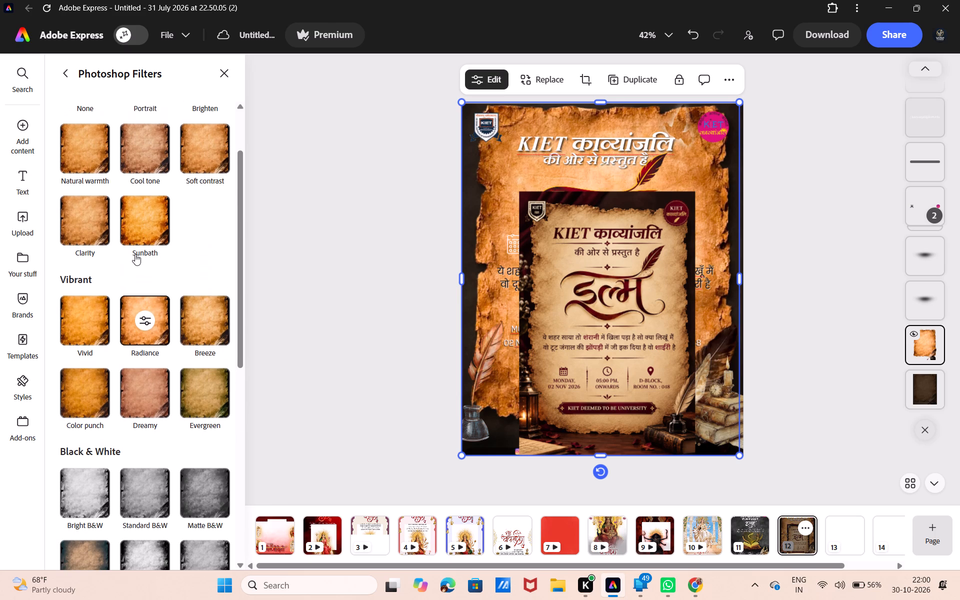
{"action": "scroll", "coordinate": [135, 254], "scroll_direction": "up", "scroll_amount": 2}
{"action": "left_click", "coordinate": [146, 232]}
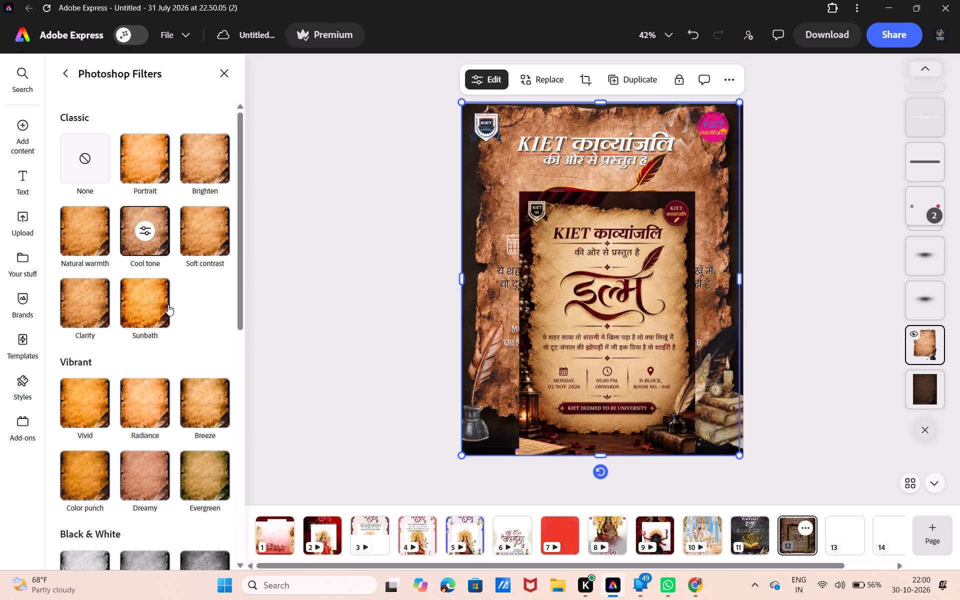
Apply the Vintage filter from the Retro group to the upper parchment cutout.
{"action": "scroll", "coordinate": [205, 294], "scroll_direction": "down", "scroll_amount": 4}
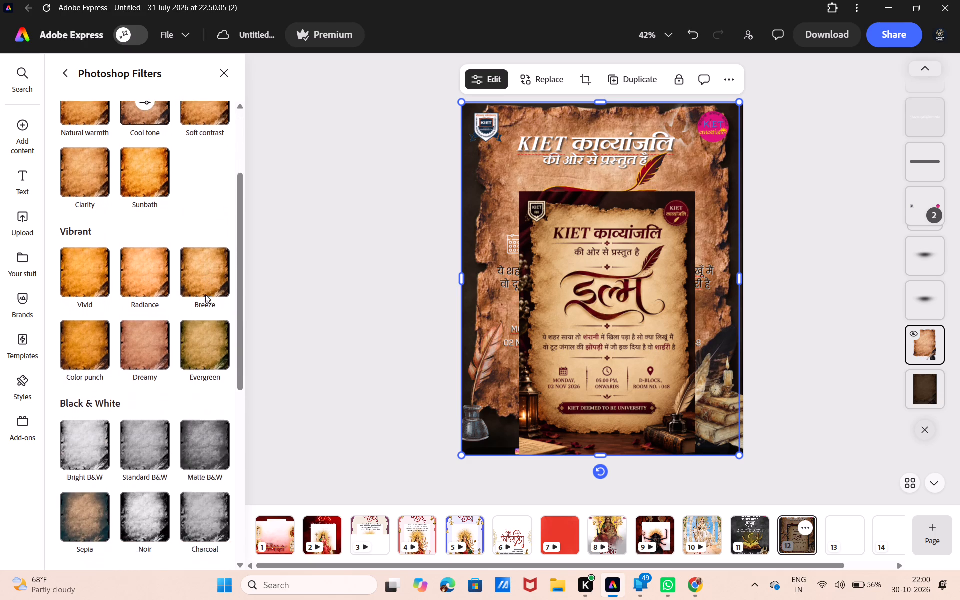
{"action": "scroll", "coordinate": [205, 294], "scroll_direction": "down", "scroll_amount": 3}
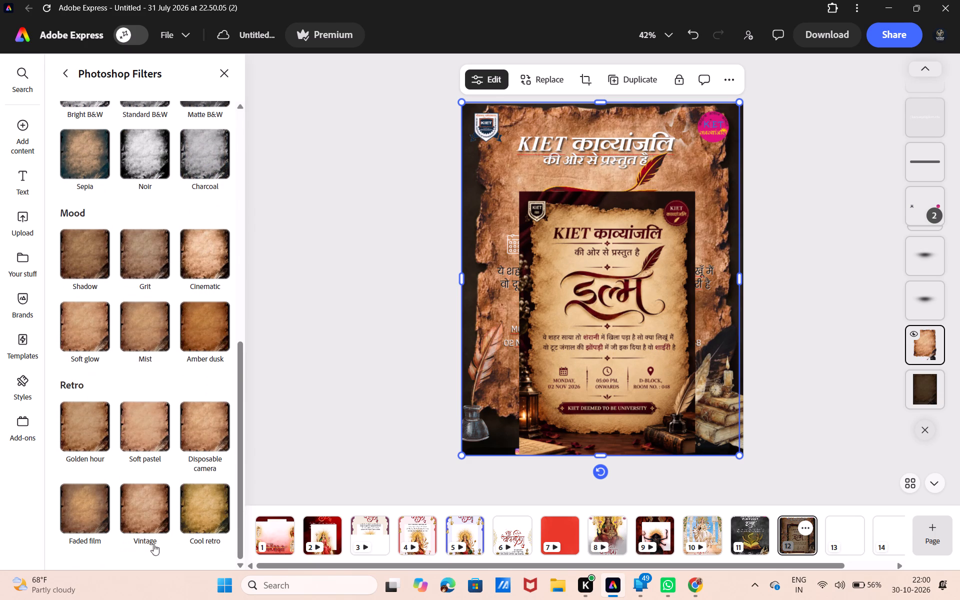
{"action": "left_click", "coordinate": [135, 508]}
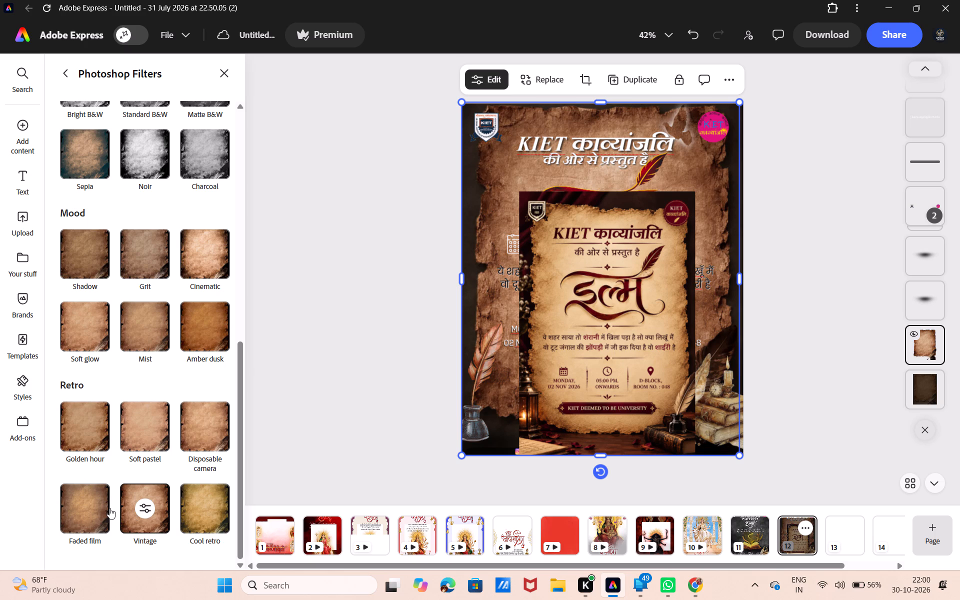
{"action": "left_click", "coordinate": [399, 265]}
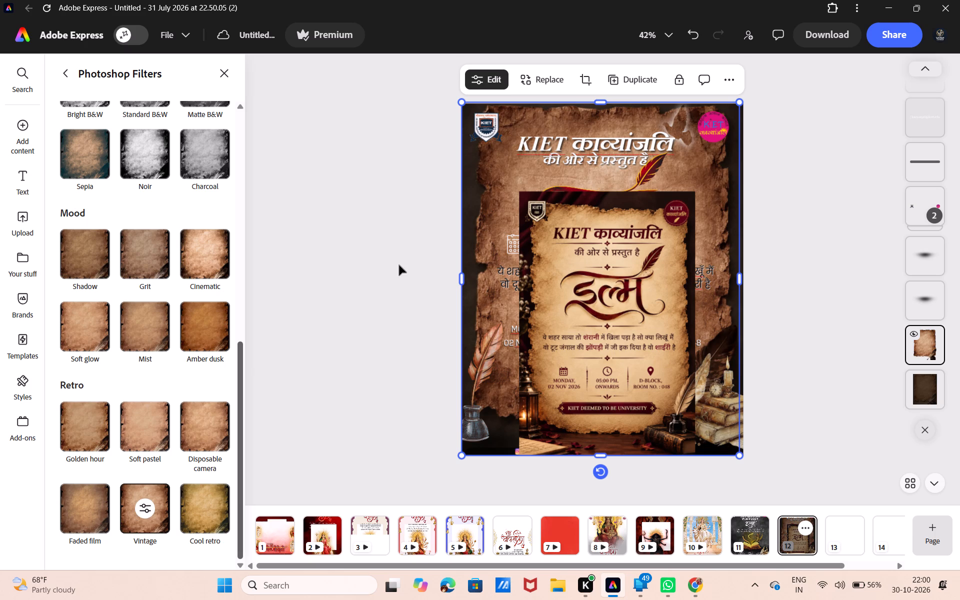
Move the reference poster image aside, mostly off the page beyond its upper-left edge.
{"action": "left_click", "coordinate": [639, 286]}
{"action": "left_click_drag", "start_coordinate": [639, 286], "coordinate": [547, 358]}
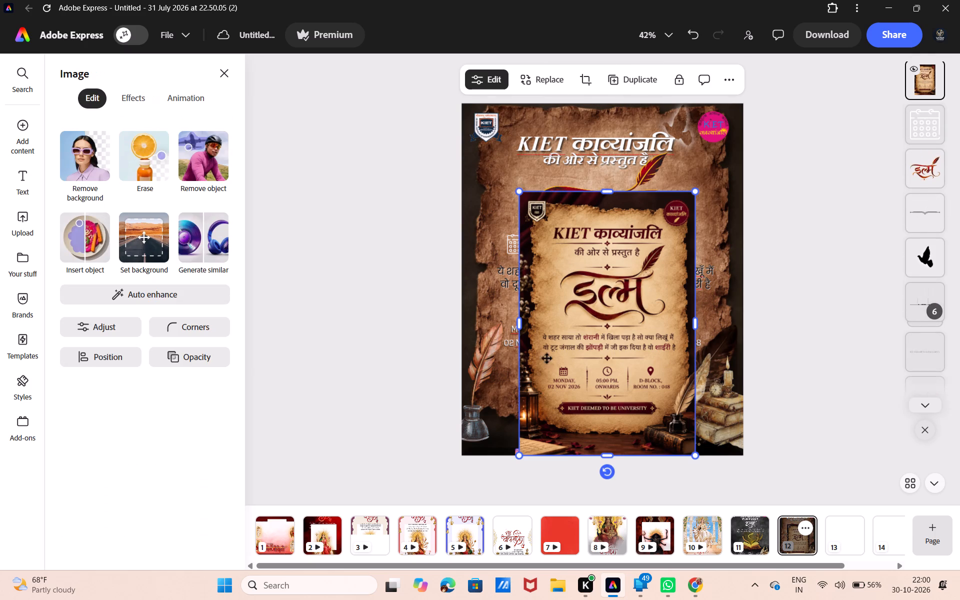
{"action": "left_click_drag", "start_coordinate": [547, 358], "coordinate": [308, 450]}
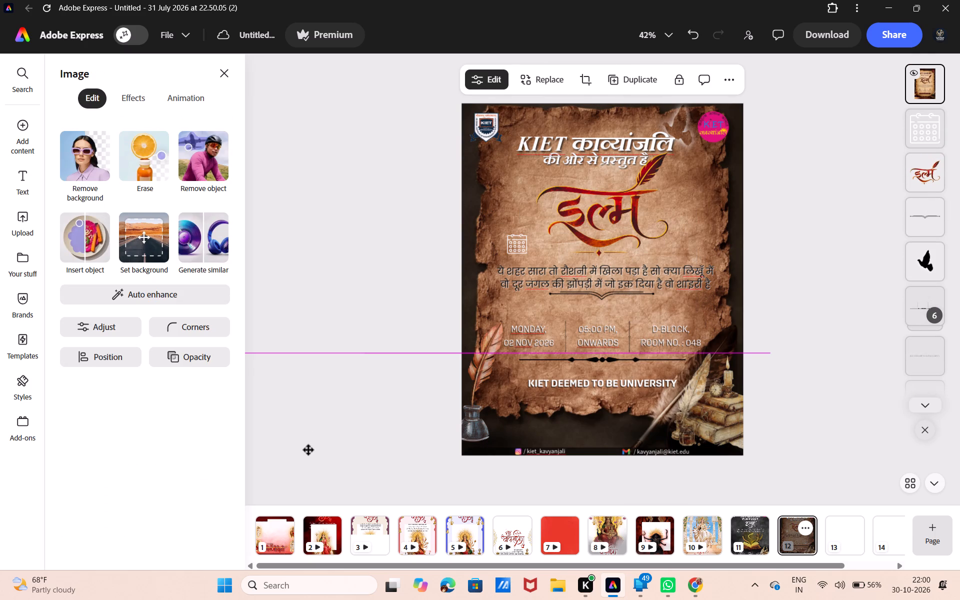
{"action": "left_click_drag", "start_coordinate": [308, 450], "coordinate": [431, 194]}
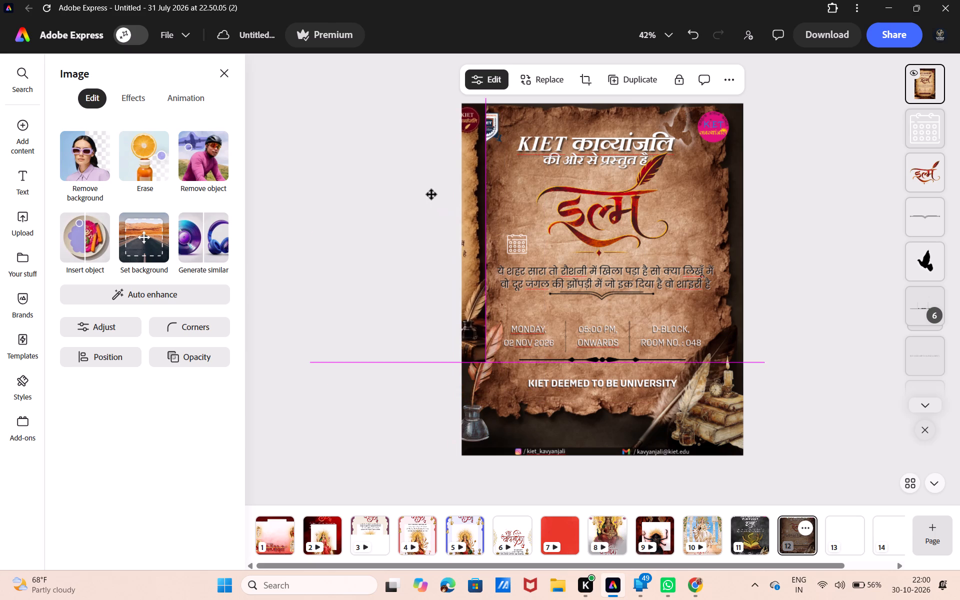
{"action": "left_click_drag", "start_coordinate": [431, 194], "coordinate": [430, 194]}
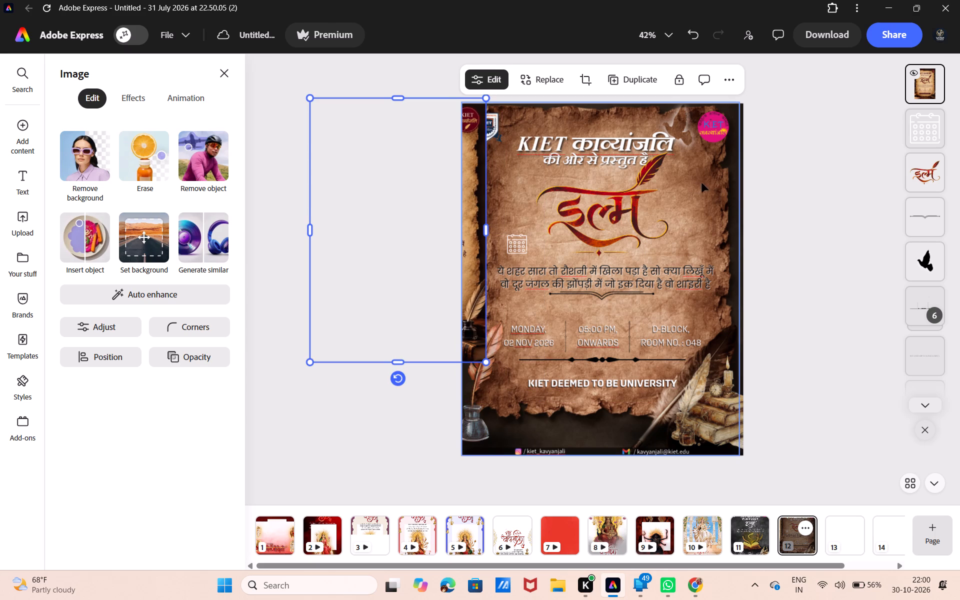
Nudge the upper parchment cutout slightly down from the poster's top edge.
{"action": "left_click", "coordinate": [717, 192]}
{"action": "left_click_drag", "start_coordinate": [717, 192], "coordinate": [718, 210]}
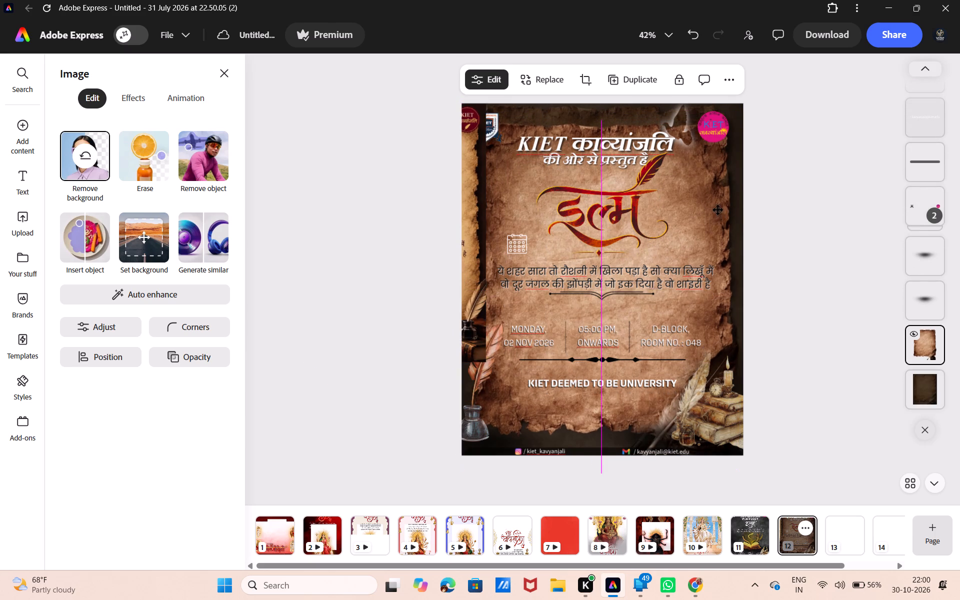
{"action": "left_click_drag", "start_coordinate": [718, 210], "coordinate": [711, 207]}
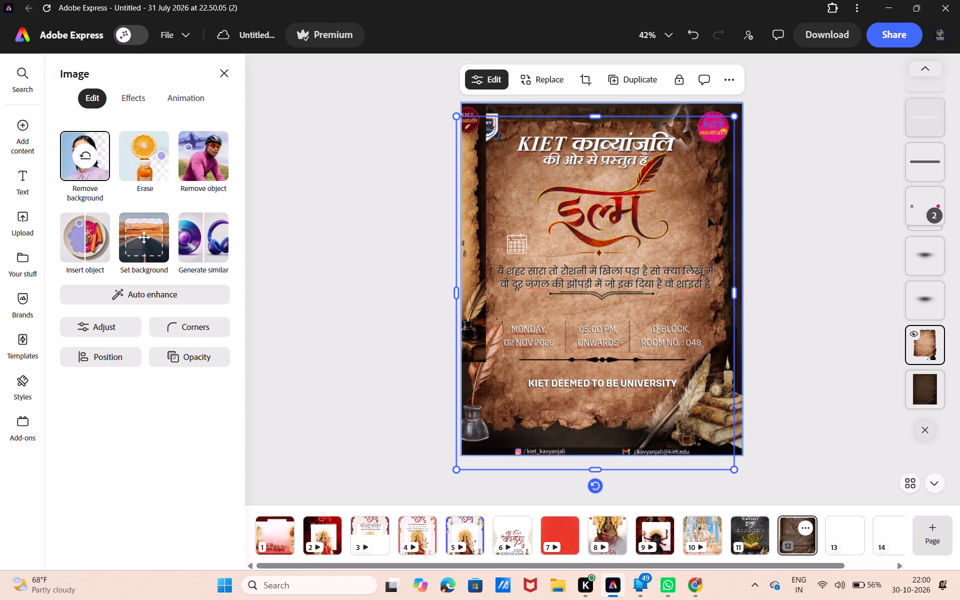
{"action": "left_click", "coordinate": [796, 189]}
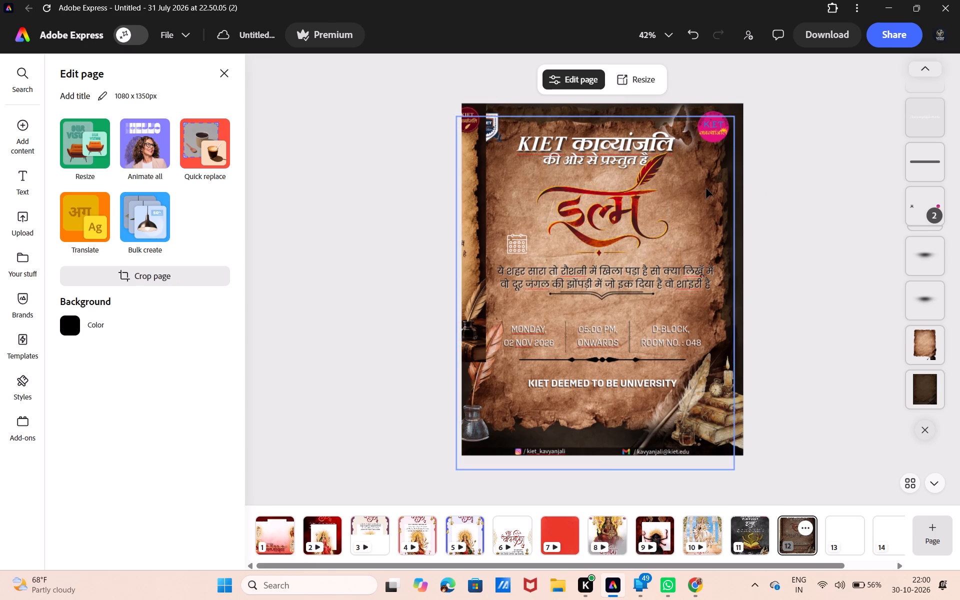
{"action": "left_click", "coordinate": [706, 188]}
{"action": "left_click_drag", "start_coordinate": [706, 188], "coordinate": [708, 182]}
{"action": "left_click", "coordinate": [787, 188]}
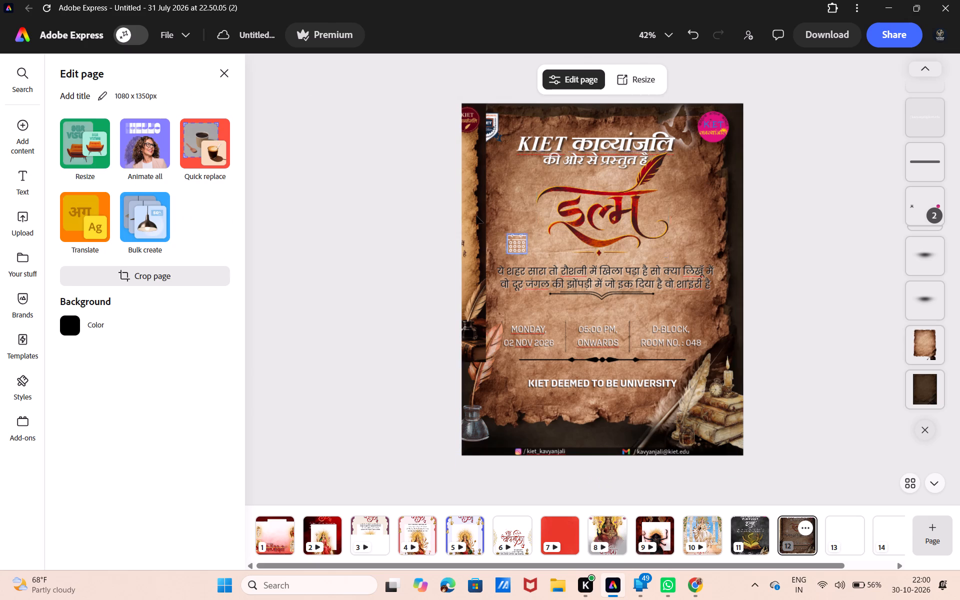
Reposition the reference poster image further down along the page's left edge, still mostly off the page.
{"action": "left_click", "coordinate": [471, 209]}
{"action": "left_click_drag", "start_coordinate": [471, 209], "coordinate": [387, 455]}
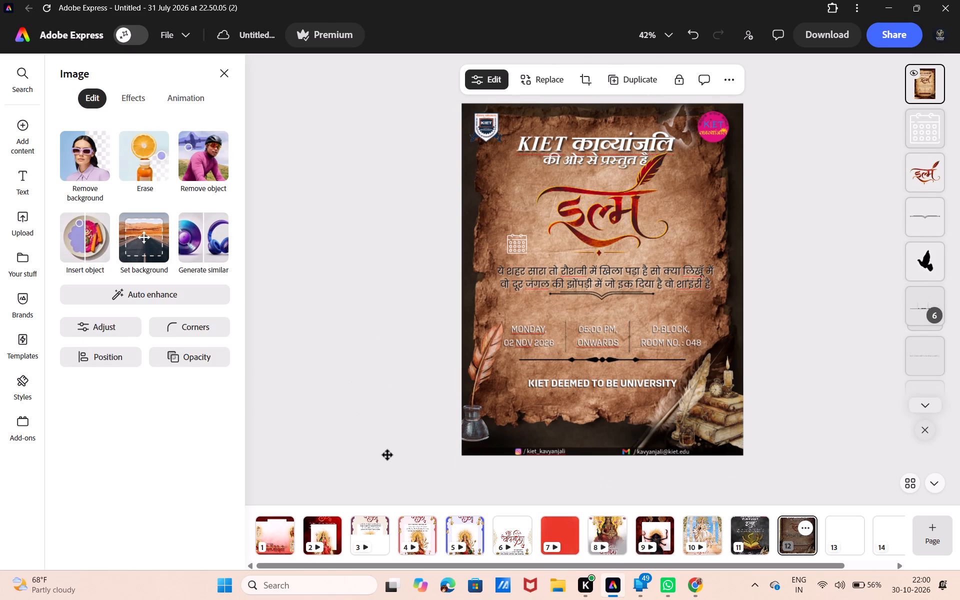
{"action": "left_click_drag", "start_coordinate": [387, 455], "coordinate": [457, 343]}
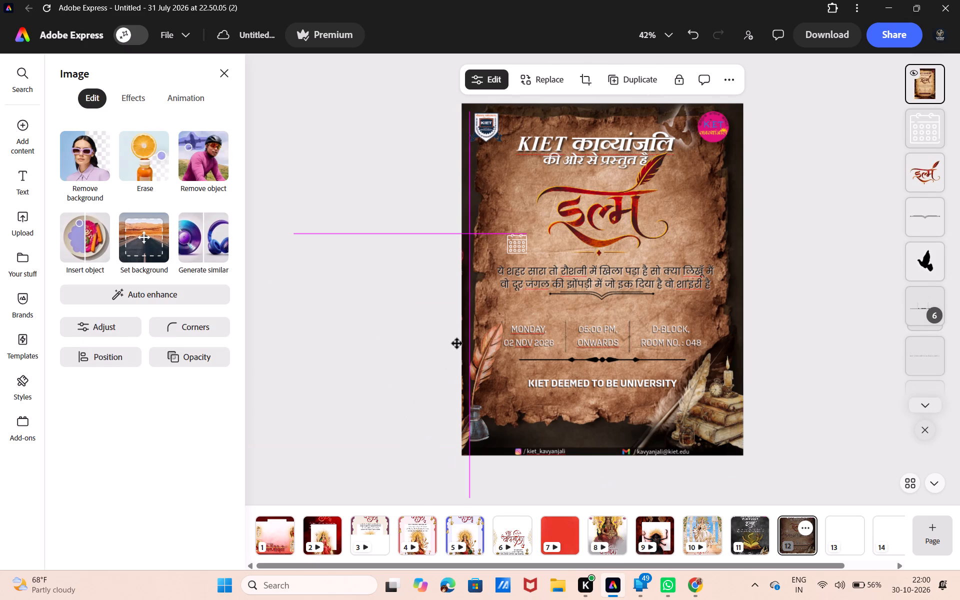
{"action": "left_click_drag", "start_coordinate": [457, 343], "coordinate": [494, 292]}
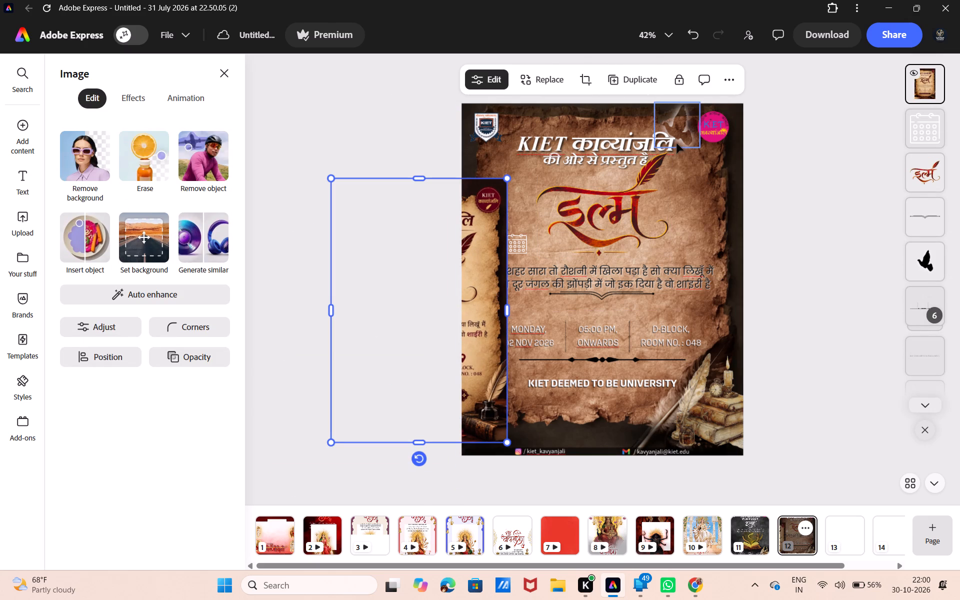
Move the dove image down and right, to just below the pink round KIET logo.
{"action": "left_click", "coordinate": [676, 143]}
{"action": "left_click_drag", "start_coordinate": [679, 136], "coordinate": [696, 169]}
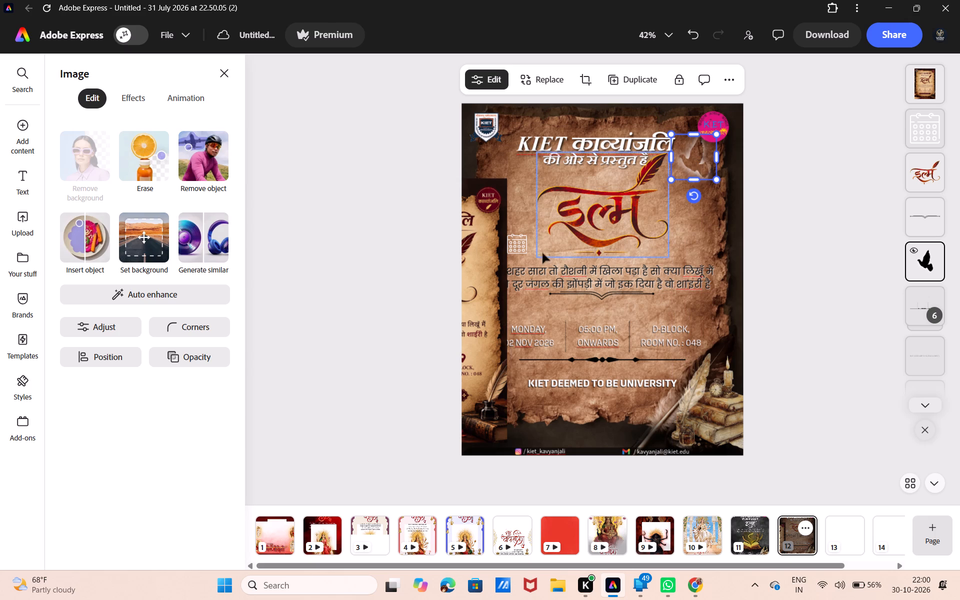
Move the reference poster image back fully onto the page, over its lower-left area below the title.
{"action": "left_click", "coordinate": [465, 290]}
{"action": "left_click_drag", "start_coordinate": [465, 290], "coordinate": [508, 312]}
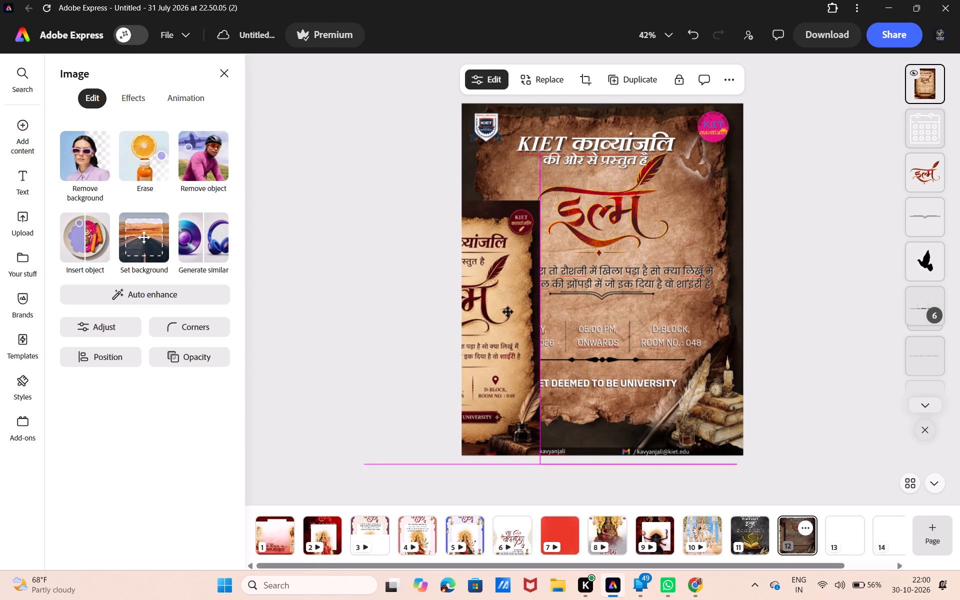
{"action": "left_click_drag", "start_coordinate": [508, 312], "coordinate": [608, 301]}
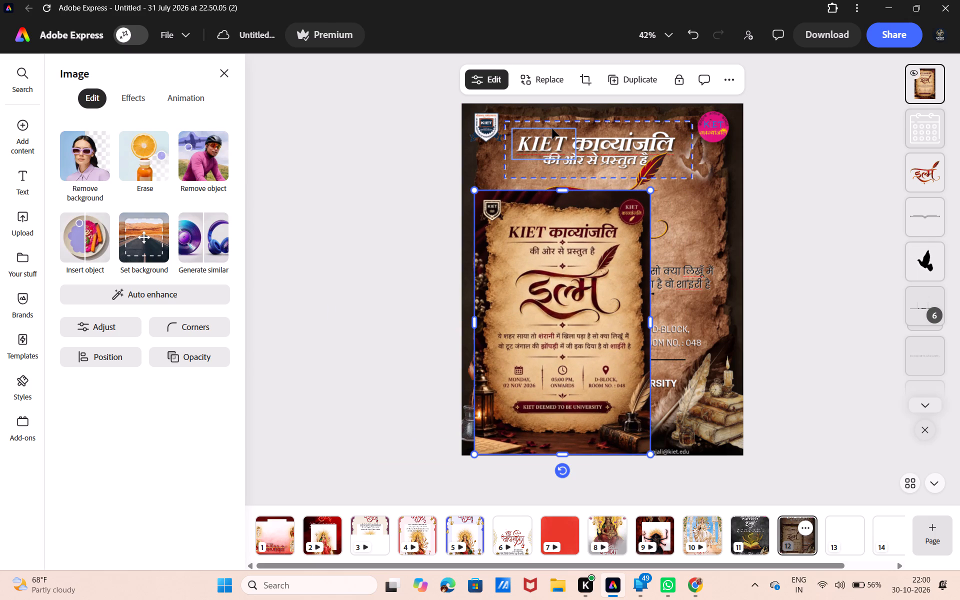
Recolor the title word KIET with the dark maroon #360205 sampled from the reference poster's heading, and show its custom colour values.
{"action": "left_click", "coordinate": [552, 128]}
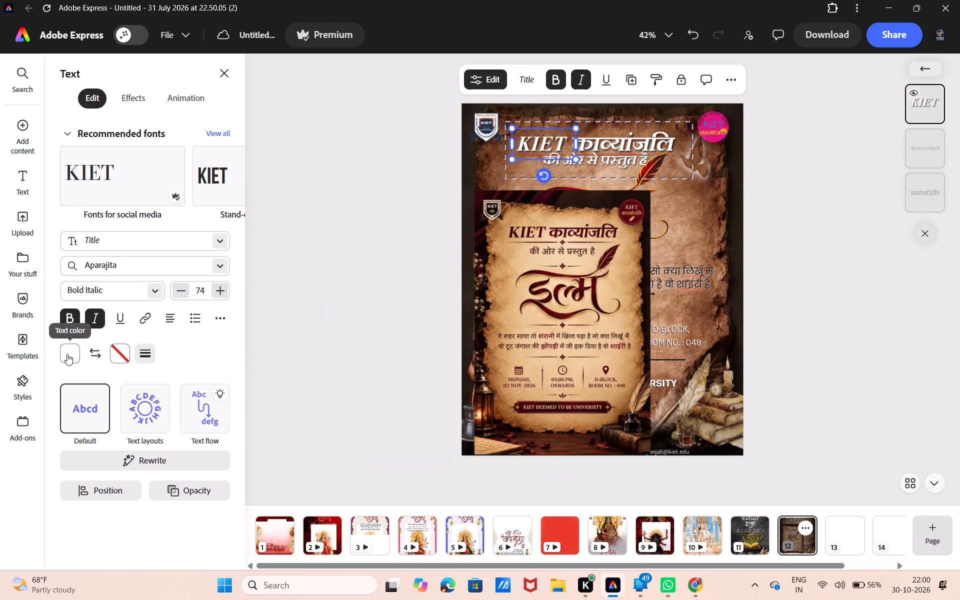
{"action": "left_click", "coordinate": [70, 353]}
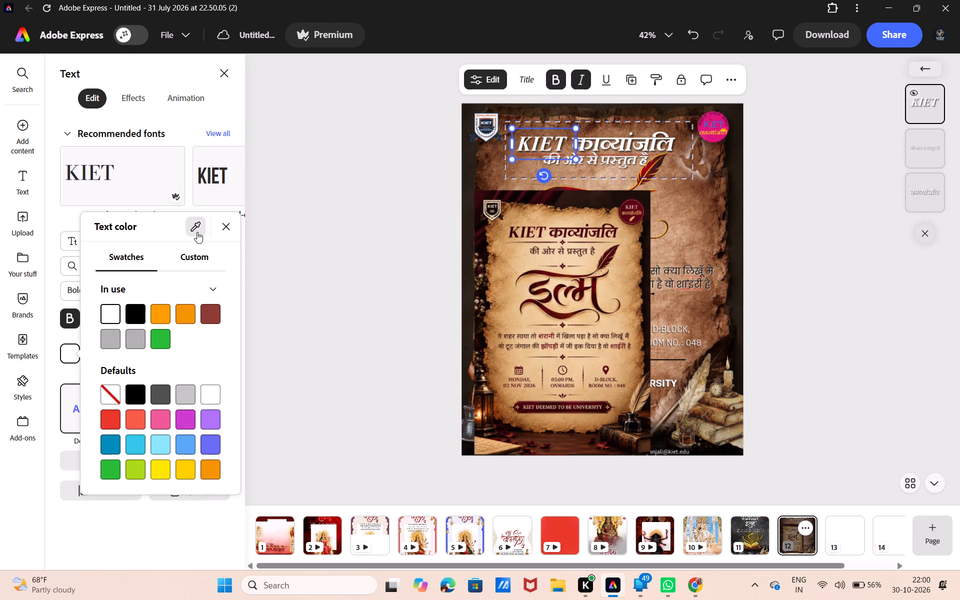
{"action": "left_click", "coordinate": [193, 227]}
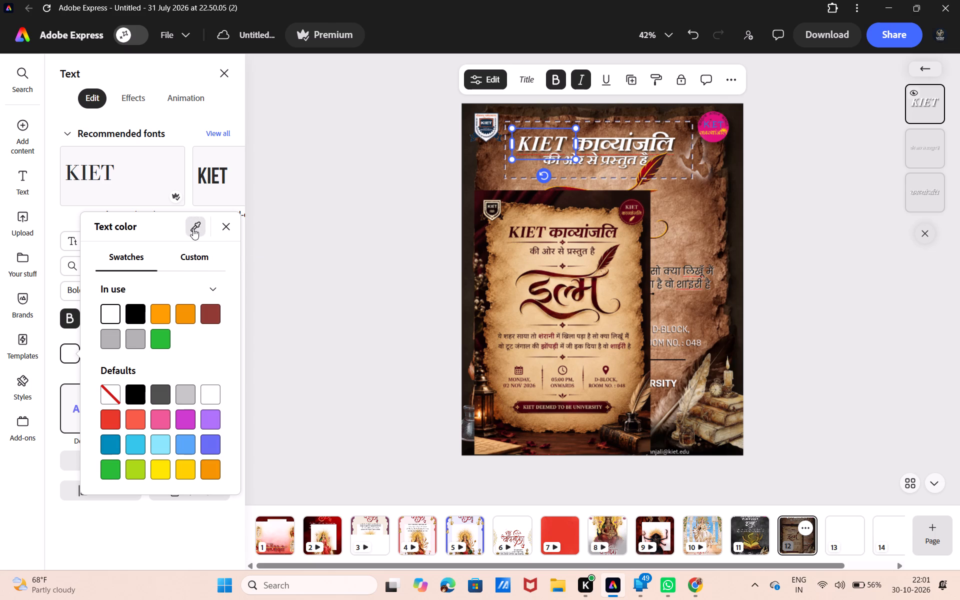
{"action": "left_click", "coordinate": [193, 228]}
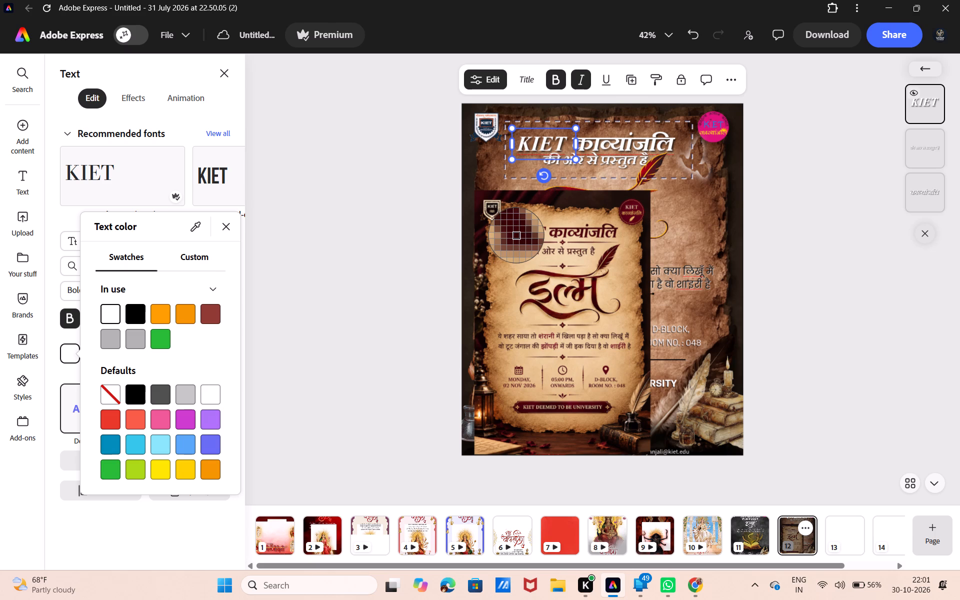
{"action": "left_click", "coordinate": [516, 235]}
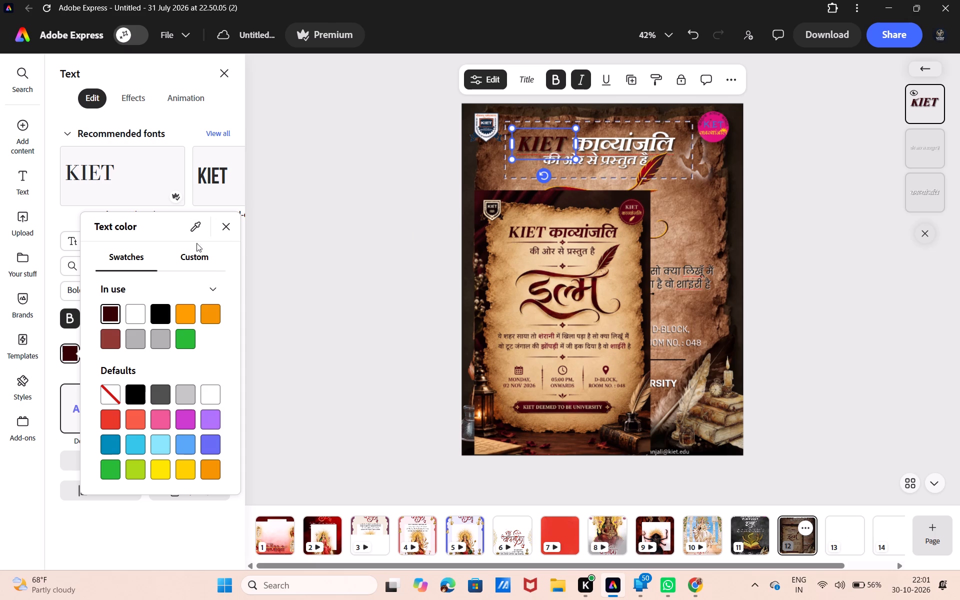
{"action": "left_click", "coordinate": [187, 258]}
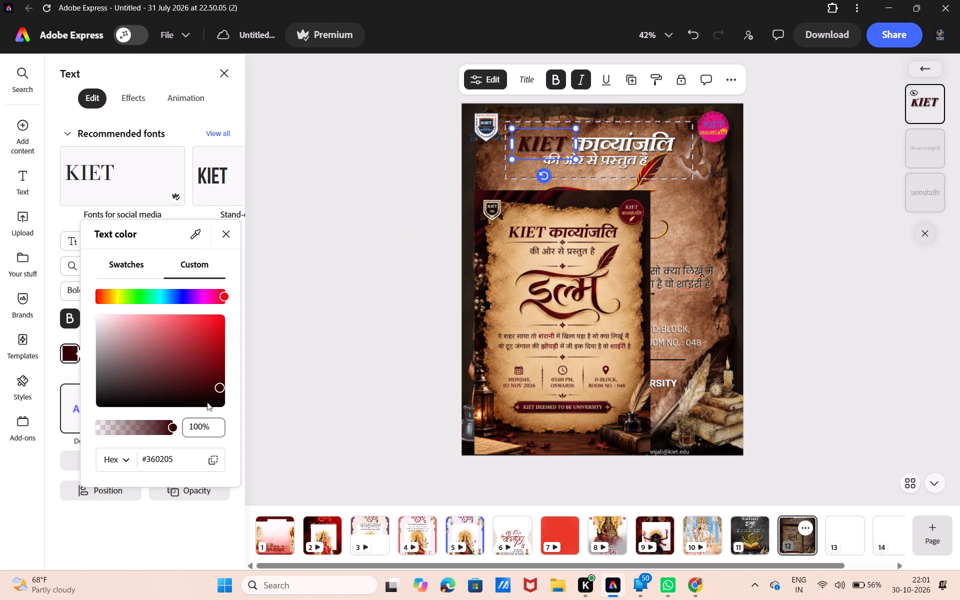
Lighten the title word KIET to the maroon shade #4D0A0E using the custom text colour.
{"action": "left_click_drag", "start_coordinate": [219, 387], "coordinate": [213, 386]}
{"action": "left_click_drag", "start_coordinate": [213, 386], "coordinate": [208, 381]}
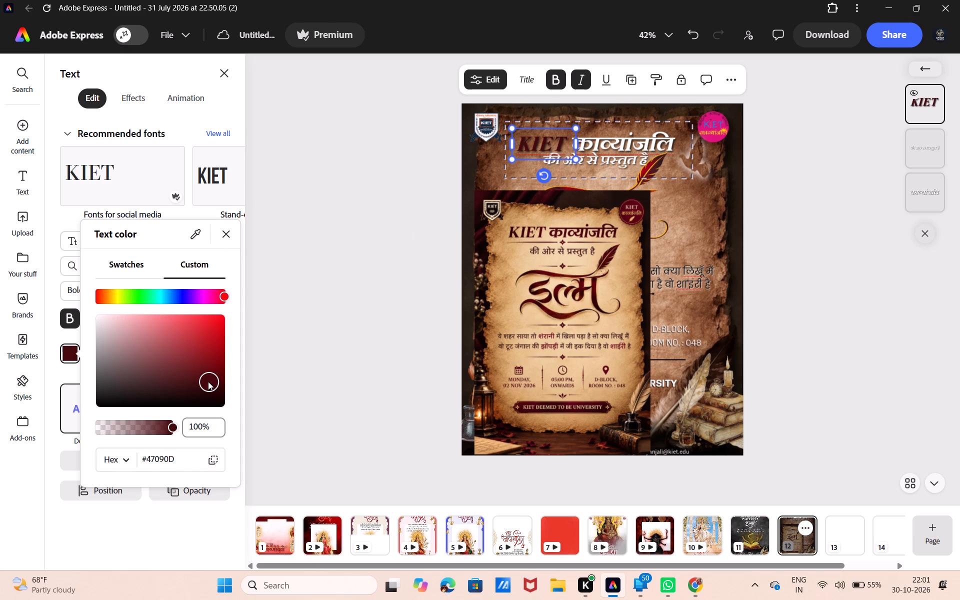
{"action": "left_click_drag", "start_coordinate": [208, 381], "coordinate": [210, 379]}
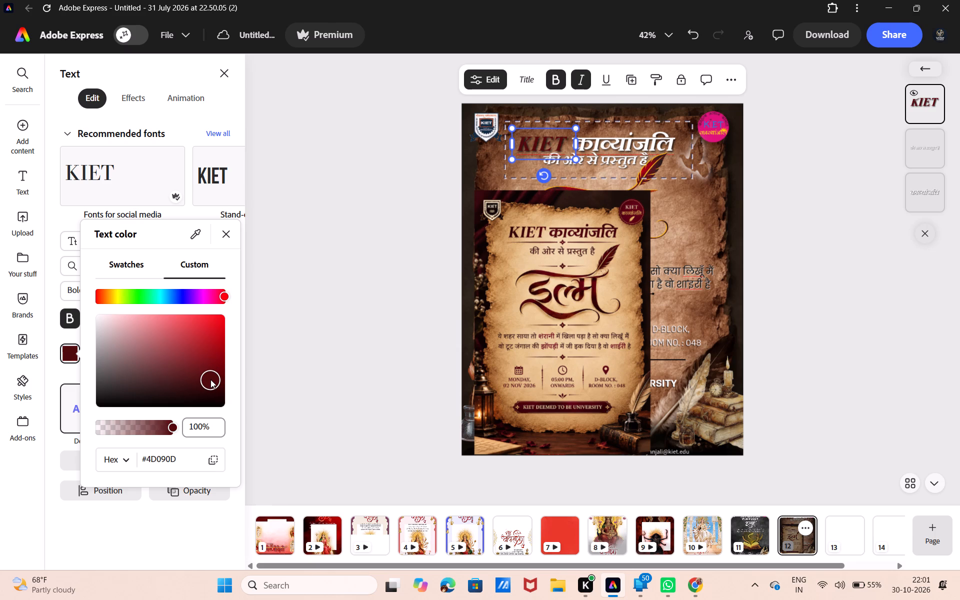
{"action": "left_click_drag", "start_coordinate": [210, 379], "coordinate": [209, 379]}
Recolor the title word काव्यांजलि with the same dark maroon already in use on the word KIET.
{"action": "left_click", "coordinate": [620, 135]}
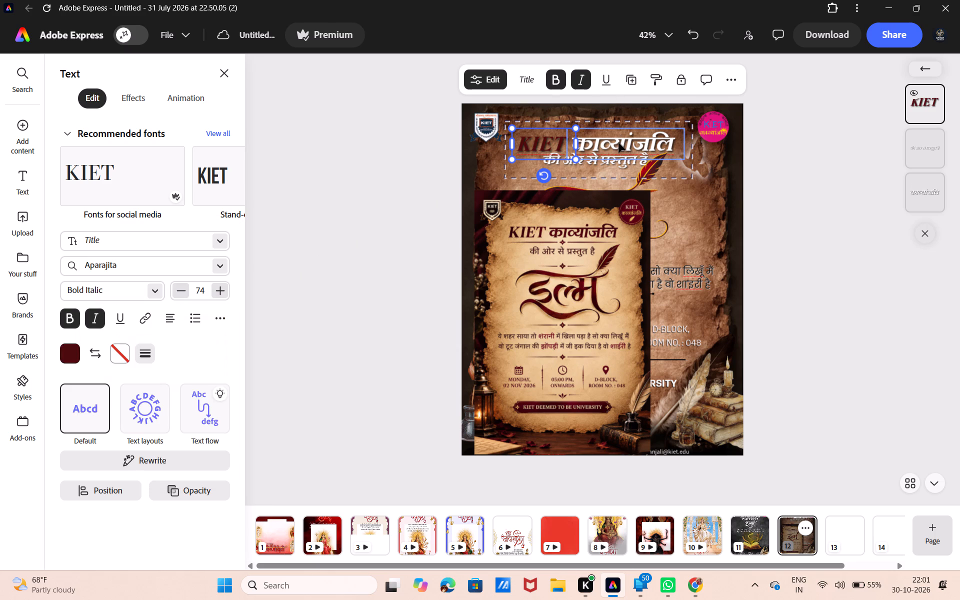
{"action": "left_click", "coordinate": [618, 142]}
{"action": "left_click", "coordinate": [69, 358]}
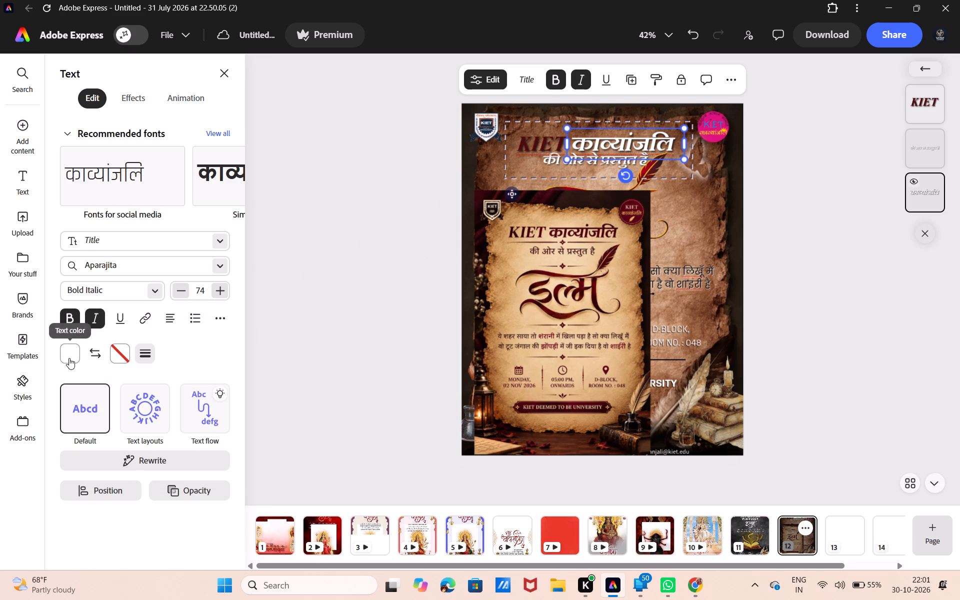
{"action": "left_click", "coordinate": [129, 263]}
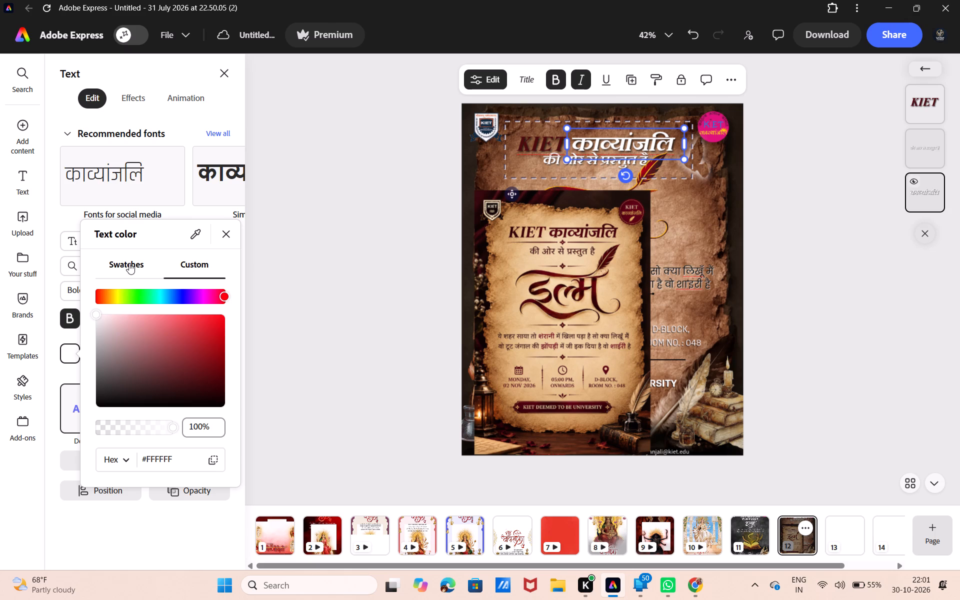
{"action": "left_click", "coordinate": [211, 314]}
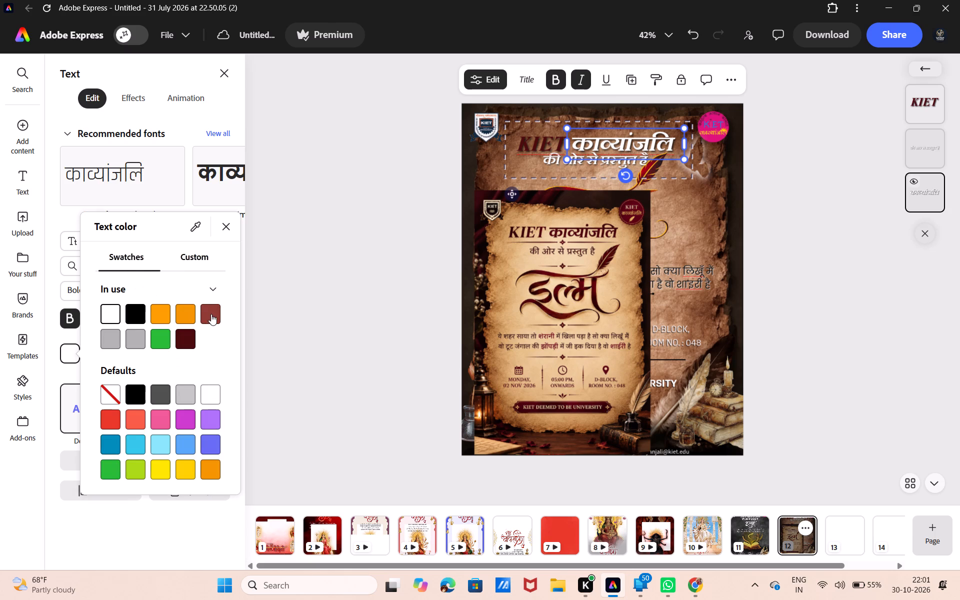
{"action": "left_click", "coordinate": [183, 341]}
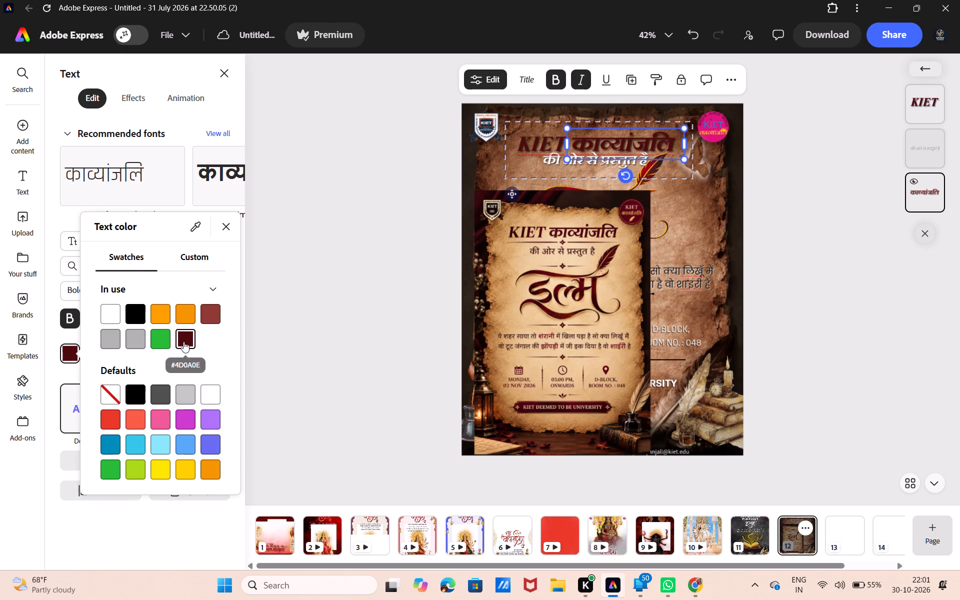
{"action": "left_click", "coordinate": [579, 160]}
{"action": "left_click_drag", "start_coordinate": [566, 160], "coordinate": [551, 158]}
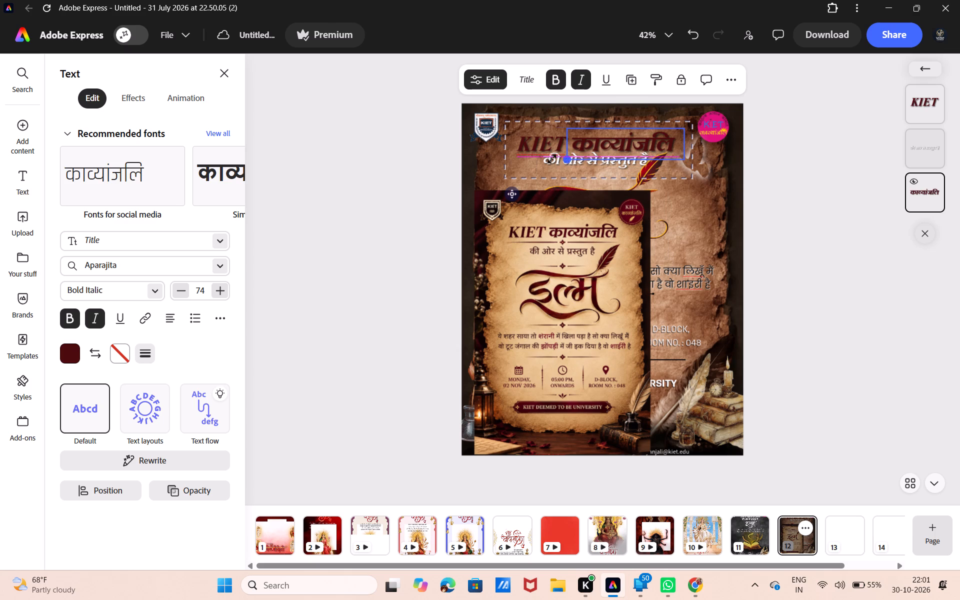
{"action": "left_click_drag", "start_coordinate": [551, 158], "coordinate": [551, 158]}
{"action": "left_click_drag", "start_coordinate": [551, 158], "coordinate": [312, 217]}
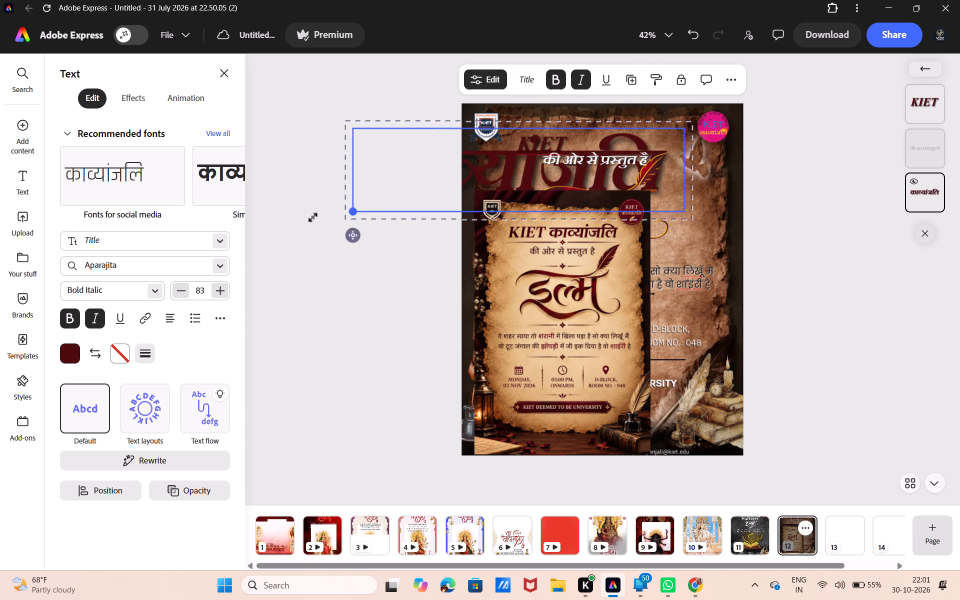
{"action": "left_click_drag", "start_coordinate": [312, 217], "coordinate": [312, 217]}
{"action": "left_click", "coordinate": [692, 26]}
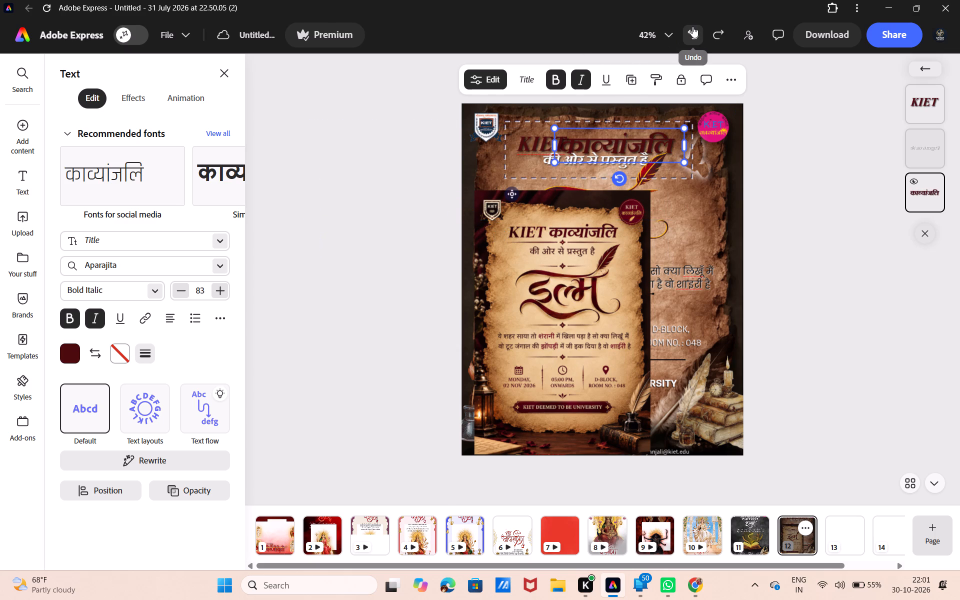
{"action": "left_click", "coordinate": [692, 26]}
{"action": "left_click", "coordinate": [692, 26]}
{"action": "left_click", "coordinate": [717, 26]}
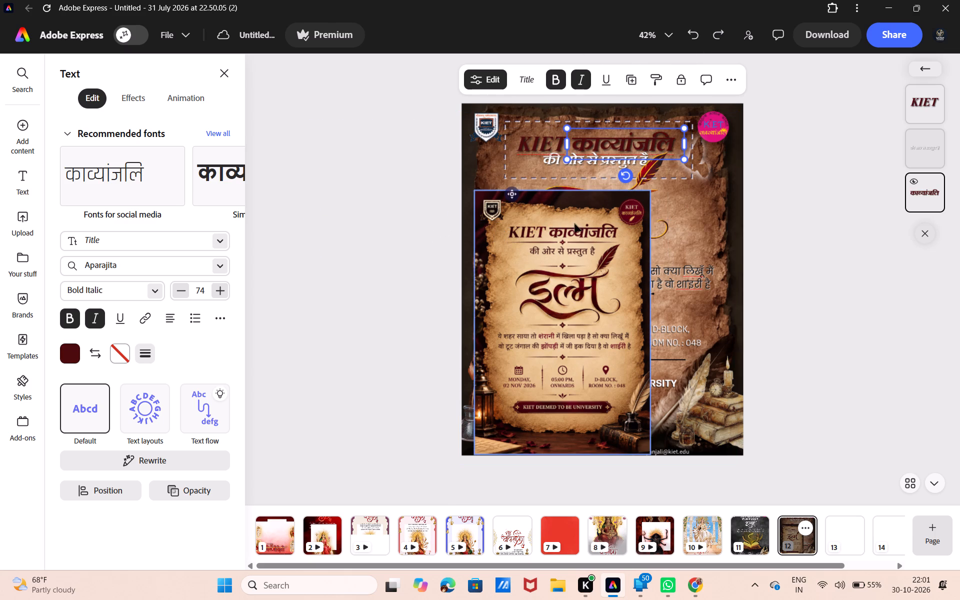
Recolor the subtitle की ओर से प्रस्तुत है inside the title group with the in-use dark maroon, and leave the group's layers.
{"action": "left_click", "coordinate": [589, 165]}
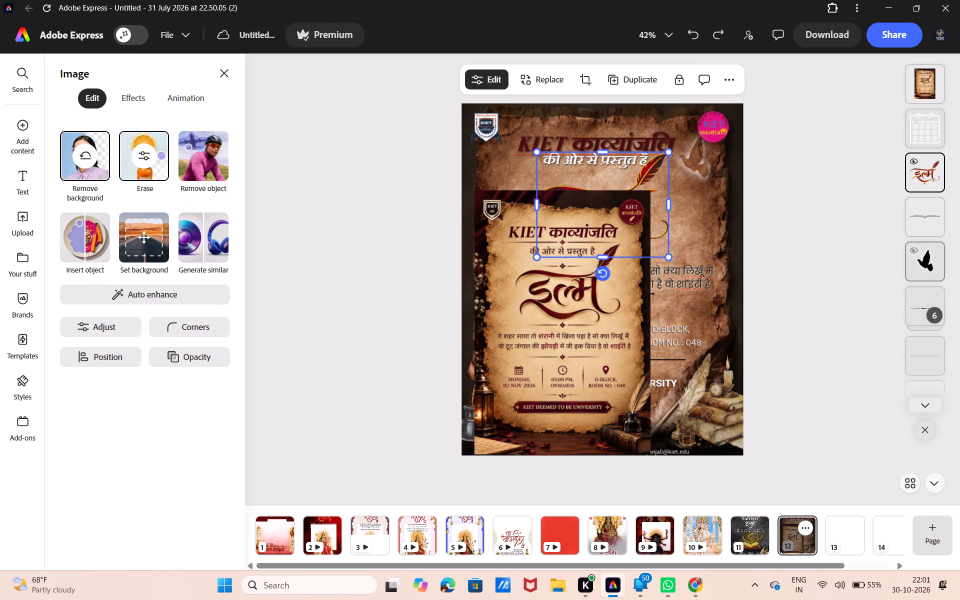
{"action": "scroll", "coordinate": [928, 318], "scroll_direction": "down", "scroll_amount": 2}
{"action": "left_click", "coordinate": [928, 318]}
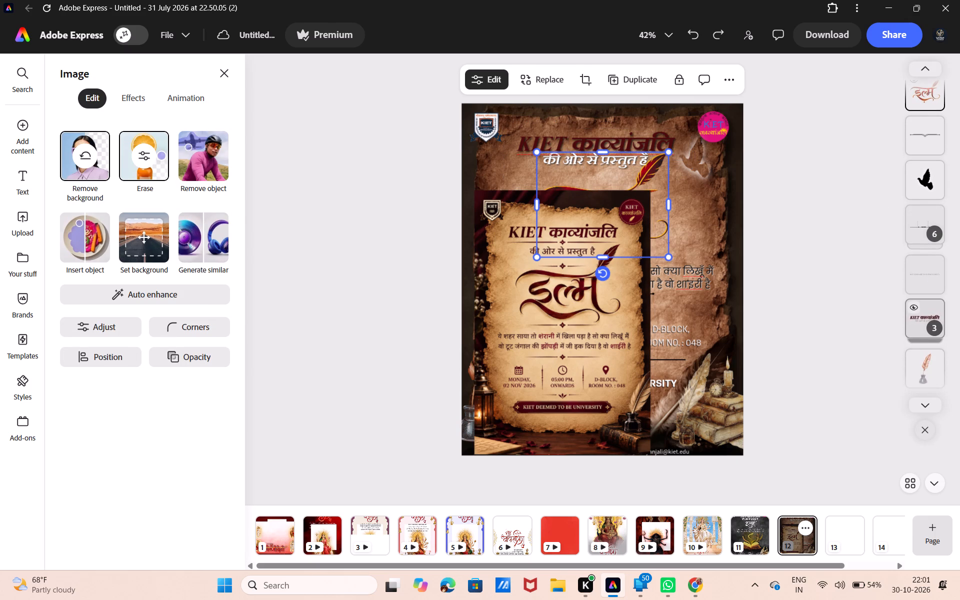
{"action": "left_click", "coordinate": [928, 318]}
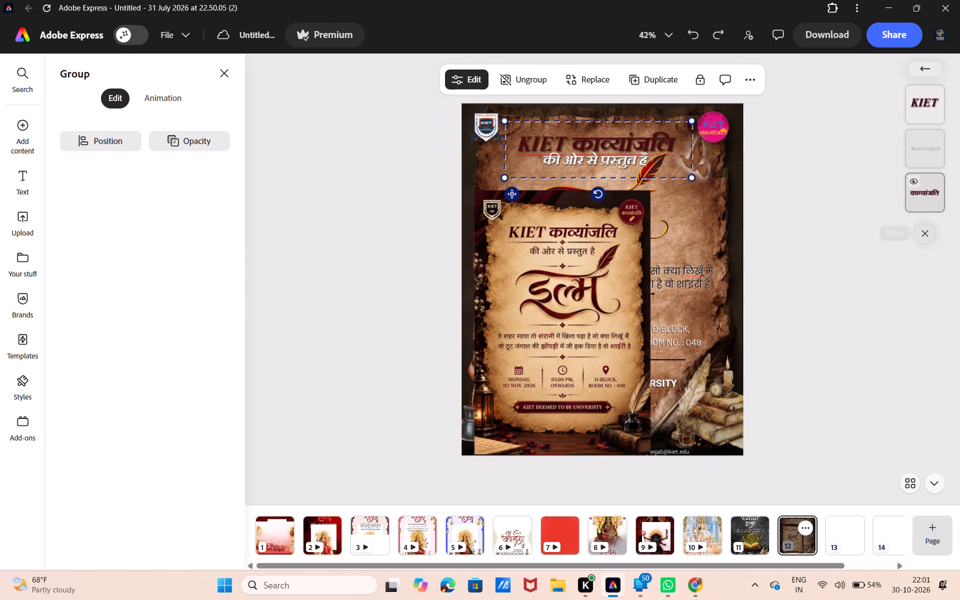
{"action": "left_click", "coordinate": [927, 145]}
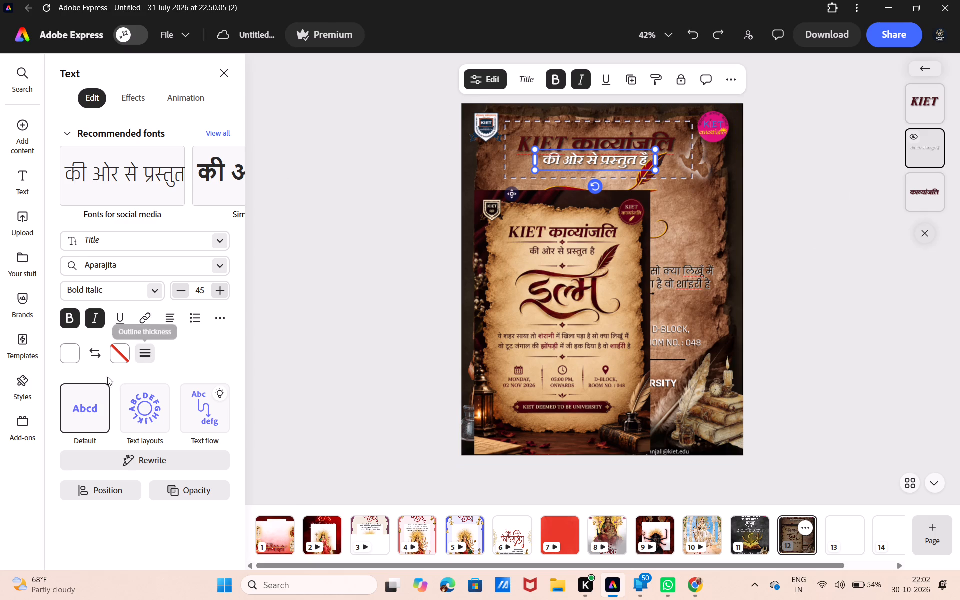
{"action": "left_click", "coordinate": [74, 353]}
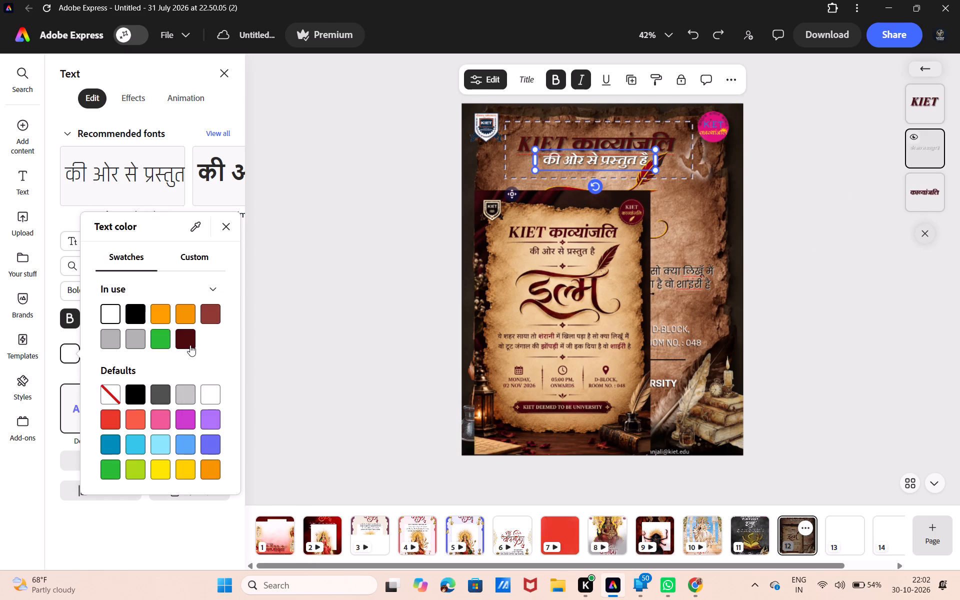
{"action": "left_click", "coordinate": [190, 345]}
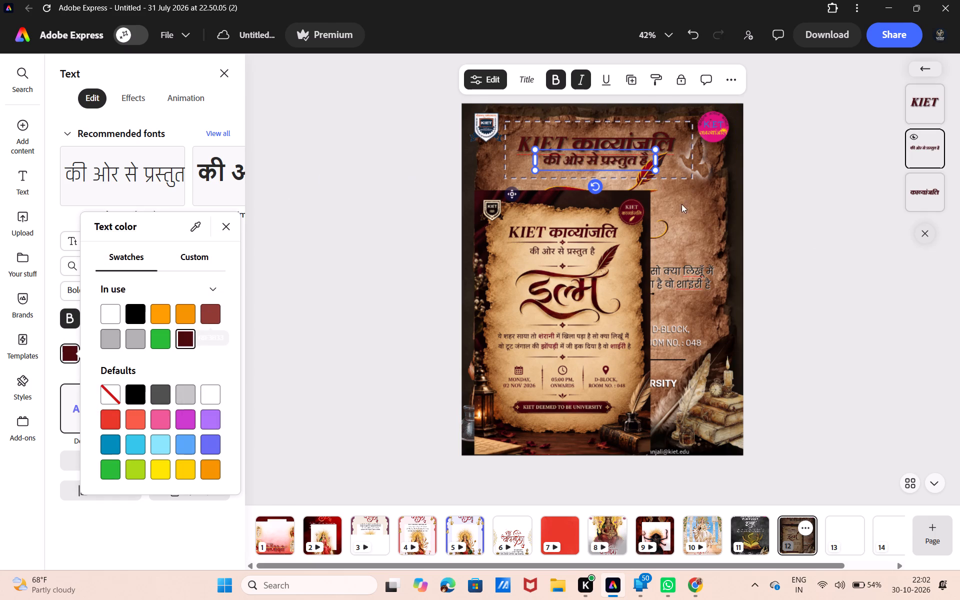
{"action": "left_click", "coordinate": [919, 74]}
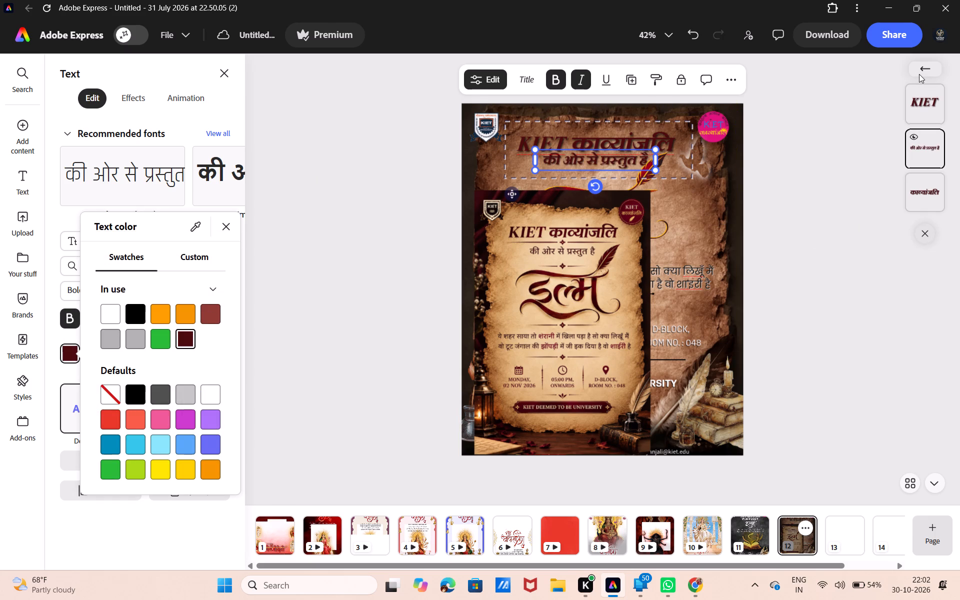
{"action": "left_click", "coordinate": [923, 70]}
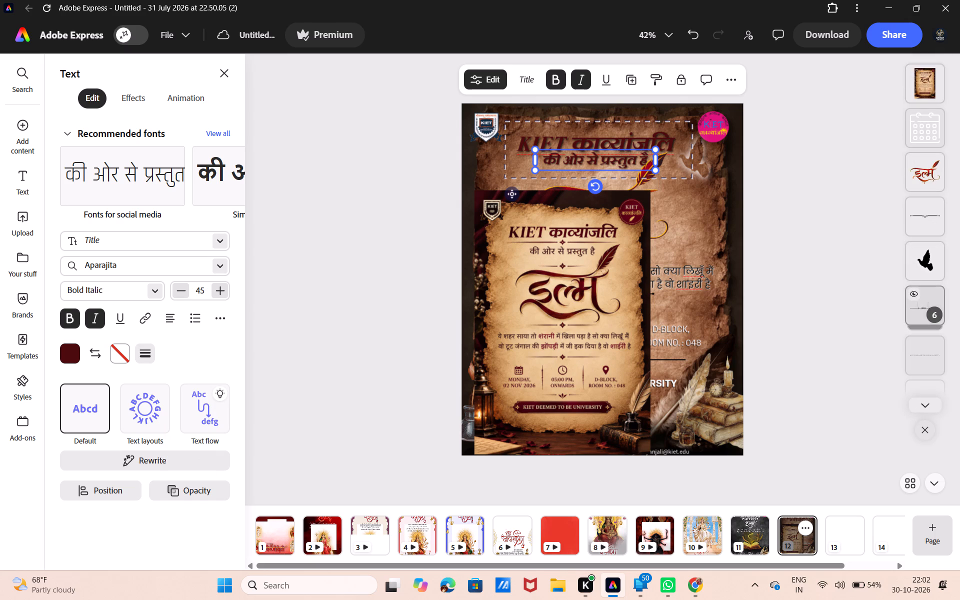
Remove the Photoshop filter from the parchment image by setting it to None, and reset all its adjustments.
{"action": "scroll", "coordinate": [928, 291], "scroll_direction": "down", "scroll_amount": 7}
{"action": "left_click", "coordinate": [928, 340]}
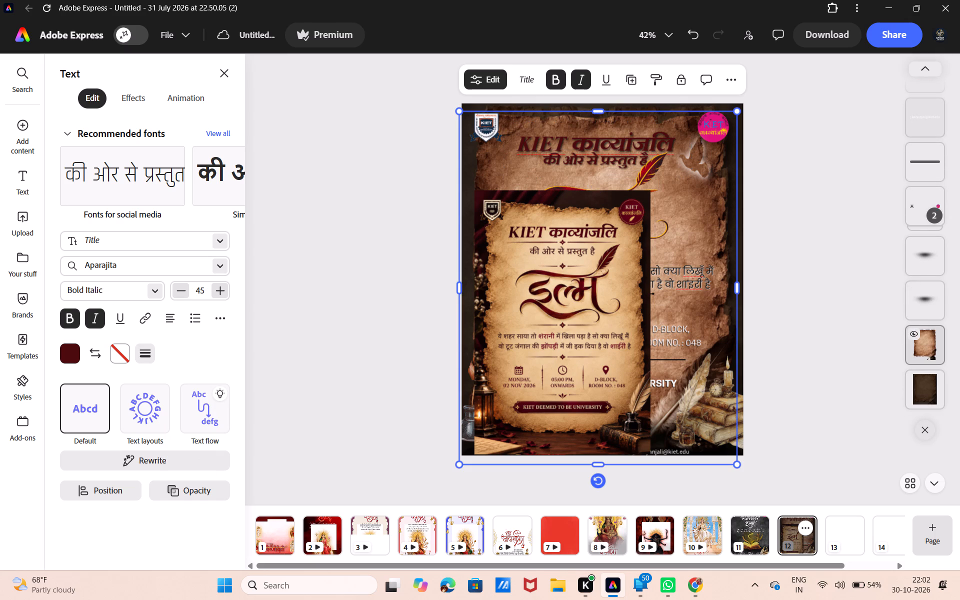
{"action": "left_click", "coordinate": [128, 91]}
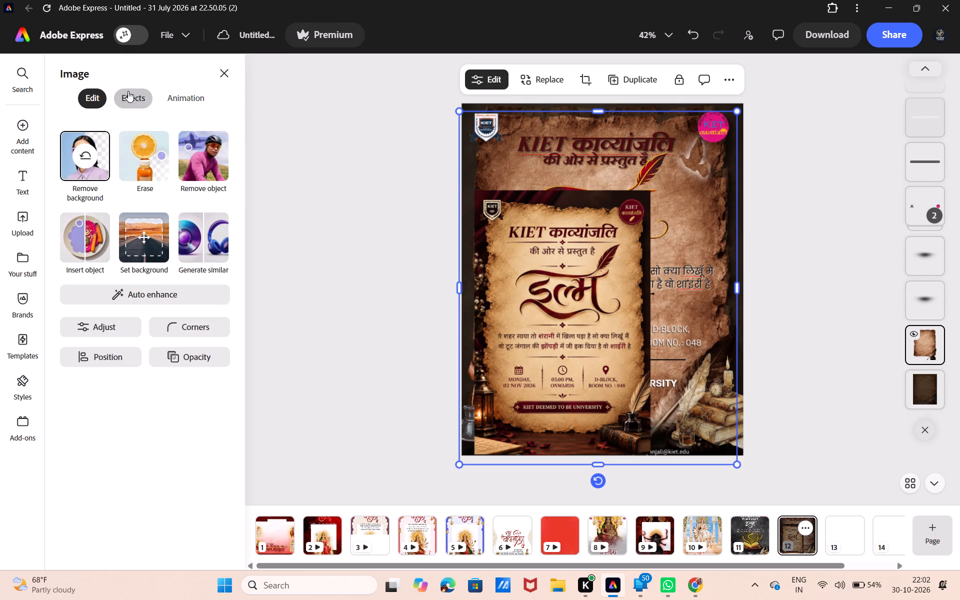
{"action": "left_click", "coordinate": [93, 167]}
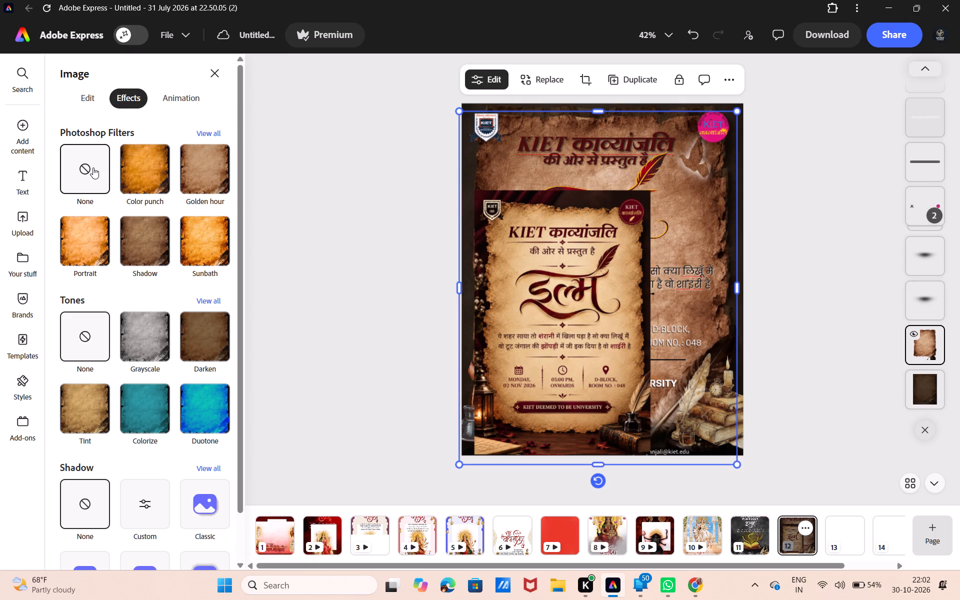
{"action": "left_click", "coordinate": [79, 89]}
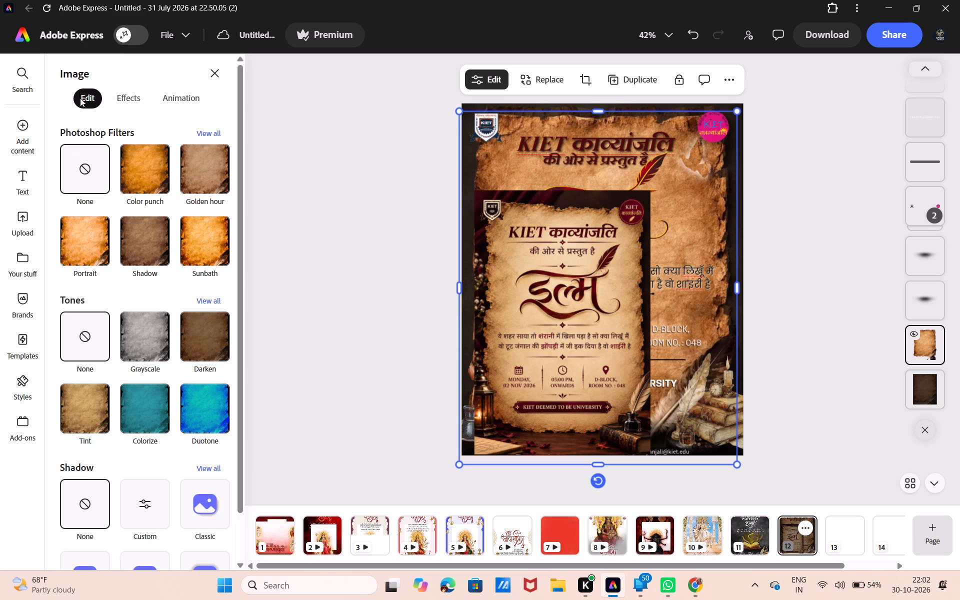
{"action": "left_click", "coordinate": [83, 319]}
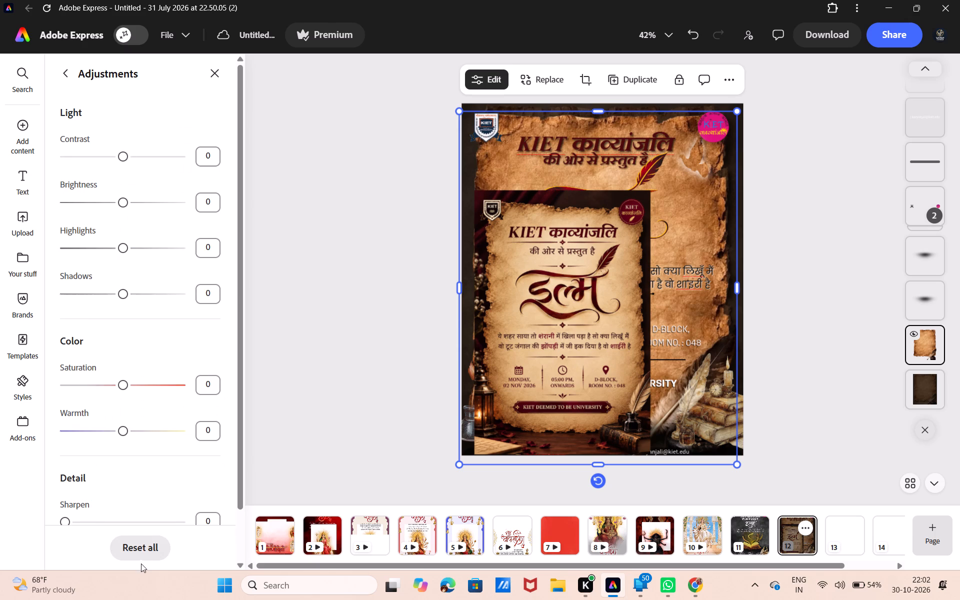
{"action": "left_click", "coordinate": [135, 538]}
{"action": "left_click", "coordinate": [135, 538]}
{"action": "left_click", "coordinate": [137, 552]}
{"action": "triple_click", "coordinate": [137, 552]}
Move the reference poster image down to the page's lower centre, below the इल्म lettering and partly off the bottom edge.
{"action": "left_click", "coordinate": [509, 290]}
{"action": "left_click_drag", "start_coordinate": [509, 290], "coordinate": [632, 361]}
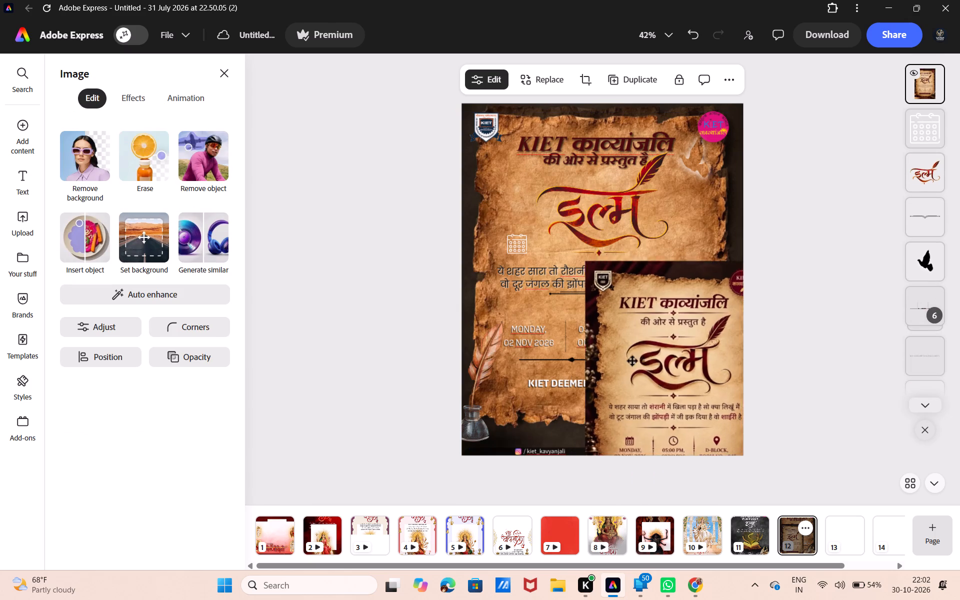
{"action": "left_click_drag", "start_coordinate": [632, 361], "coordinate": [552, 383]}
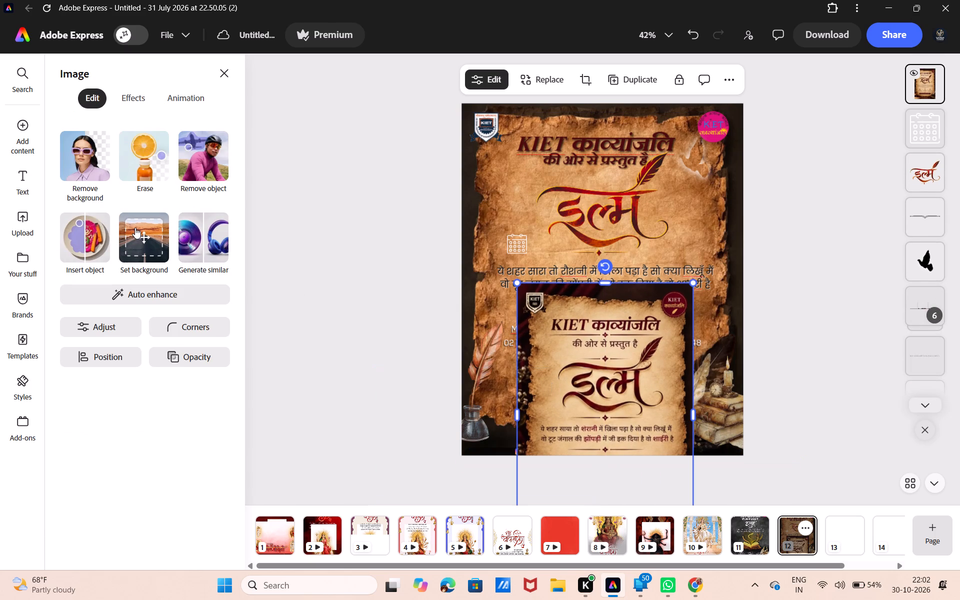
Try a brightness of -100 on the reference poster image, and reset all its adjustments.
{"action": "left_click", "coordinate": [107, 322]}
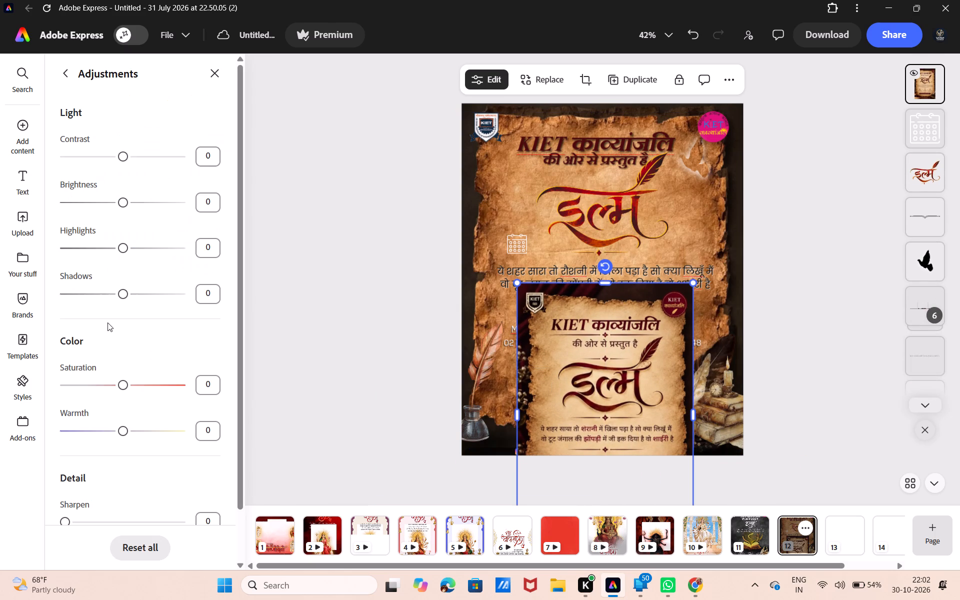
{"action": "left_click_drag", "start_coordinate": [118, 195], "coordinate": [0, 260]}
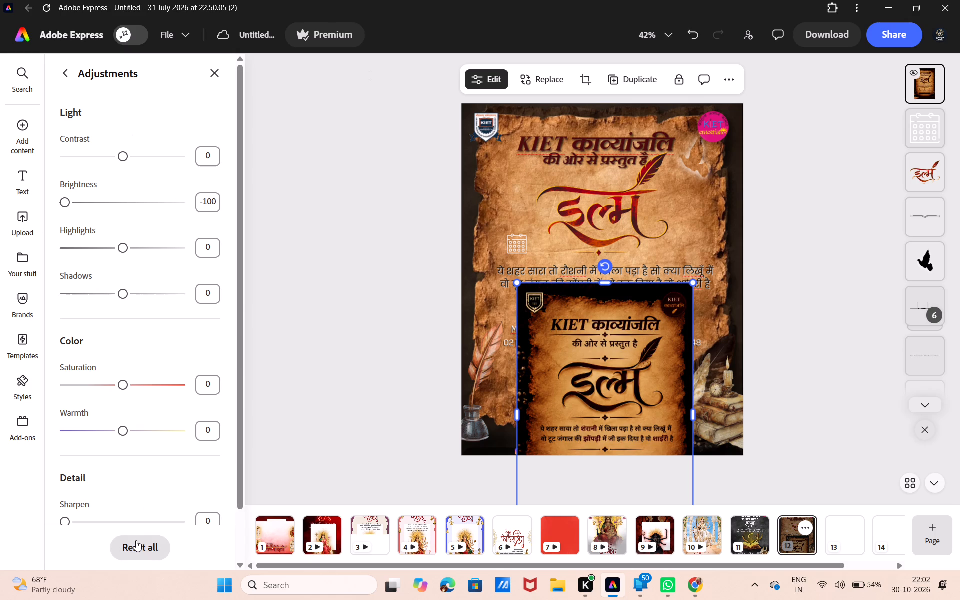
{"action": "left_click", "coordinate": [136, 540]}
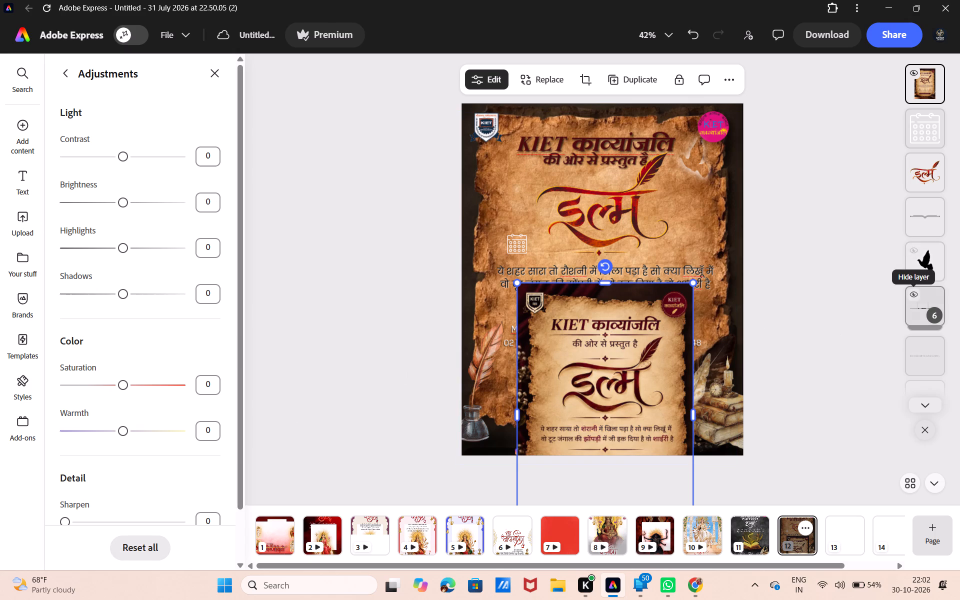
Reset the parchment background image's adjustments and set its brightness to 59.
{"action": "scroll", "coordinate": [911, 320], "scroll_direction": "down", "scroll_amount": 8}
{"action": "left_click", "coordinate": [917, 334]}
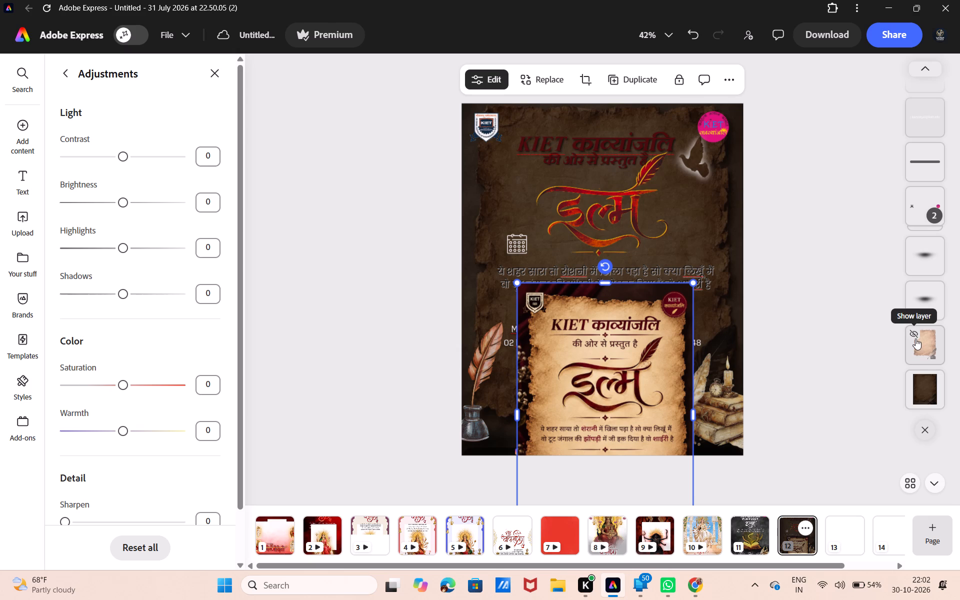
{"action": "left_click", "coordinate": [915, 337]}
{"action": "left_click", "coordinate": [929, 358]}
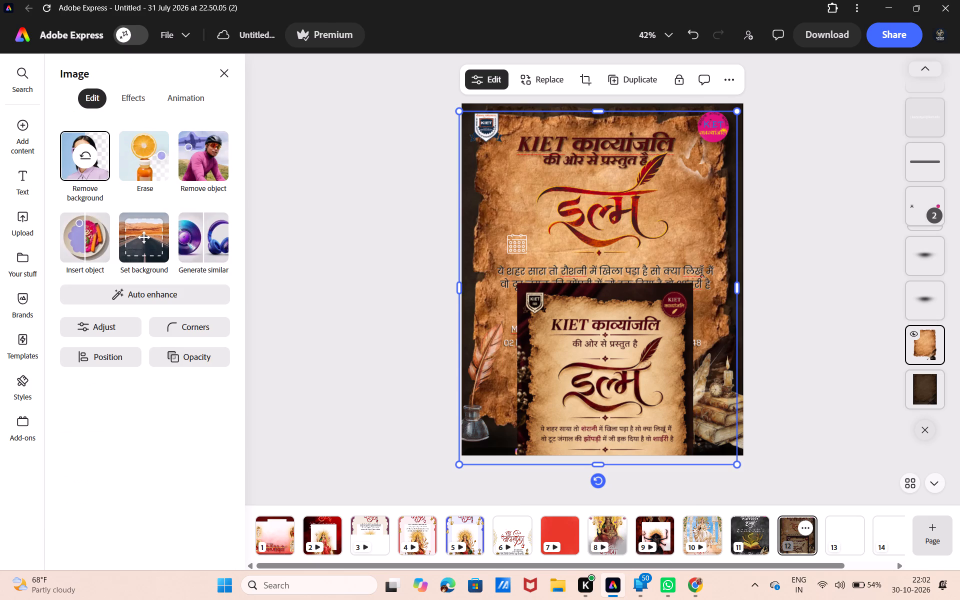
{"action": "left_click", "coordinate": [102, 326]}
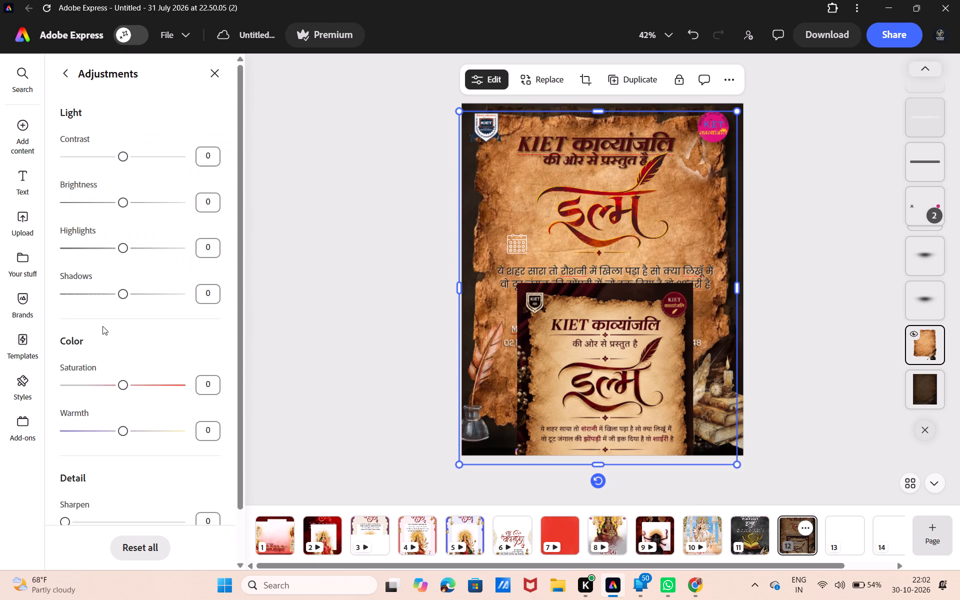
{"action": "left_click", "coordinate": [139, 547]}
{"action": "left_click_drag", "start_coordinate": [122, 200], "coordinate": [156, 201]}
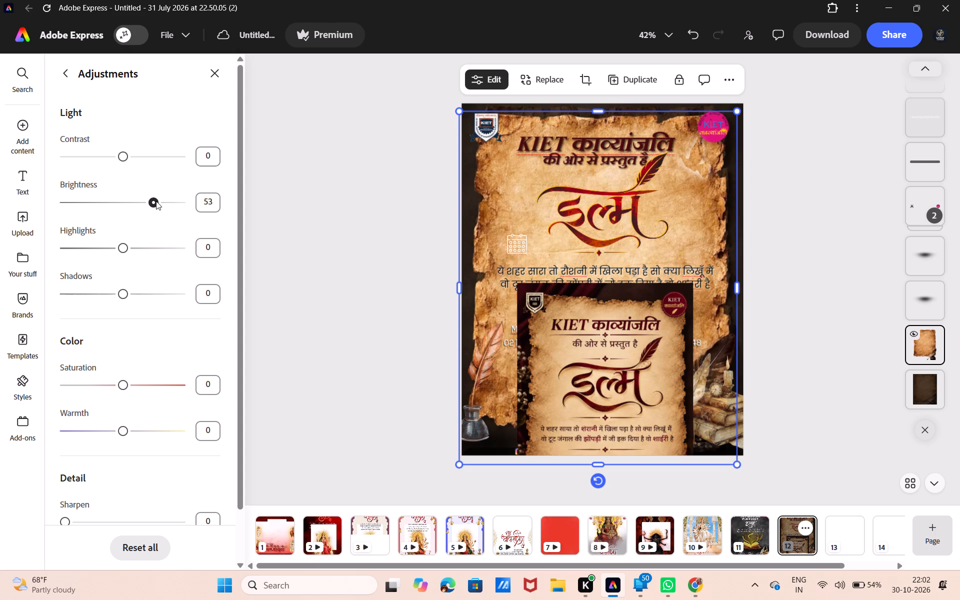
{"action": "left_click_drag", "start_coordinate": [156, 201], "coordinate": [159, 201]}
Set the parchment image's highlights to -3 and shadows to 2.
{"action": "left_click_drag", "start_coordinate": [119, 245], "coordinate": [106, 256]}
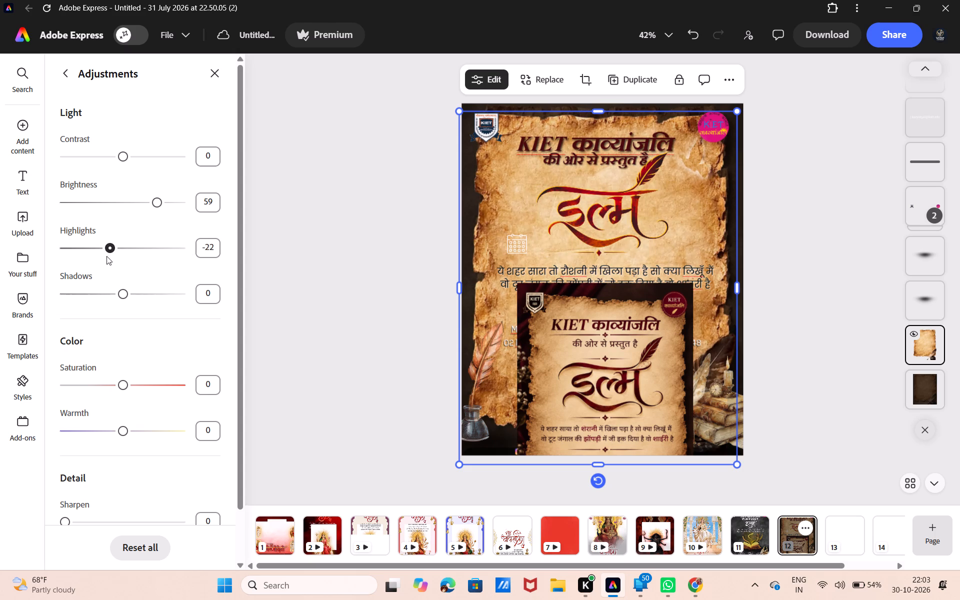
{"action": "left_click_drag", "start_coordinate": [106, 256], "coordinate": [117, 270]}
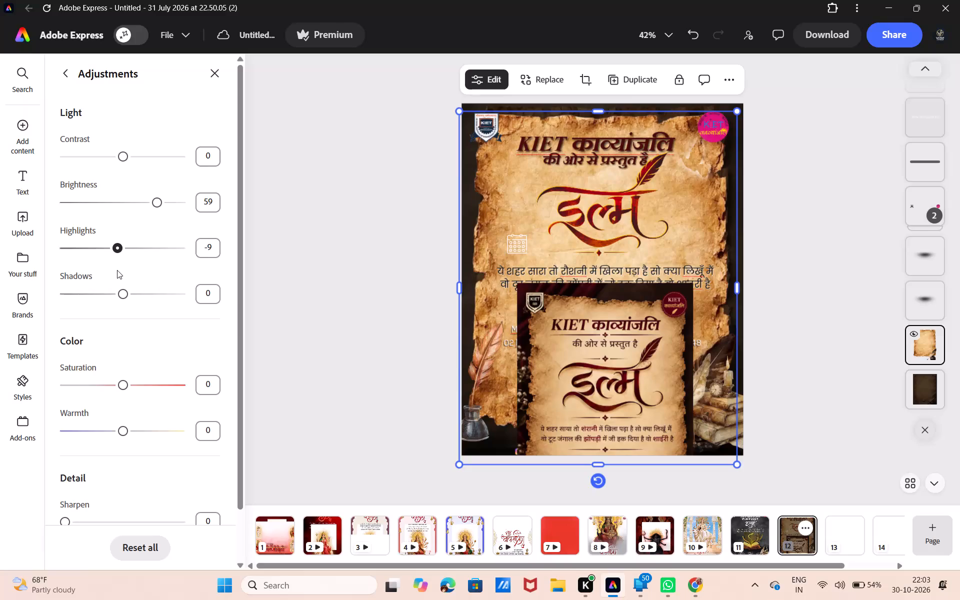
{"action": "left_click_drag", "start_coordinate": [117, 270], "coordinate": [121, 270]}
{"action": "left_click_drag", "start_coordinate": [126, 291], "coordinate": [199, 301]}
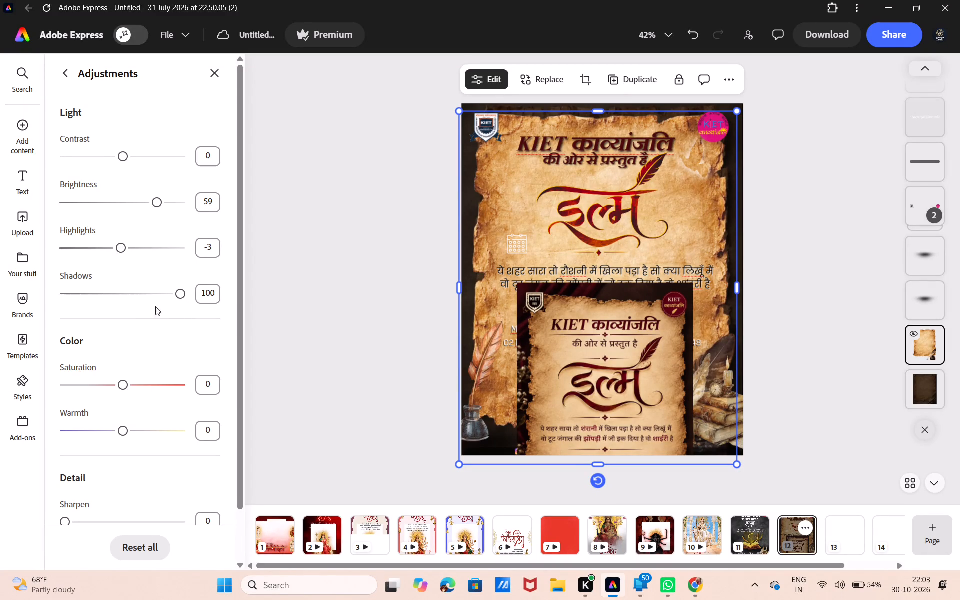
{"action": "left_click_drag", "start_coordinate": [147, 296], "coordinate": [42, 323]}
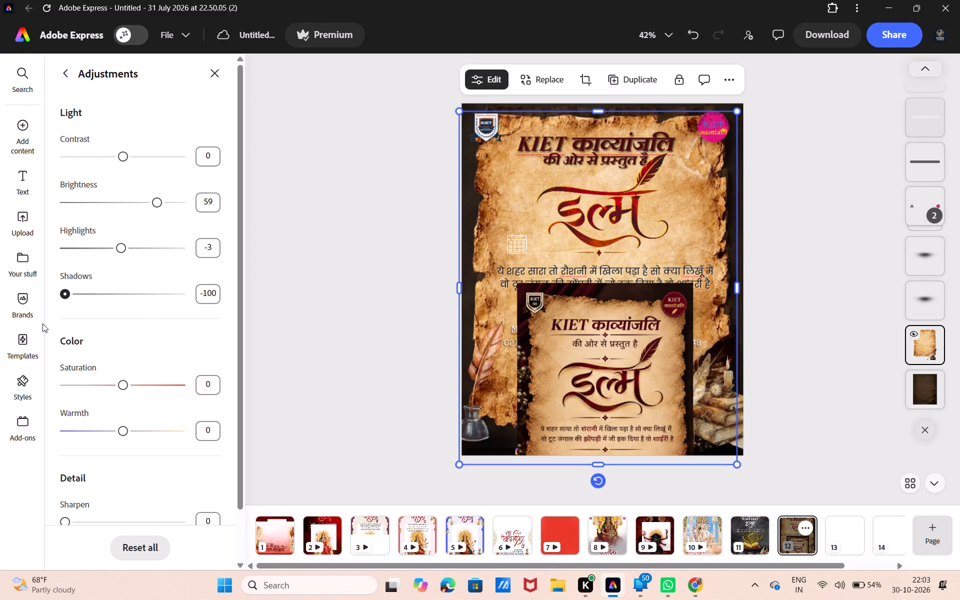
{"action": "left_click_drag", "start_coordinate": [42, 323], "coordinate": [23, 388]}
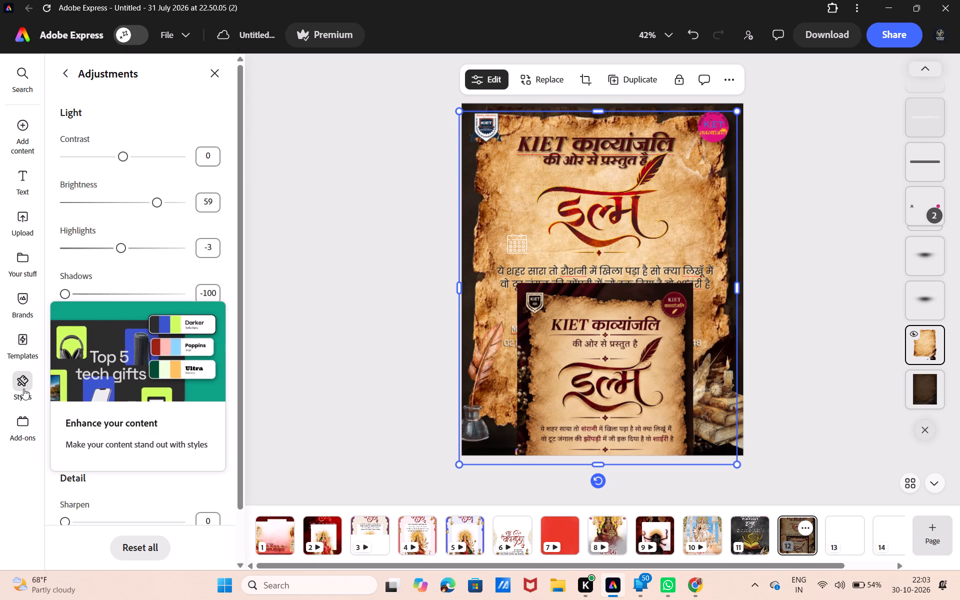
{"action": "left_click_drag", "start_coordinate": [78, 300], "coordinate": [107, 296]}
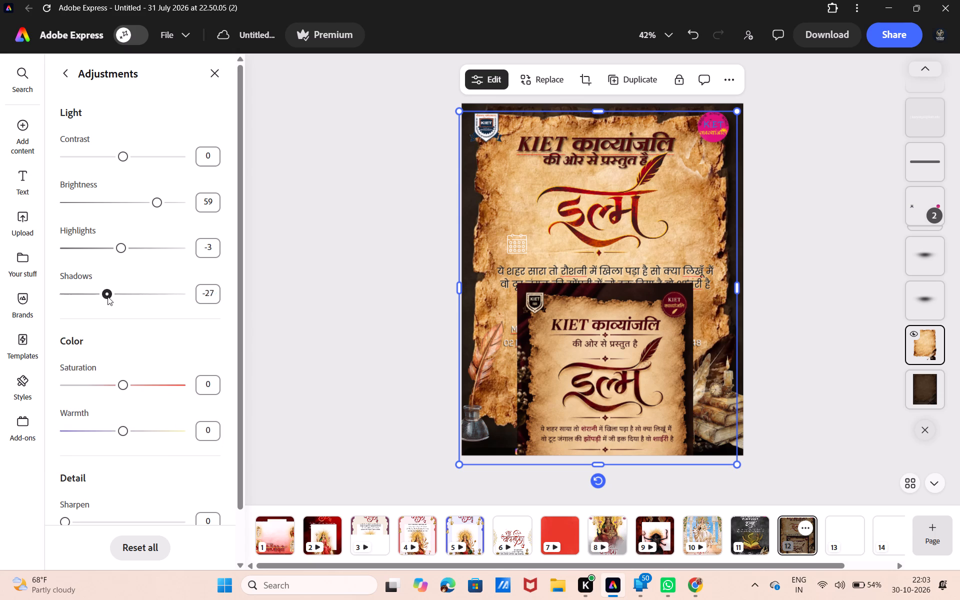
{"action": "left_click_drag", "start_coordinate": [107, 296], "coordinate": [124, 298]}
Set the parchment image's saturation to -30 and warmth to -2, and deselect it.
{"action": "left_click_drag", "start_coordinate": [125, 381], "coordinate": [55, 411]}
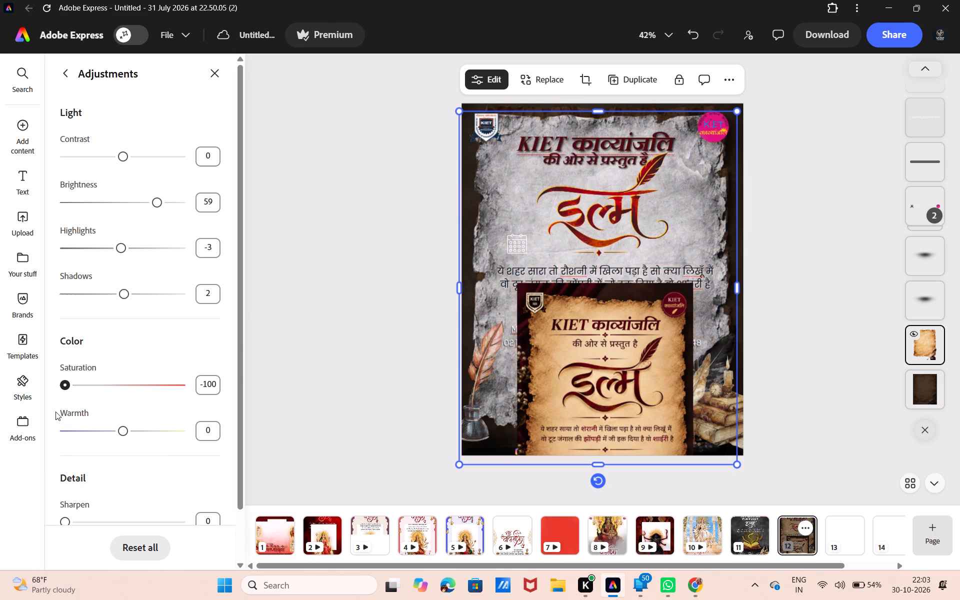
{"action": "left_click_drag", "start_coordinate": [55, 411], "coordinate": [83, 418]}
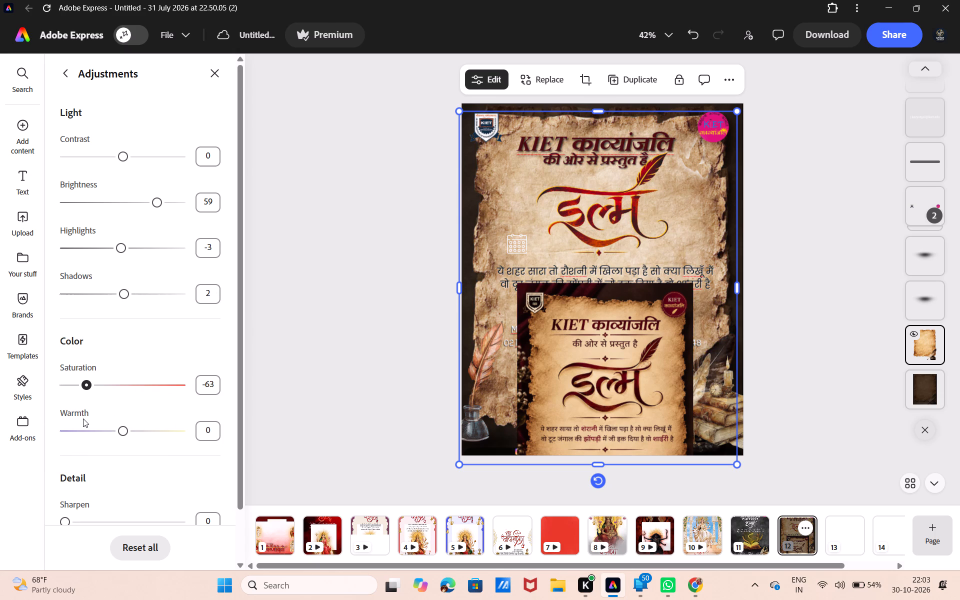
{"action": "left_click_drag", "start_coordinate": [83, 418], "coordinate": [104, 416]}
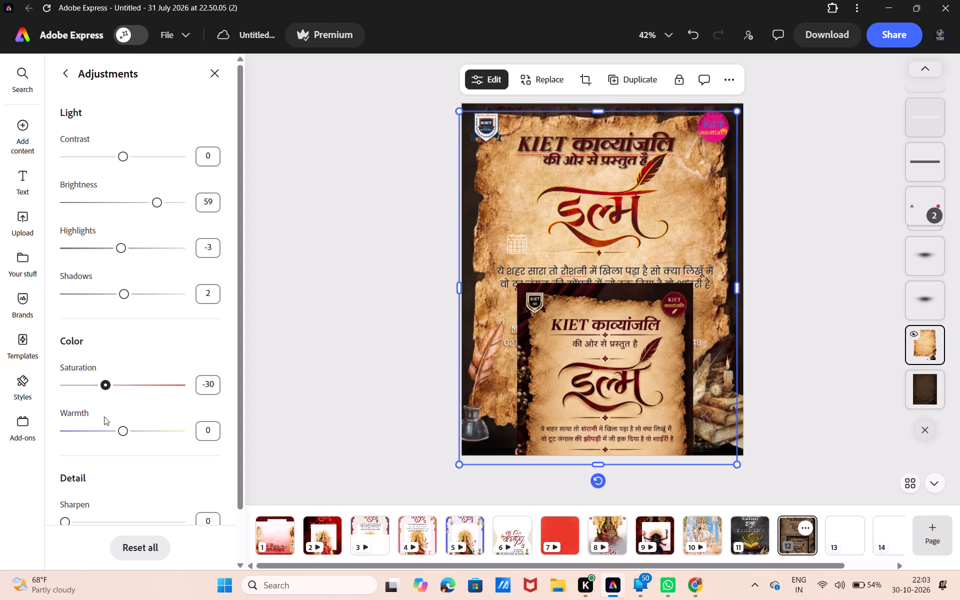
{"action": "left_click_drag", "start_coordinate": [104, 416], "coordinate": [104, 417]}
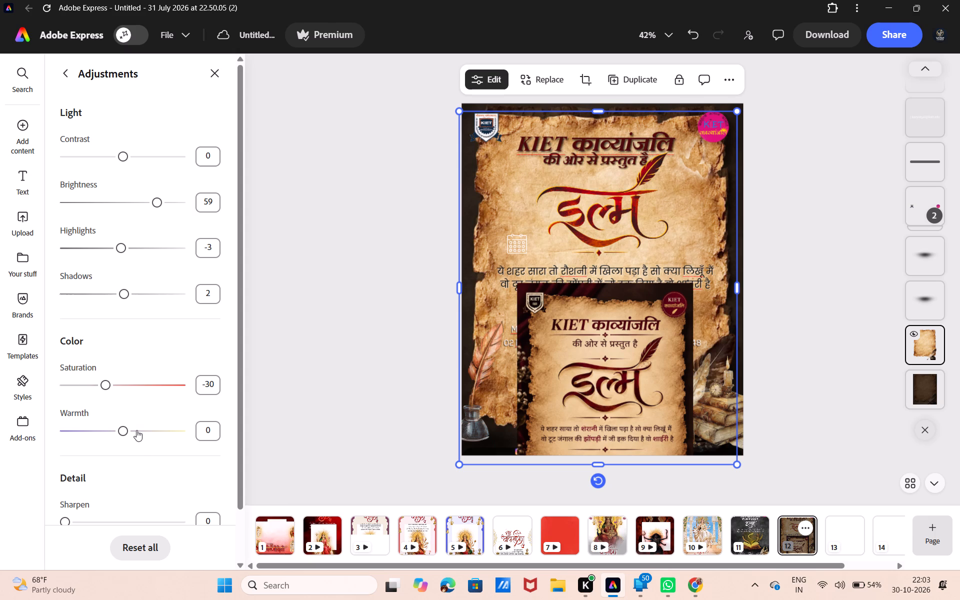
{"action": "left_click", "coordinate": [136, 429]}
{"action": "left_click", "coordinate": [121, 428]}
{"action": "scroll", "coordinate": [115, 483], "scroll_direction": "down", "scroll_amount": 2}
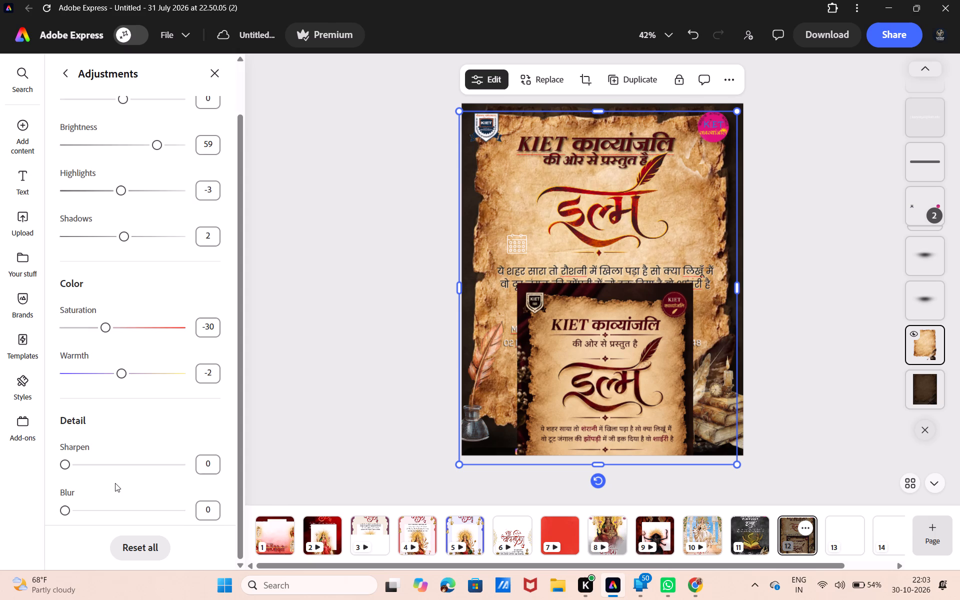
{"action": "left_click", "coordinate": [287, 342]}
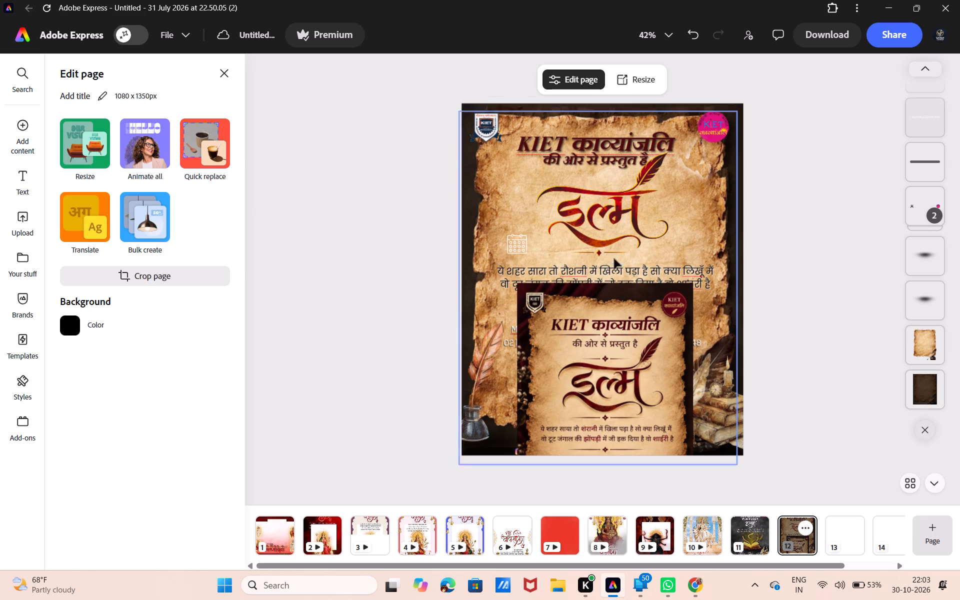
Move the reference poster image to the page's lower-left corner, partly off the left and bottom edges.
{"action": "left_click_drag", "start_coordinate": [589, 327], "coordinate": [563, 313]}
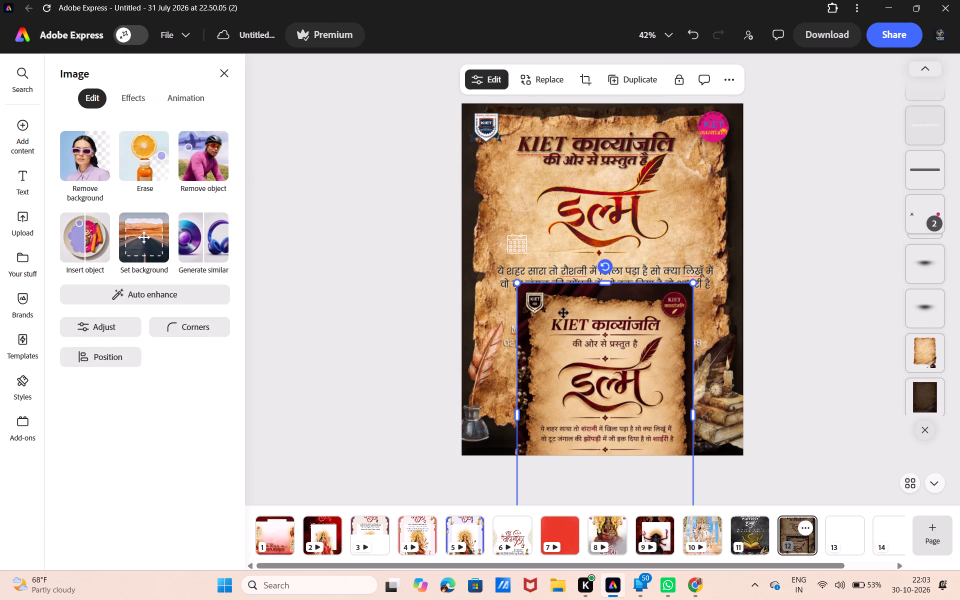
{"action": "left_click_drag", "start_coordinate": [563, 313], "coordinate": [491, 279]}
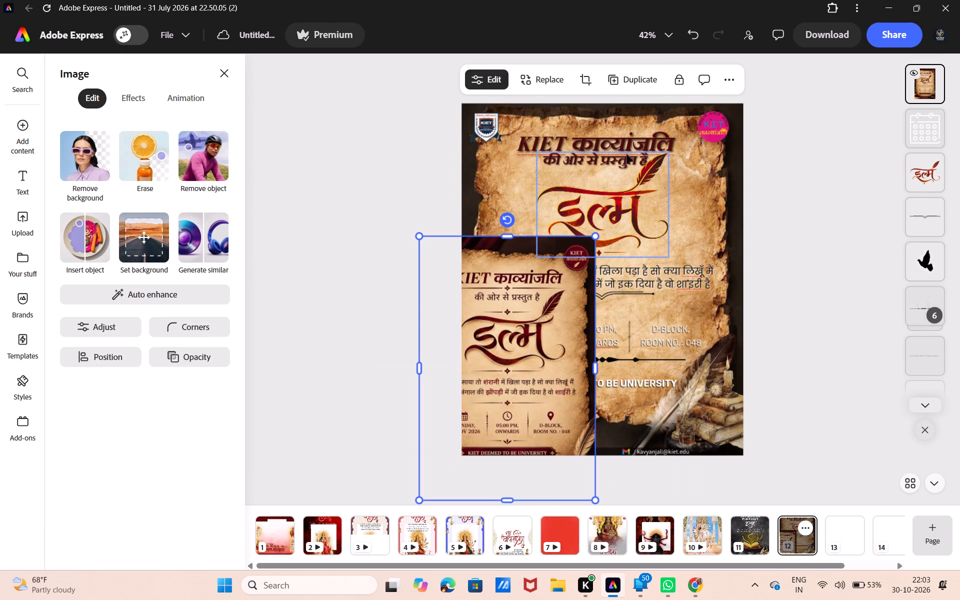
Move the subtitle की ओर से प्रस्तुत है slightly down, centred under the KIET काव्यांजलि title, and deselect it.
{"action": "left_click", "coordinate": [610, 149]}
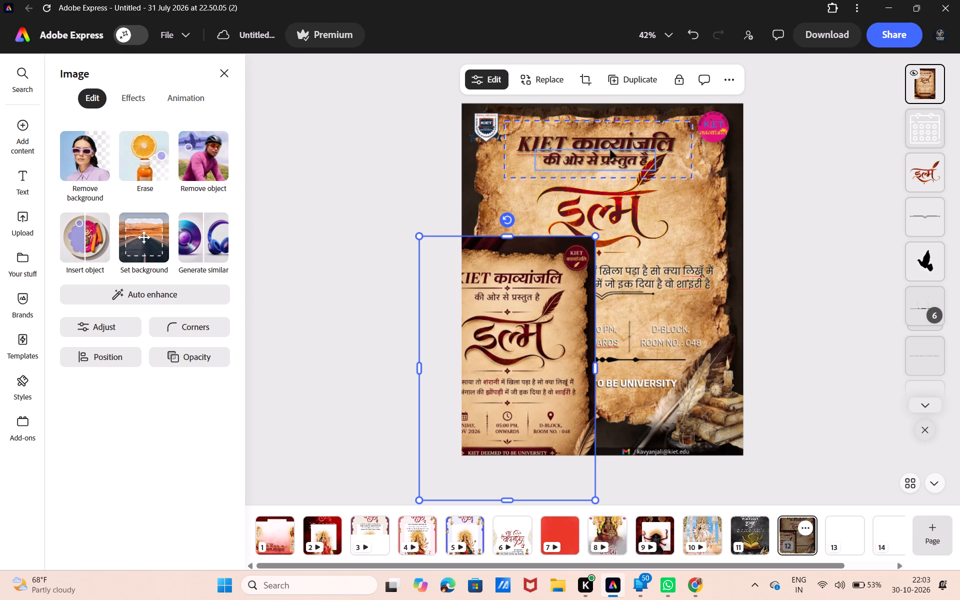
{"action": "left_click_drag", "start_coordinate": [607, 155], "coordinate": [607, 162]}
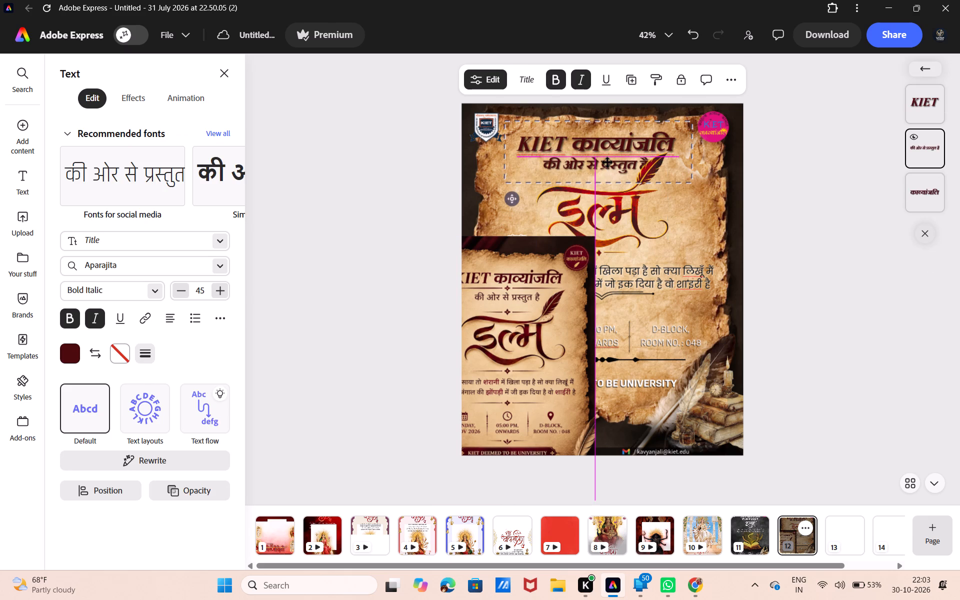
{"action": "left_click_drag", "start_coordinate": [607, 162], "coordinate": [607, 161]}
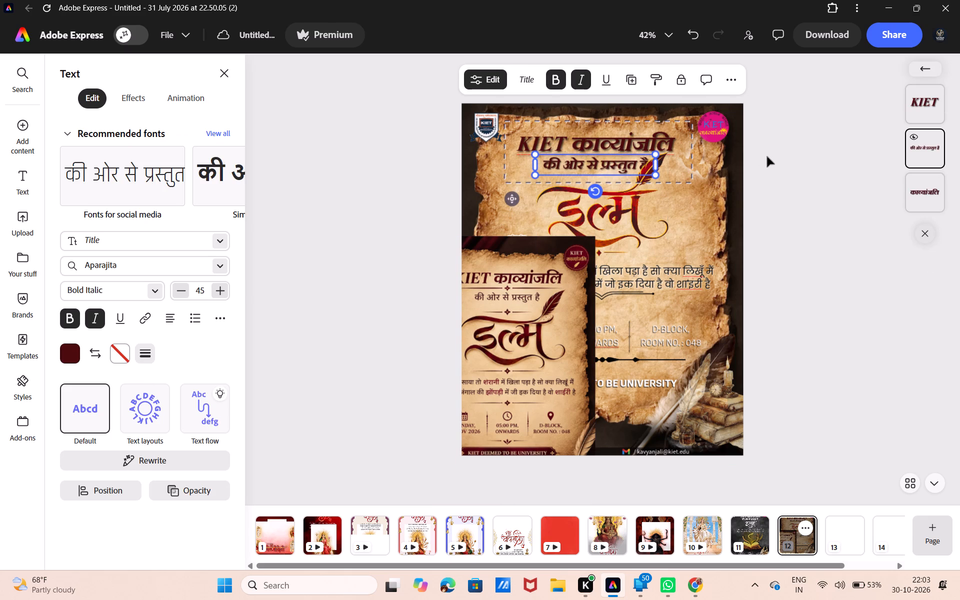
{"action": "left_click", "coordinate": [769, 157]}
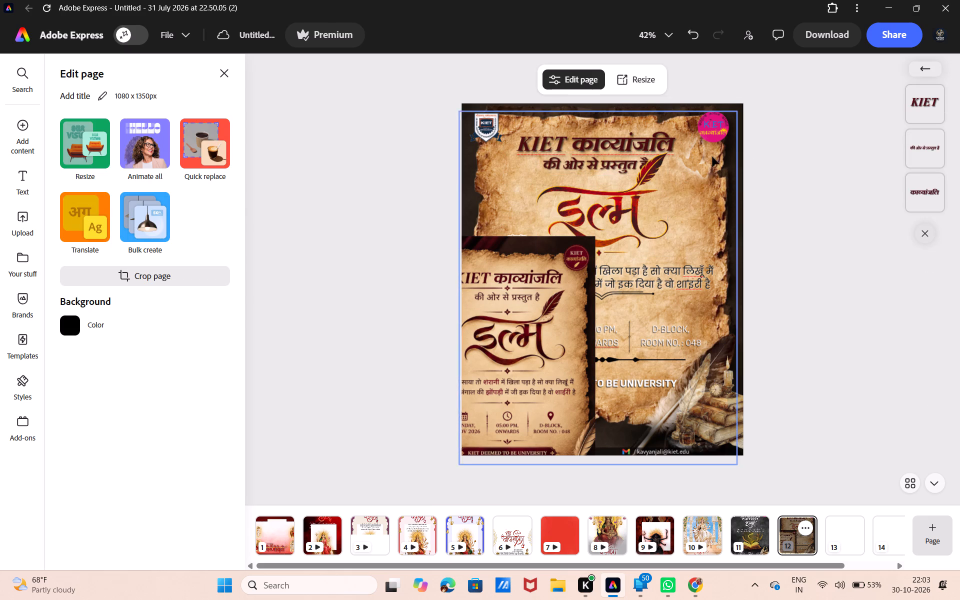
Apply a custom duotone to the इल्म lettering image, sampling dark maroon from the reference poster's lettering for the shadows.
{"action": "left_click", "coordinate": [653, 196]}
{"action": "left_click", "coordinate": [653, 196]}
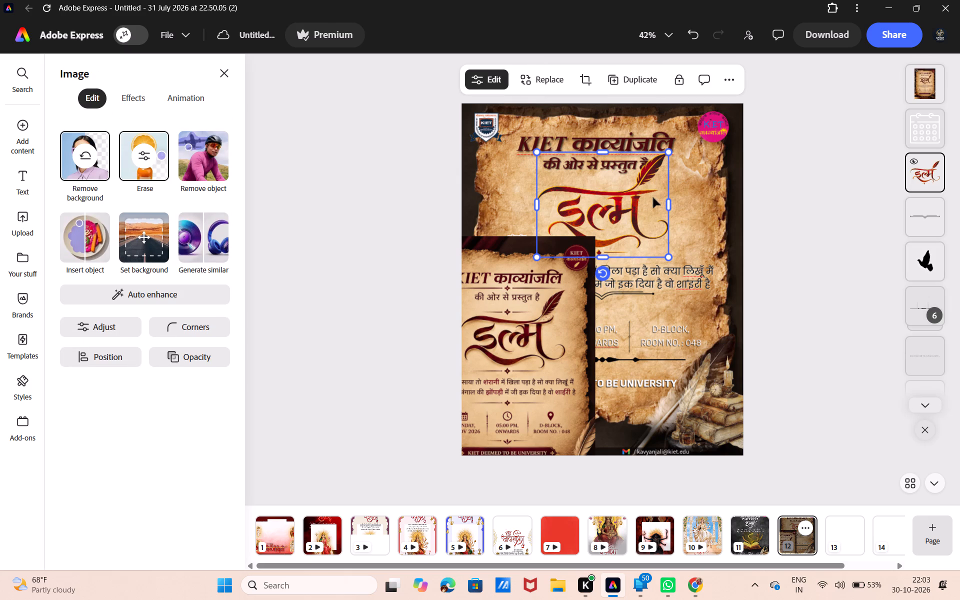
{"action": "left_click", "coordinate": [133, 98]}
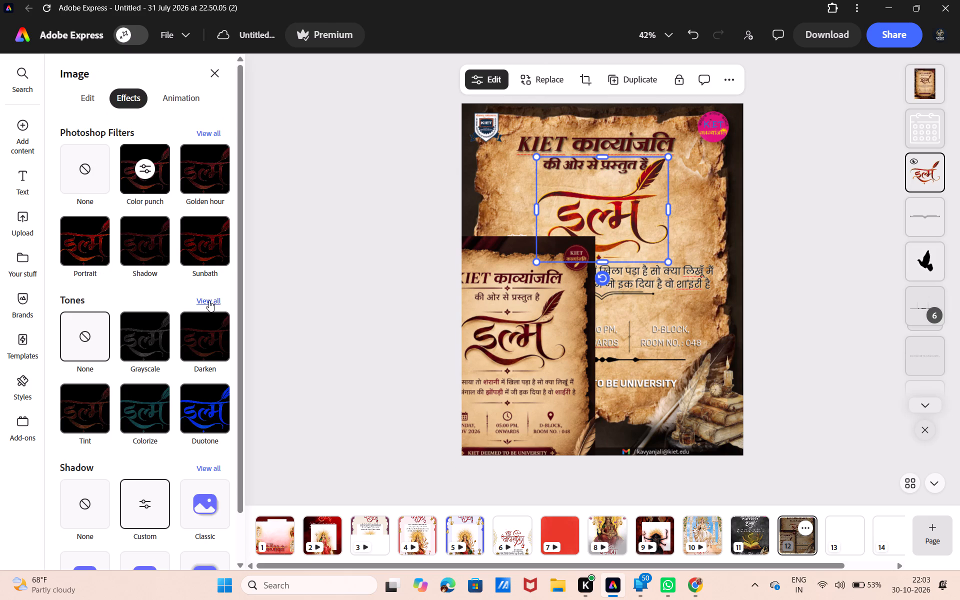
{"action": "left_click", "coordinate": [209, 300]}
{"action": "left_click", "coordinate": [81, 319]}
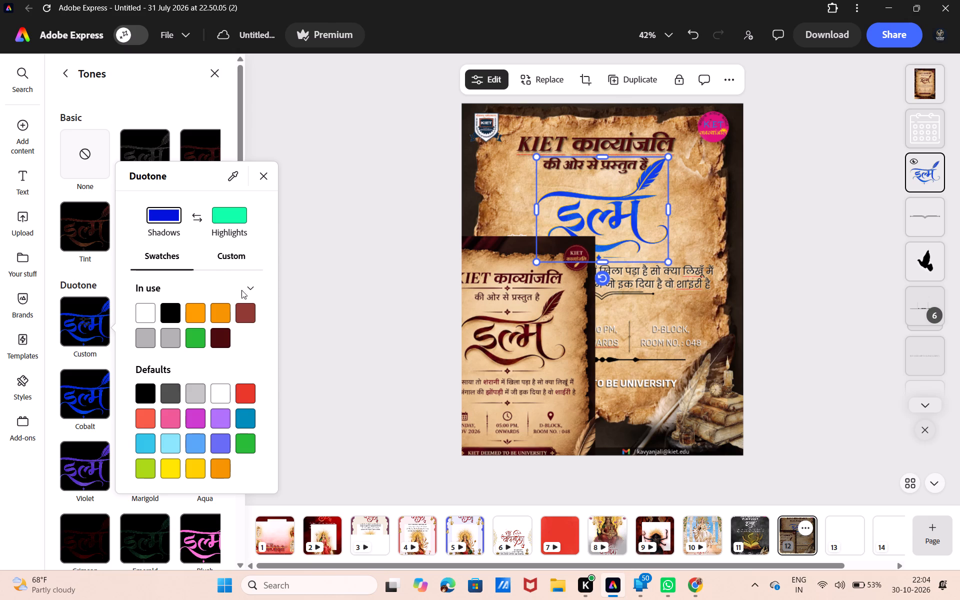
{"action": "left_click", "coordinate": [236, 180]}
{"action": "left_click", "coordinate": [537, 336]}
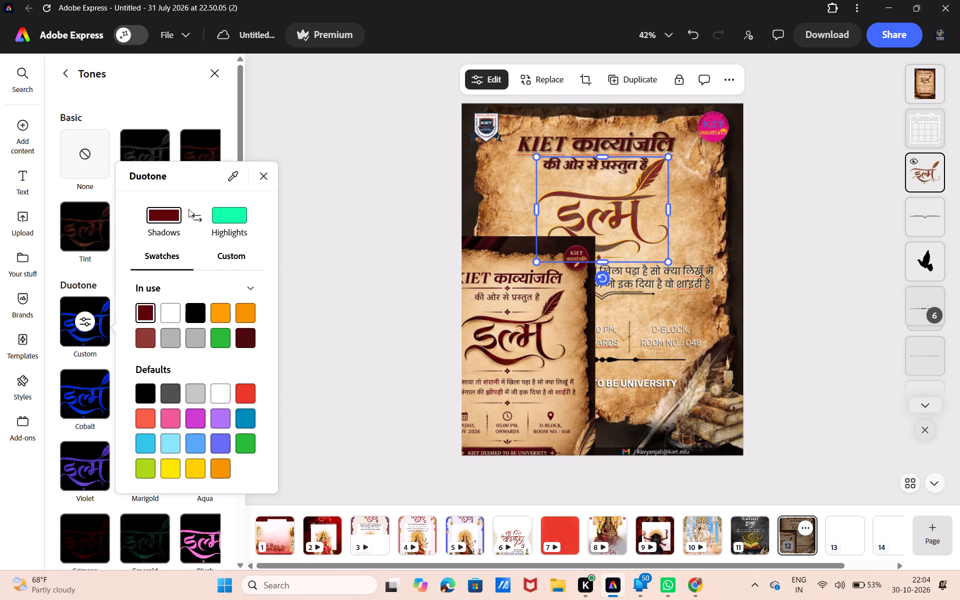
Set the इल्म lettering's duotone highlights to a dark brown sampled from the reference poster's lettering.
{"action": "left_click", "coordinate": [231, 215]}
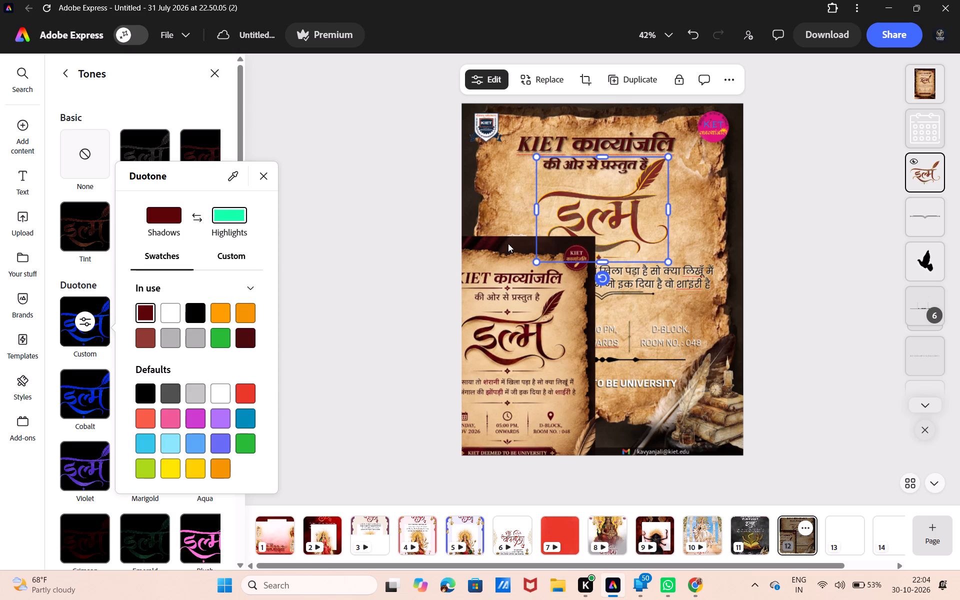
{"action": "left_click", "coordinate": [227, 173]}
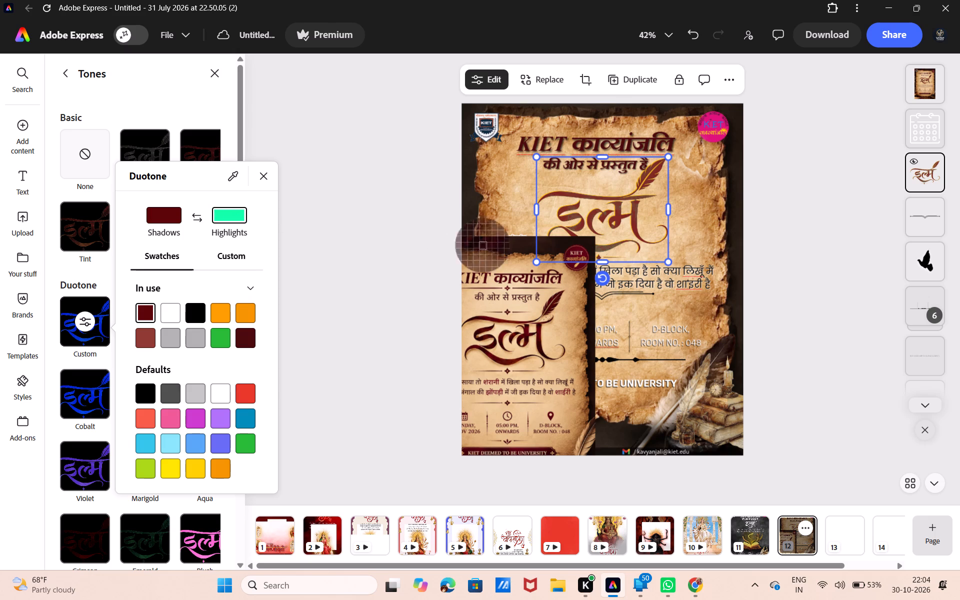
{"action": "left_click", "coordinate": [505, 329]}
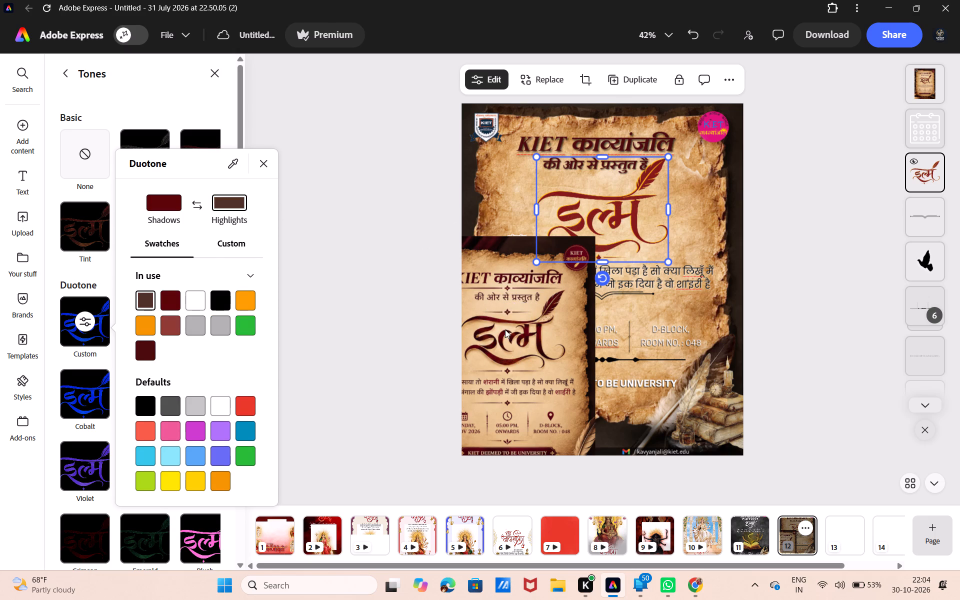
Set the इल्म lettering's duotone highlights to a dark reddish brown sampled from the reference poster's lettering.
{"action": "left_click", "coordinate": [233, 160]}
{"action": "left_click", "coordinate": [502, 360]}
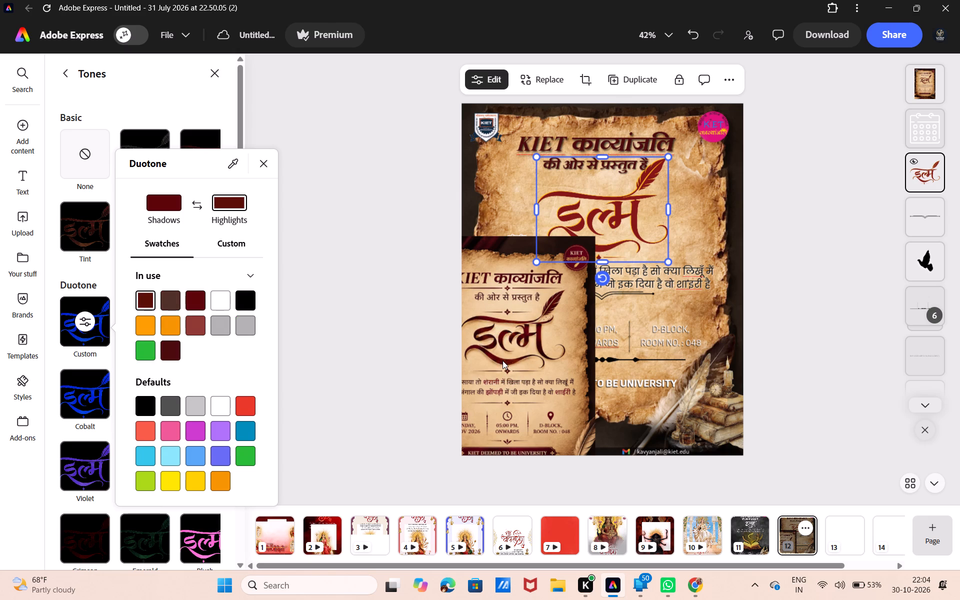
{"action": "left_click", "coordinate": [462, 187]}
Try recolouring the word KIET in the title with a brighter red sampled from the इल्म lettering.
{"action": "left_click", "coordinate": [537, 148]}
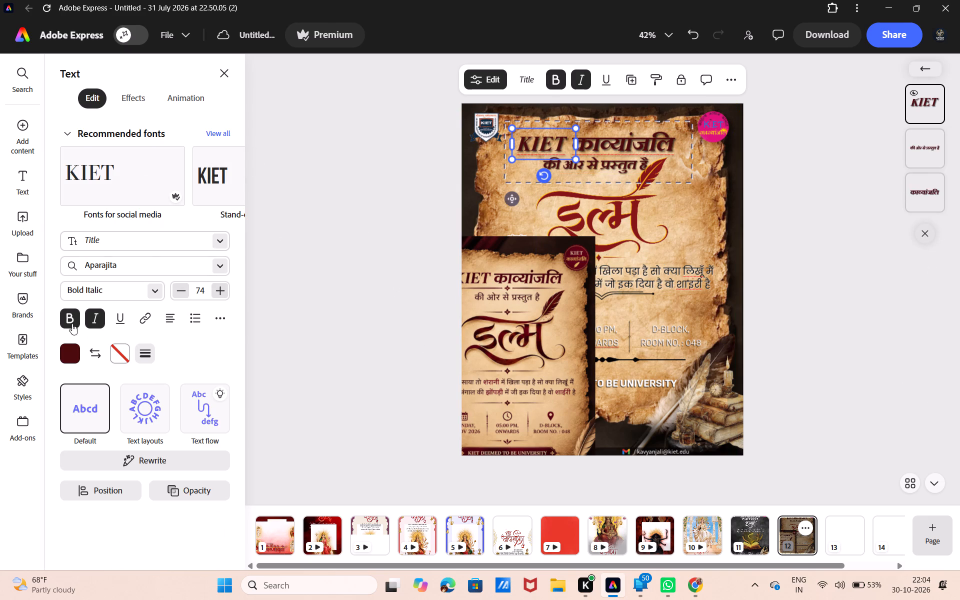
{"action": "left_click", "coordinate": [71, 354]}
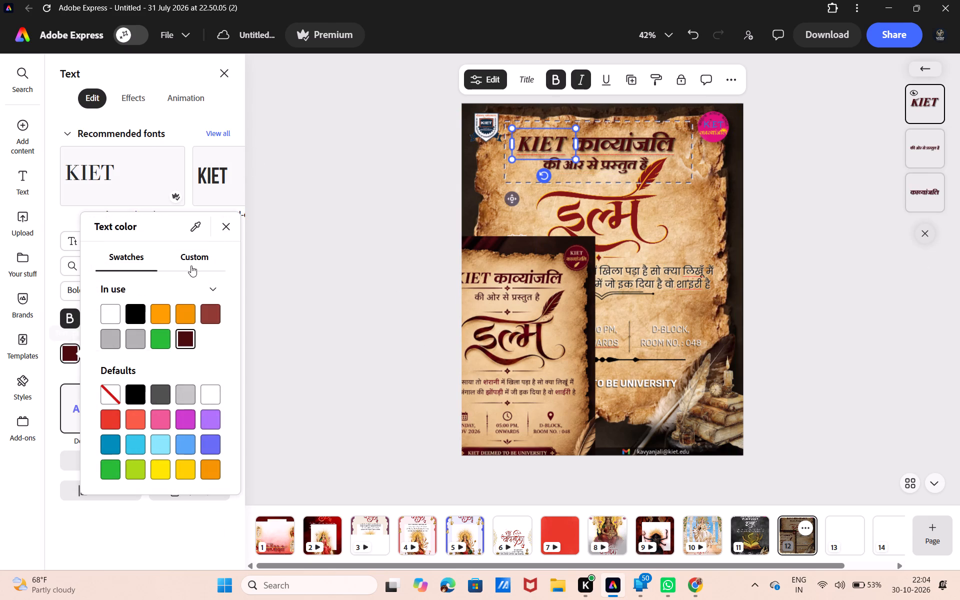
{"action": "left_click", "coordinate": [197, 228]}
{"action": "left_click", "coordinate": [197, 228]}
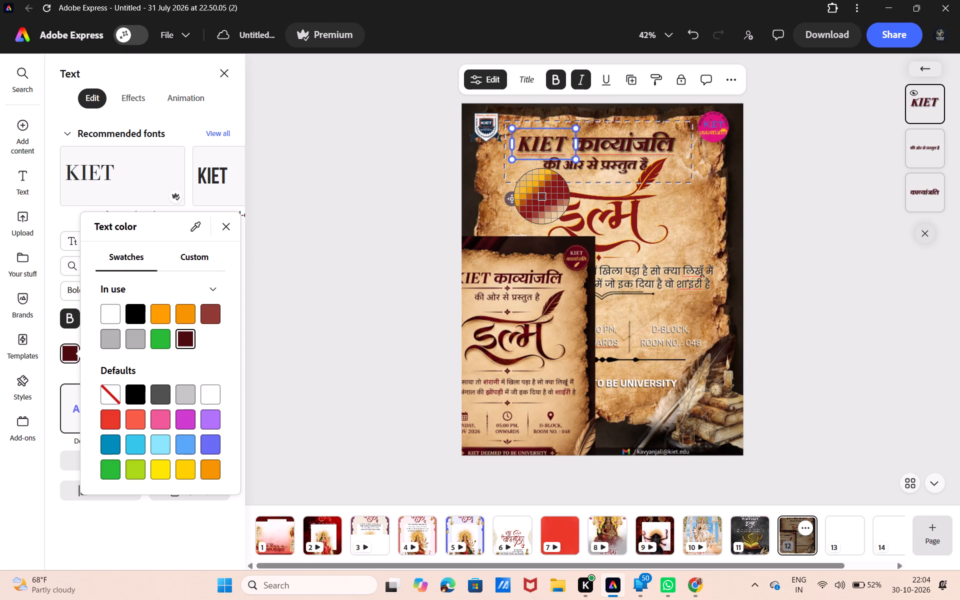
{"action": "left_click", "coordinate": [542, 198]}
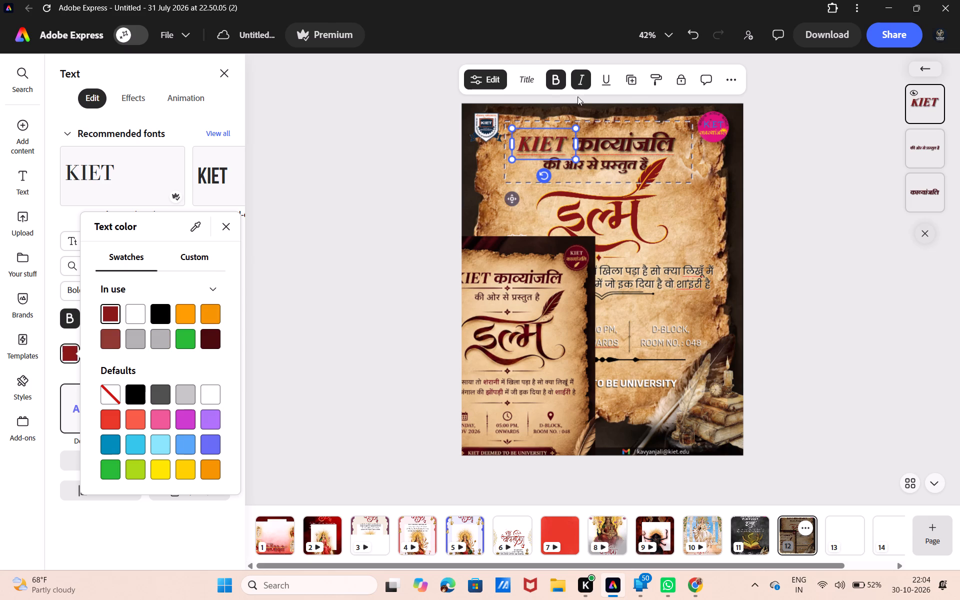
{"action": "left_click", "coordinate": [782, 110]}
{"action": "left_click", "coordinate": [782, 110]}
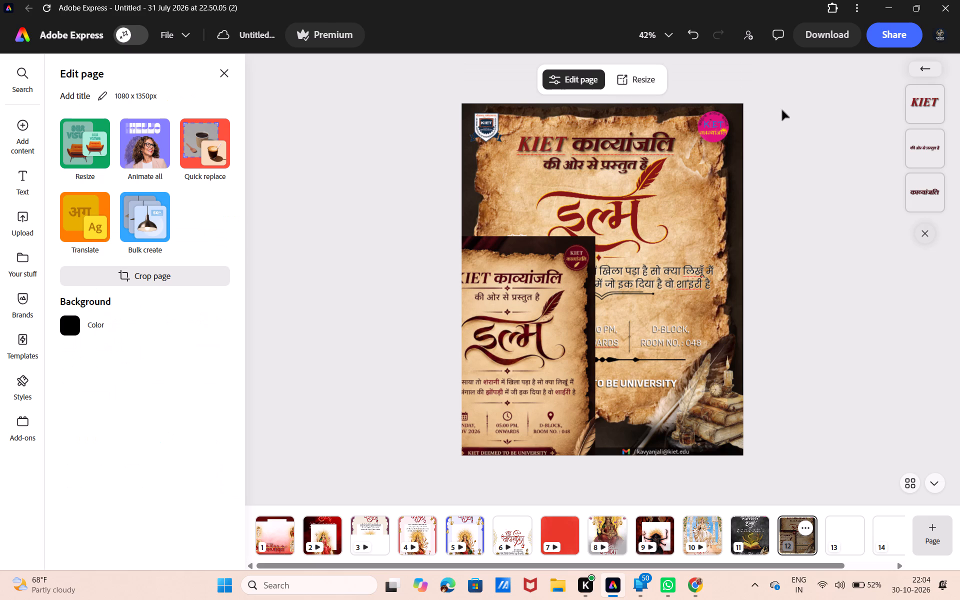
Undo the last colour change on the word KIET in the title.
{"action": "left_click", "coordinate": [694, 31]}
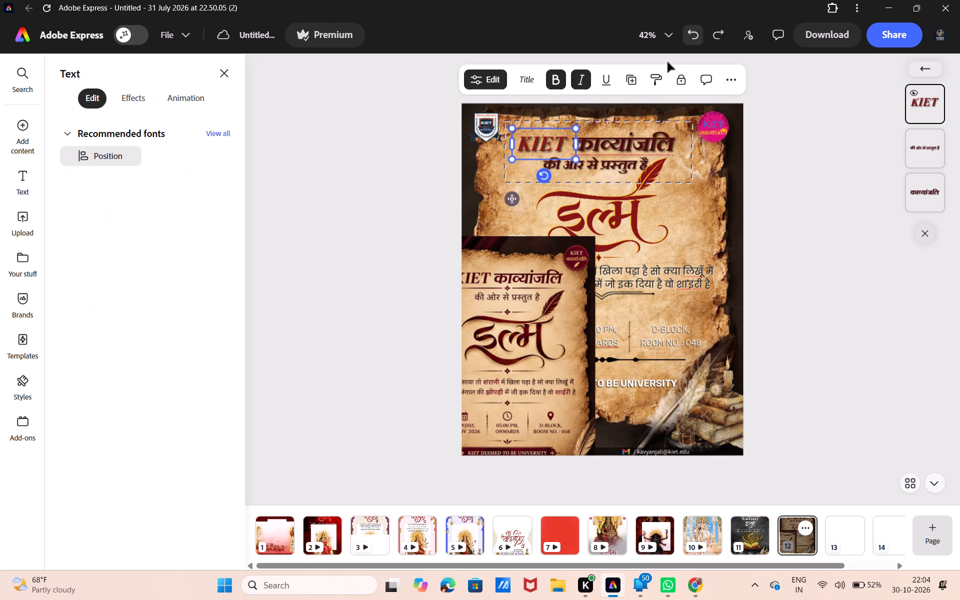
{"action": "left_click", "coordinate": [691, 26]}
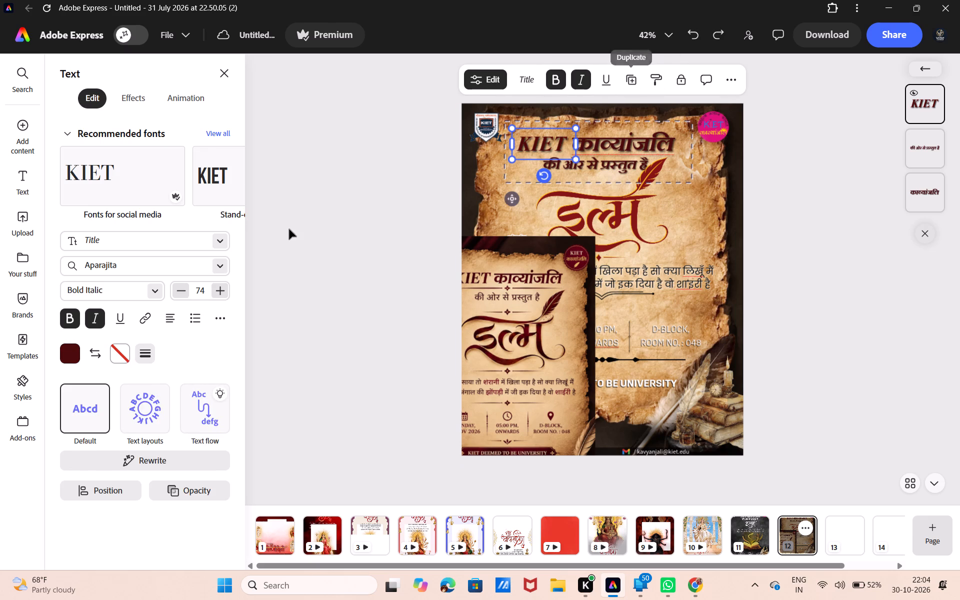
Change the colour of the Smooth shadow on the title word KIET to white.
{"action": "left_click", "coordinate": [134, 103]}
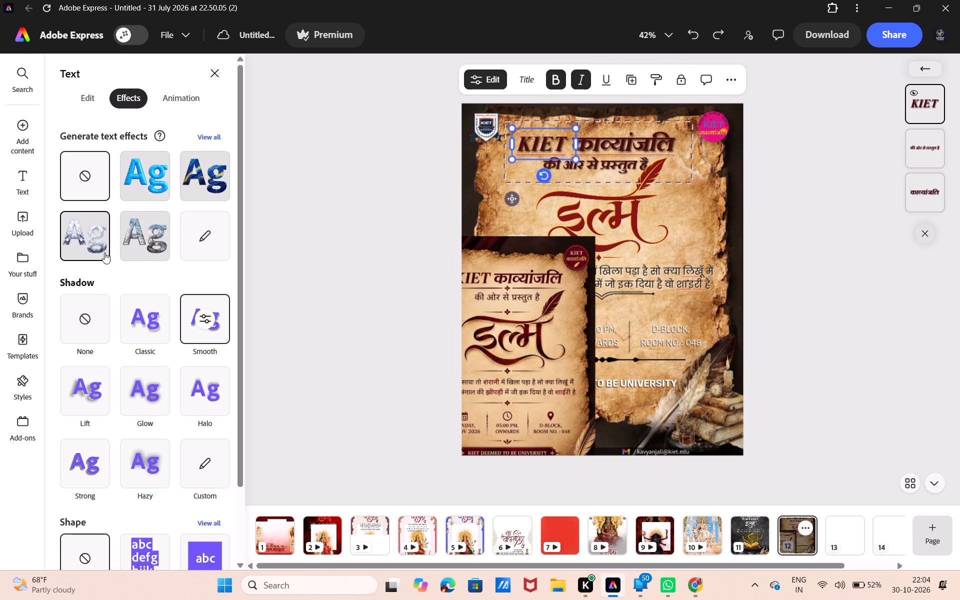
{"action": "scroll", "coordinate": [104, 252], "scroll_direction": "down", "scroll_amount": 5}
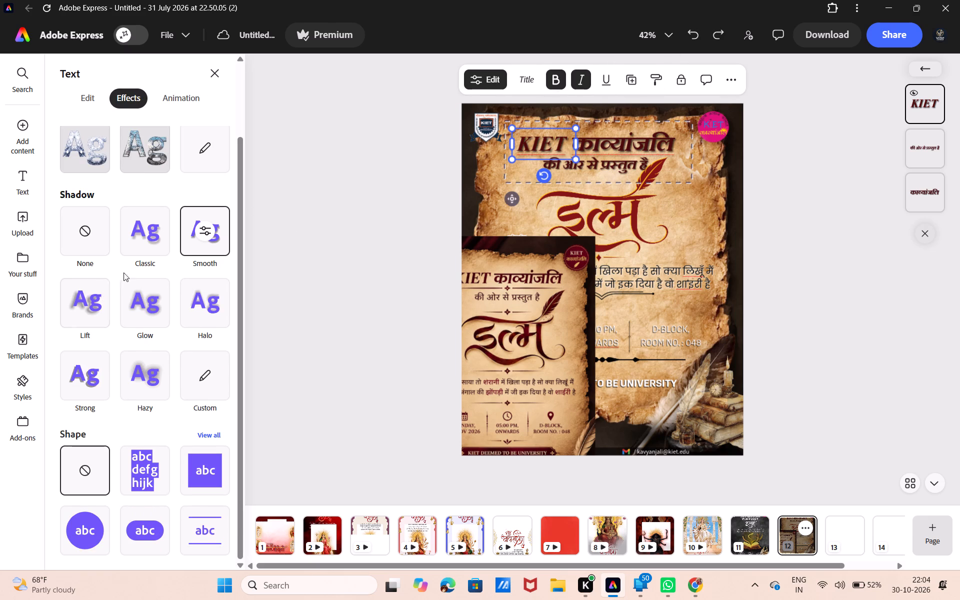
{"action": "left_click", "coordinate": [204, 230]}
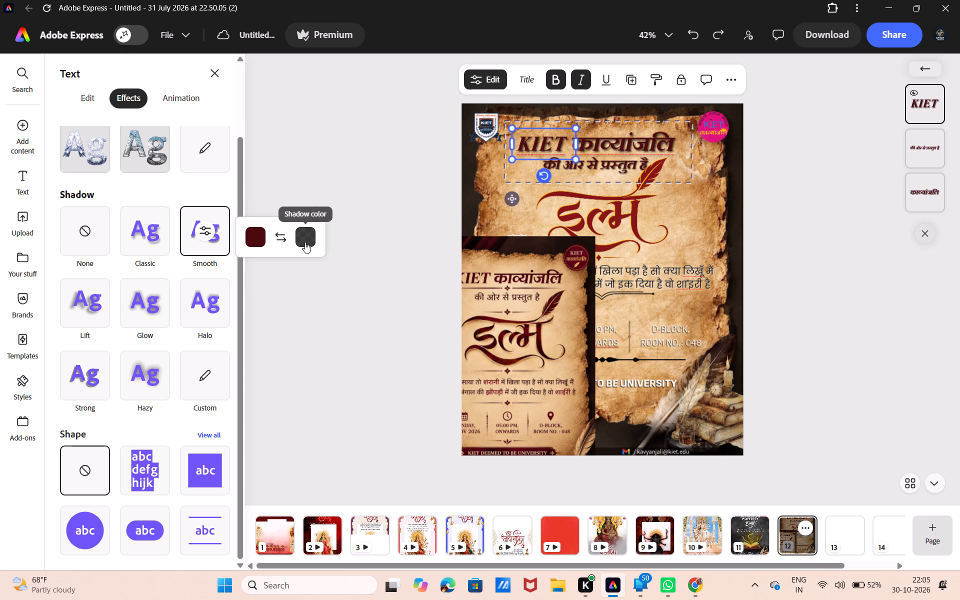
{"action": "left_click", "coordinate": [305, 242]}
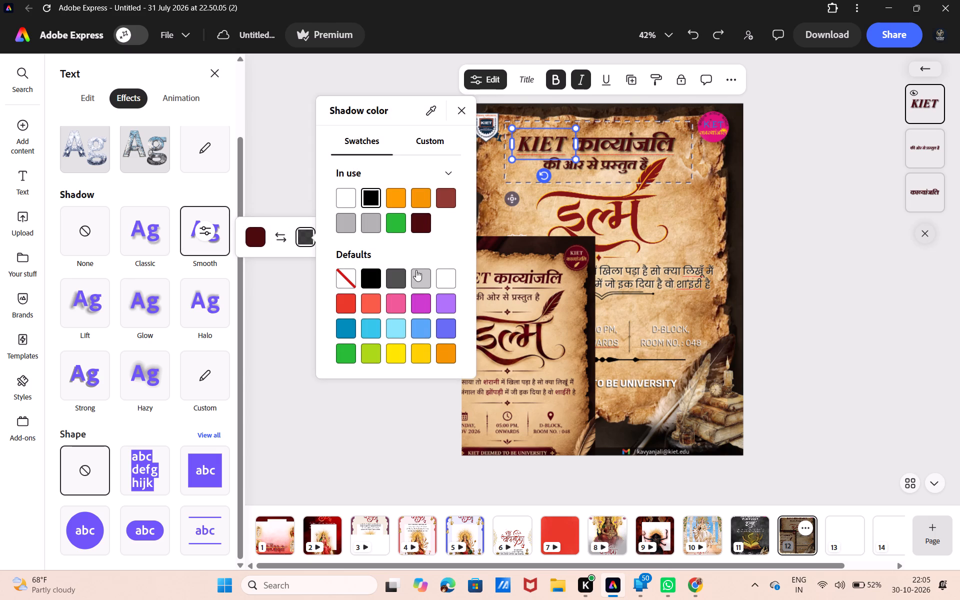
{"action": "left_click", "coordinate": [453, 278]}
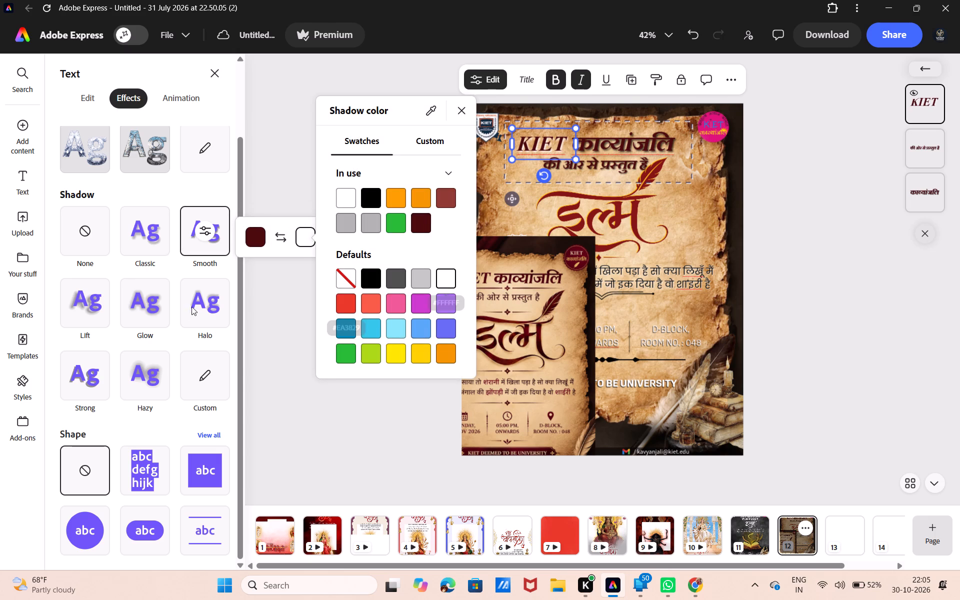
Apply the Strong shadow to the title word KIET and customise it to angle -115 and distance 6.
{"action": "left_click", "coordinate": [90, 384]}
{"action": "left_click", "coordinate": [90, 384]}
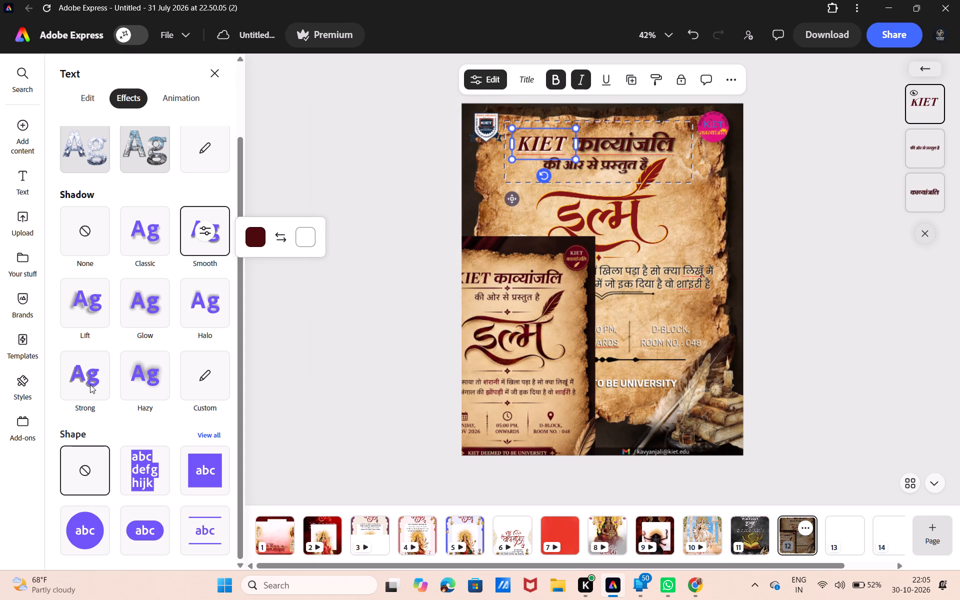
{"action": "left_click", "coordinate": [81, 379]}
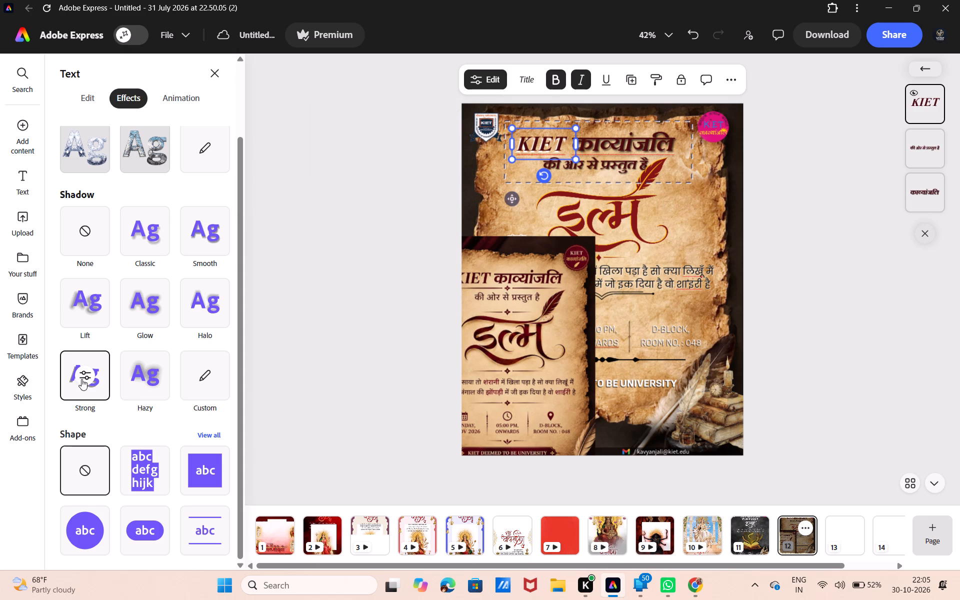
{"action": "left_click", "coordinate": [86, 378]}
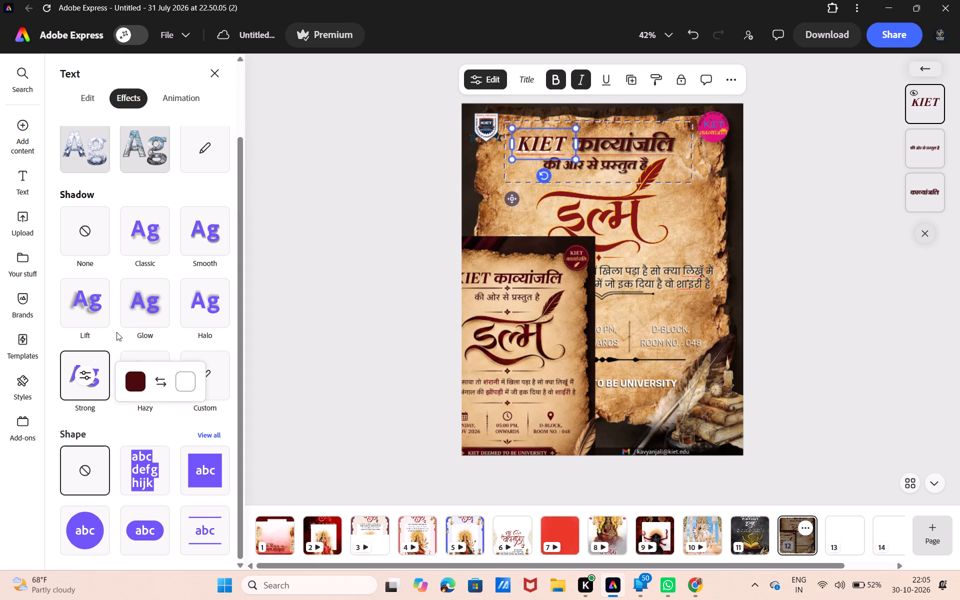
{"action": "left_click", "coordinate": [214, 353]}
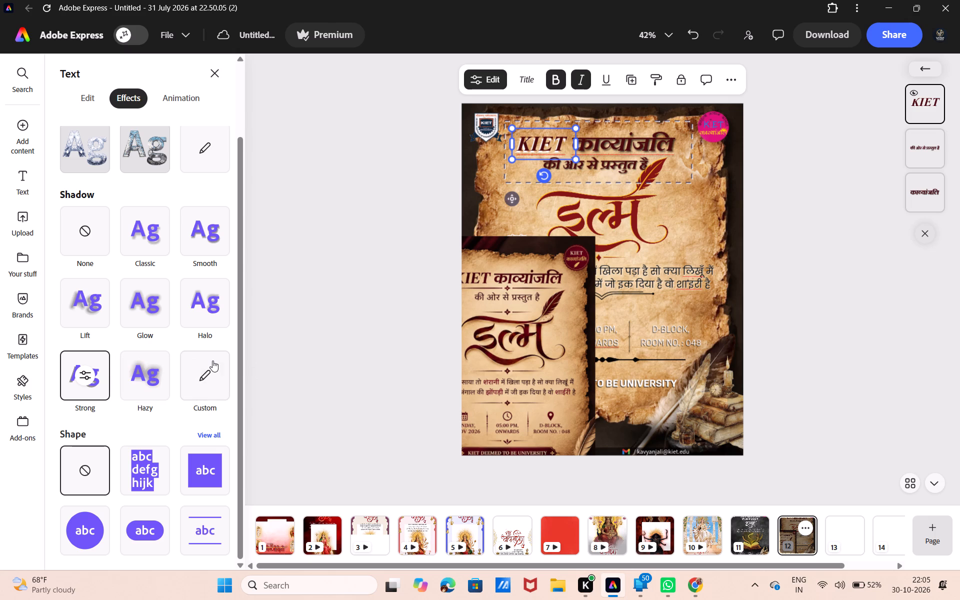
{"action": "left_click", "coordinate": [212, 360]}
{"action": "left_click", "coordinate": [266, 403]}
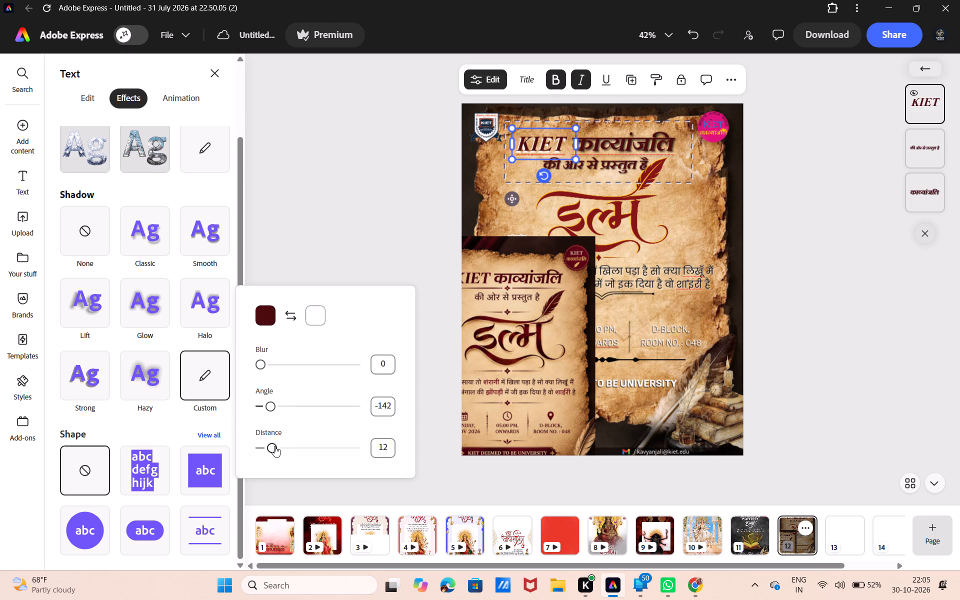
{"action": "left_click_drag", "start_coordinate": [274, 446], "coordinate": [252, 440]}
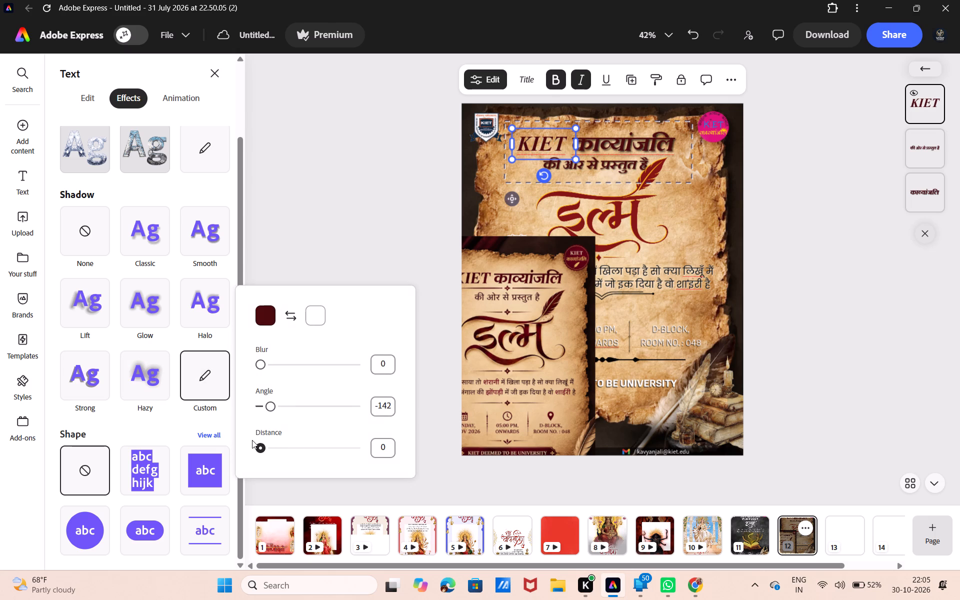
{"action": "left_click_drag", "start_coordinate": [252, 440], "coordinate": [261, 440]}
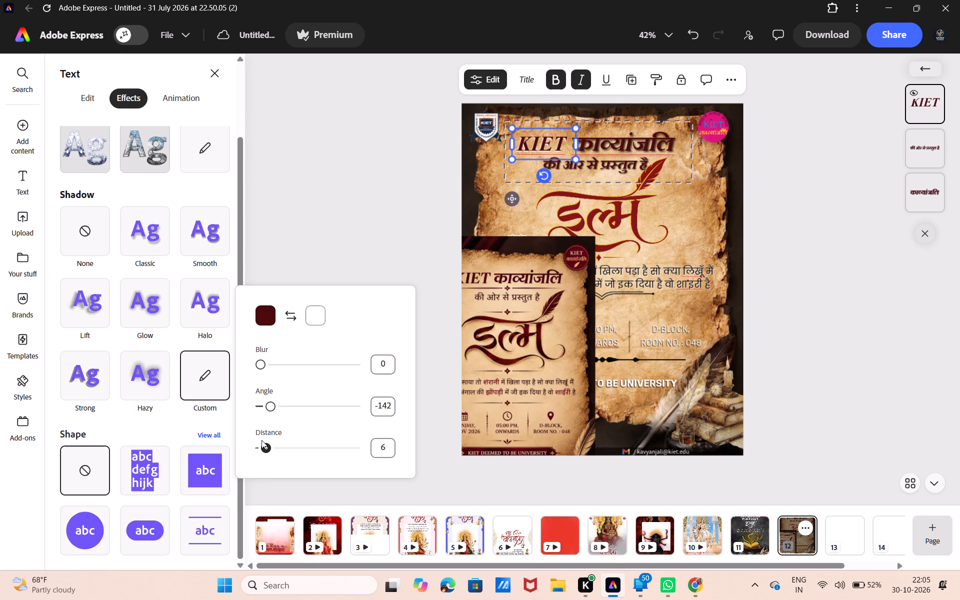
{"action": "left_click_drag", "start_coordinate": [261, 440], "coordinate": [261, 440]}
{"action": "left_click", "coordinate": [273, 404]}
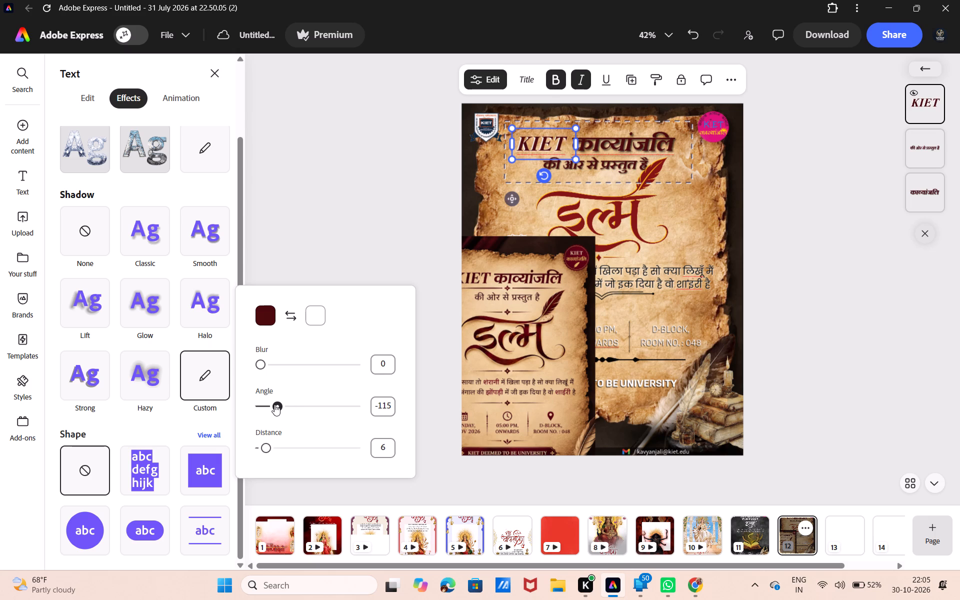
Apply the Strong shadow to the title word काव्यांजलि and customise it to angle -123 and distance 5.
{"action": "left_click", "coordinate": [624, 141]}
{"action": "left_click", "coordinate": [624, 141]}
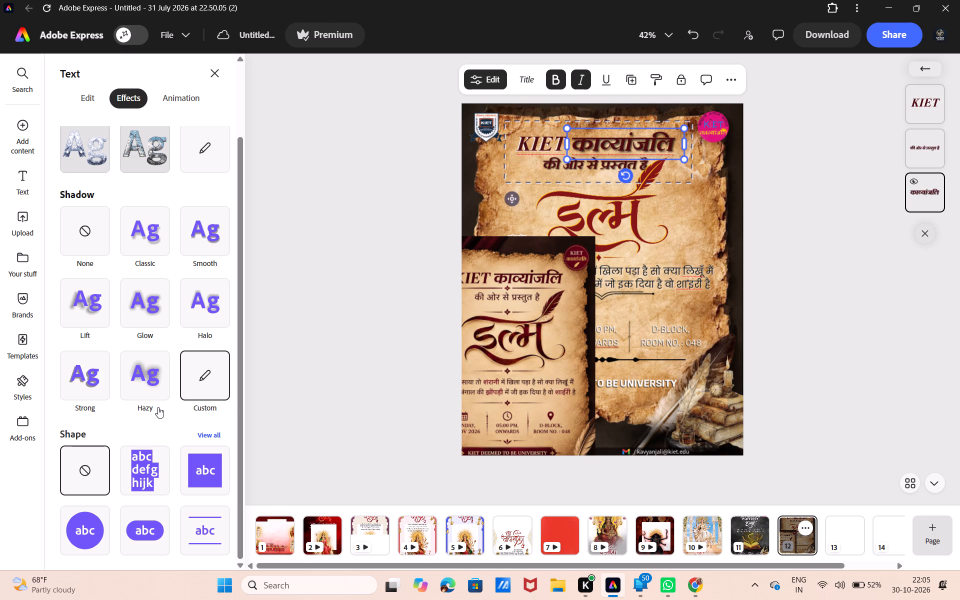
{"action": "left_click", "coordinate": [97, 373]}
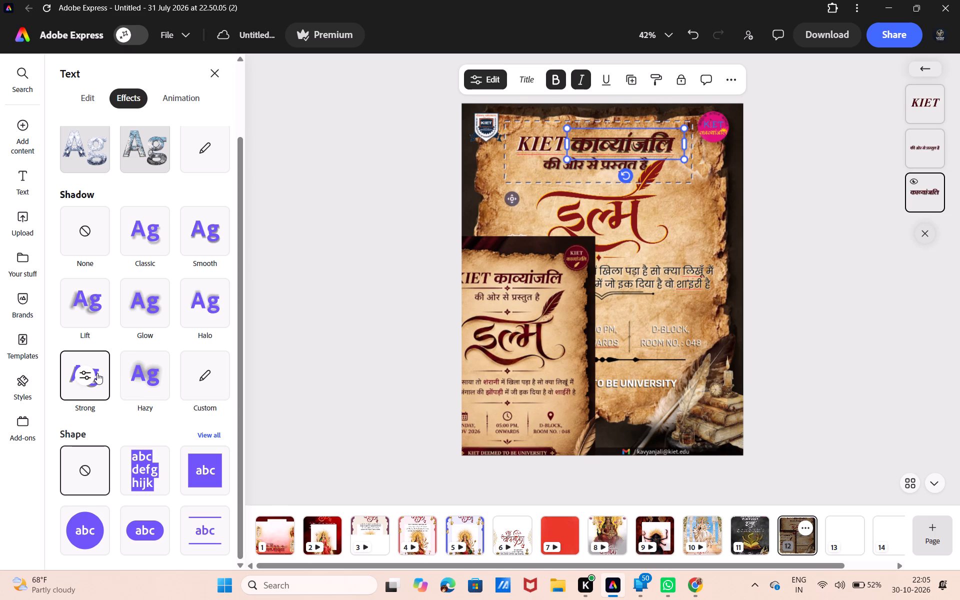
{"action": "left_click", "coordinate": [200, 368]}
{"action": "left_click_drag", "start_coordinate": [271, 407], "coordinate": [271, 402]}
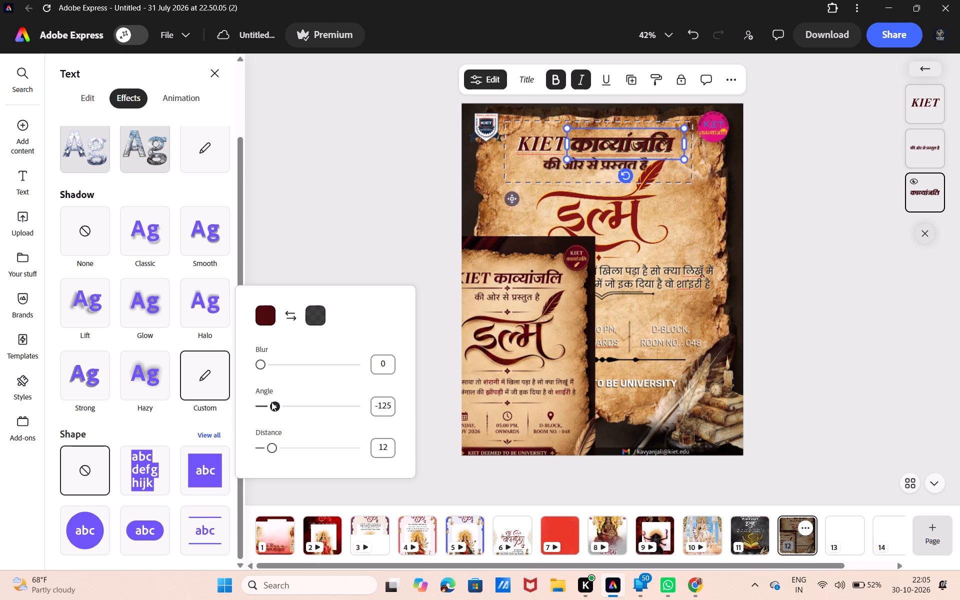
{"action": "left_click_drag", "start_coordinate": [271, 402], "coordinate": [272, 401]}
{"action": "left_click", "coordinate": [264, 447]}
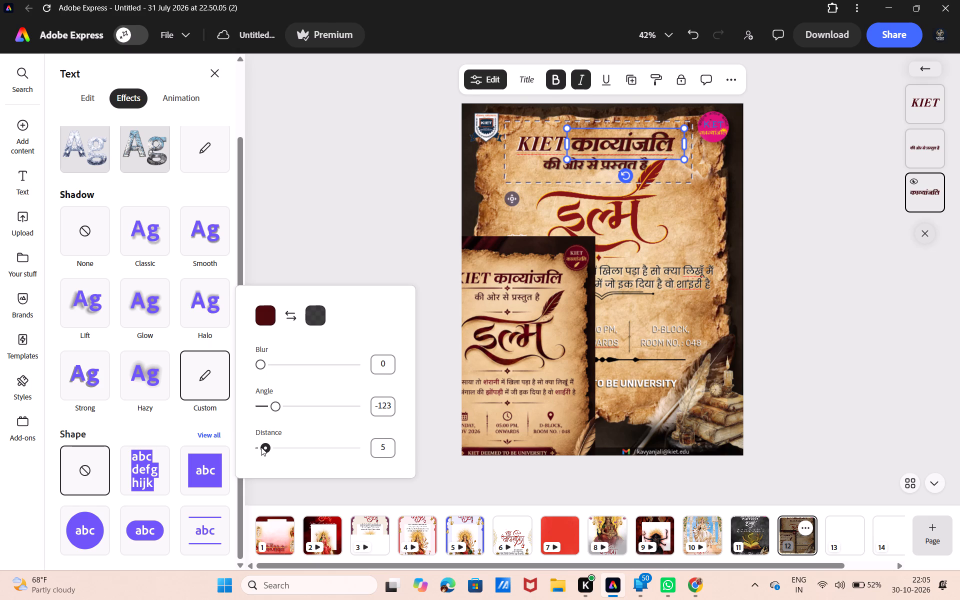
Try white for the काव्यांजलि shadow, and settle on the default golden yellow as its colour.
{"action": "left_click", "coordinate": [316, 316]}
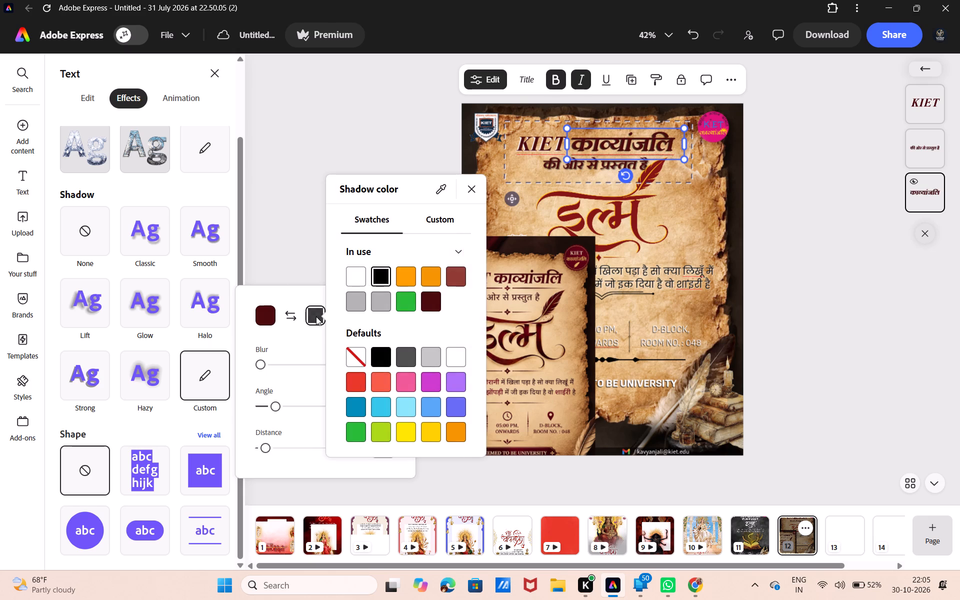
{"action": "left_click", "coordinate": [456, 348]}
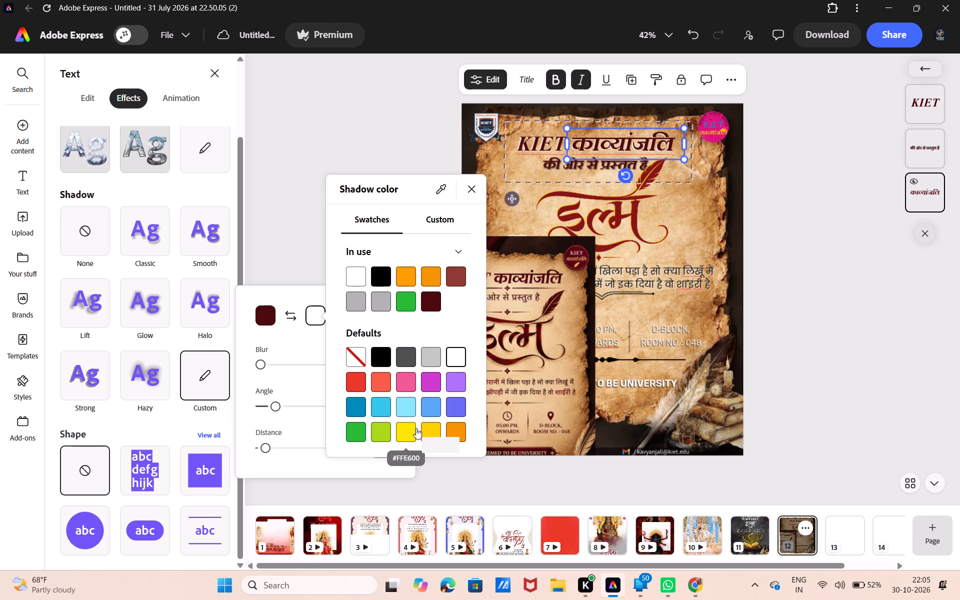
{"action": "left_click", "coordinate": [432, 430]}
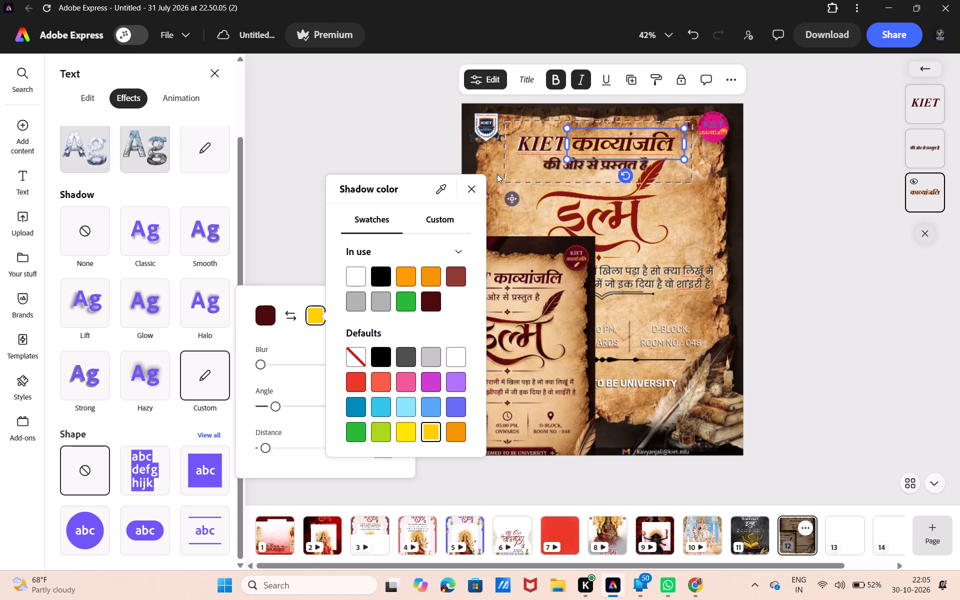
Set the custom shadow colour of the title word KIET to the same golden yellow as काव्यांजलि.
{"action": "left_click", "coordinate": [535, 130]}
{"action": "left_click", "coordinate": [535, 139]}
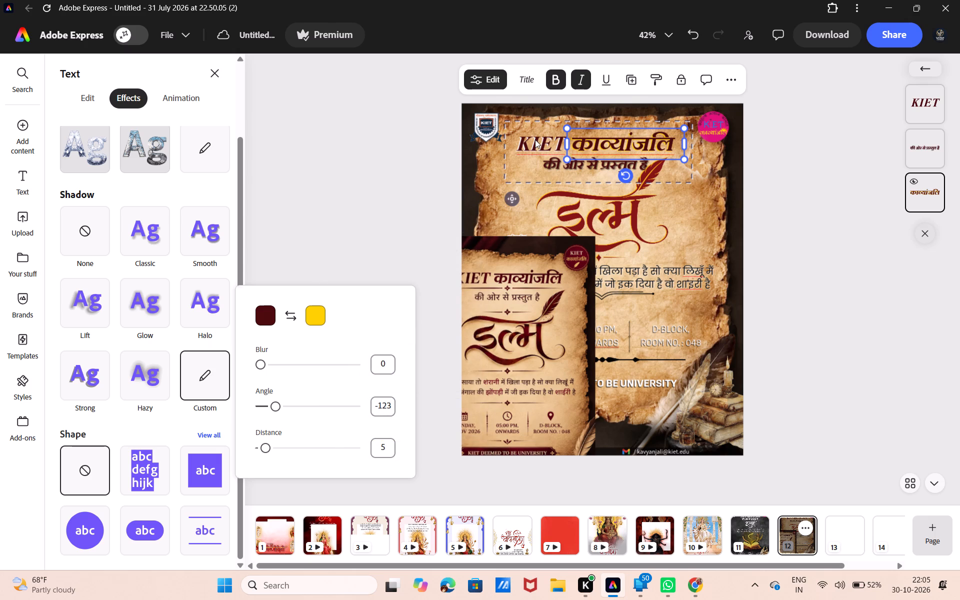
{"action": "left_click", "coordinate": [535, 139]}
{"action": "left_click", "coordinate": [214, 366]}
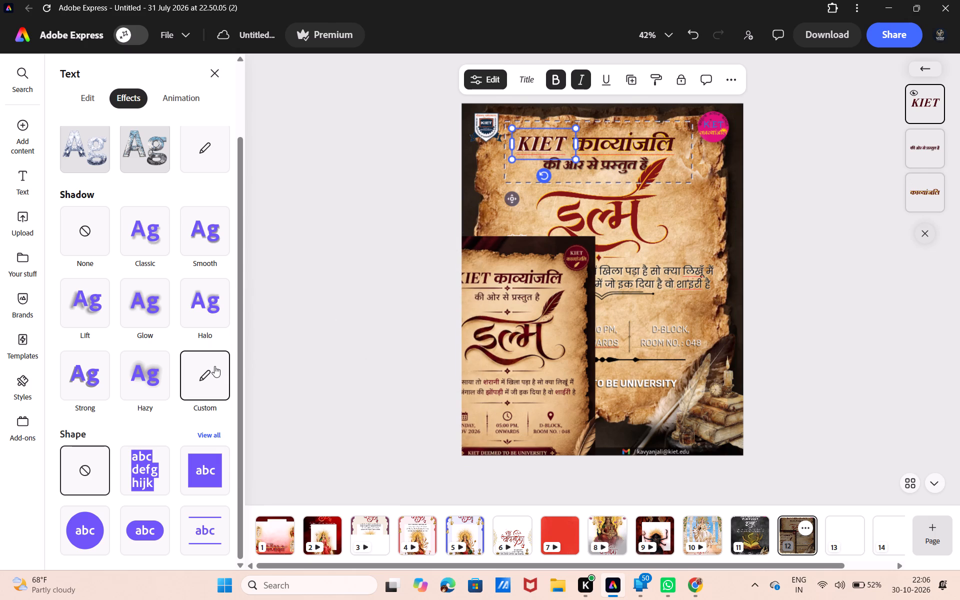
{"action": "left_click", "coordinate": [320, 325]}
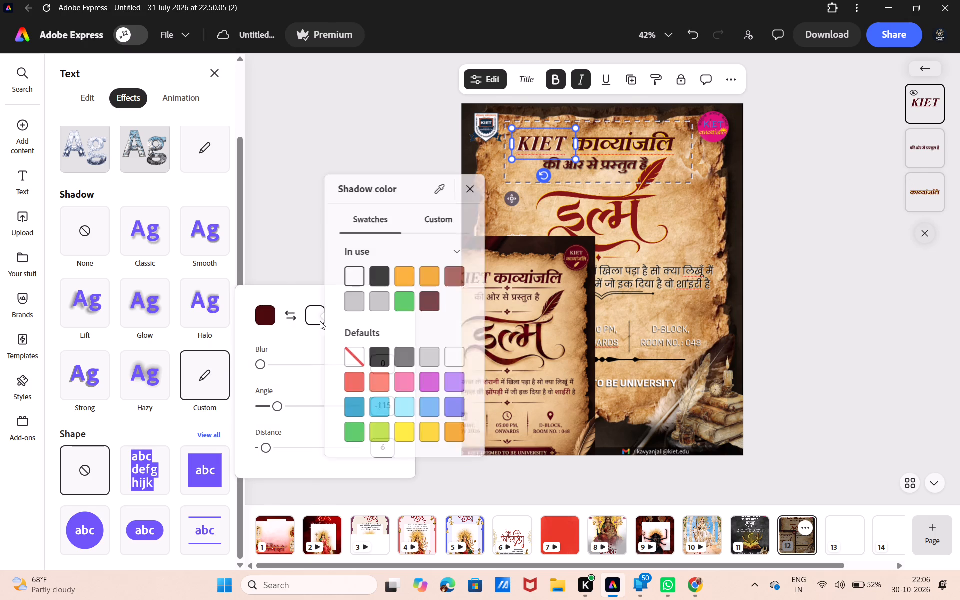
{"action": "left_click", "coordinate": [320, 320]}
{"action": "left_click", "coordinate": [314, 316]}
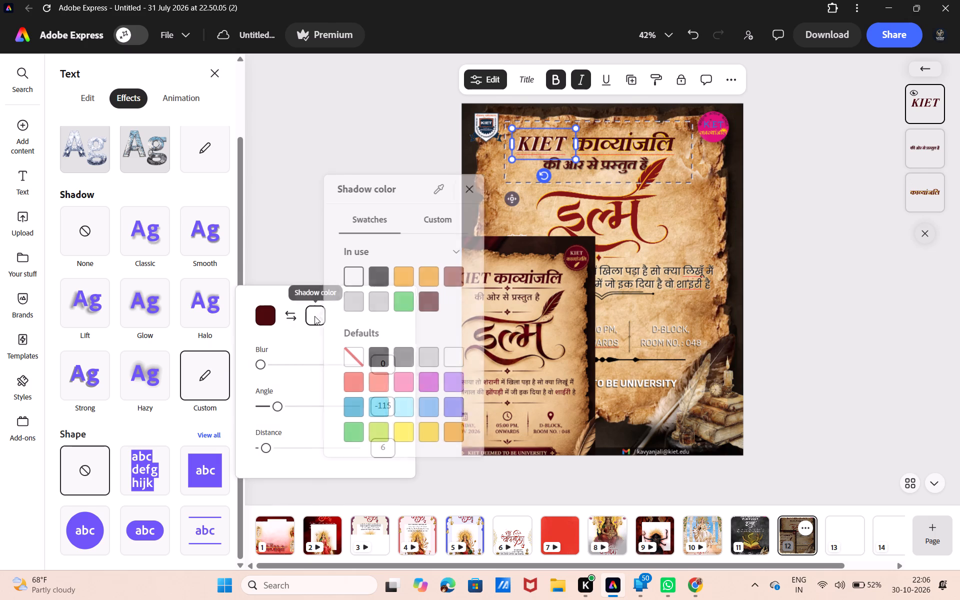
{"action": "left_click", "coordinate": [430, 430]}
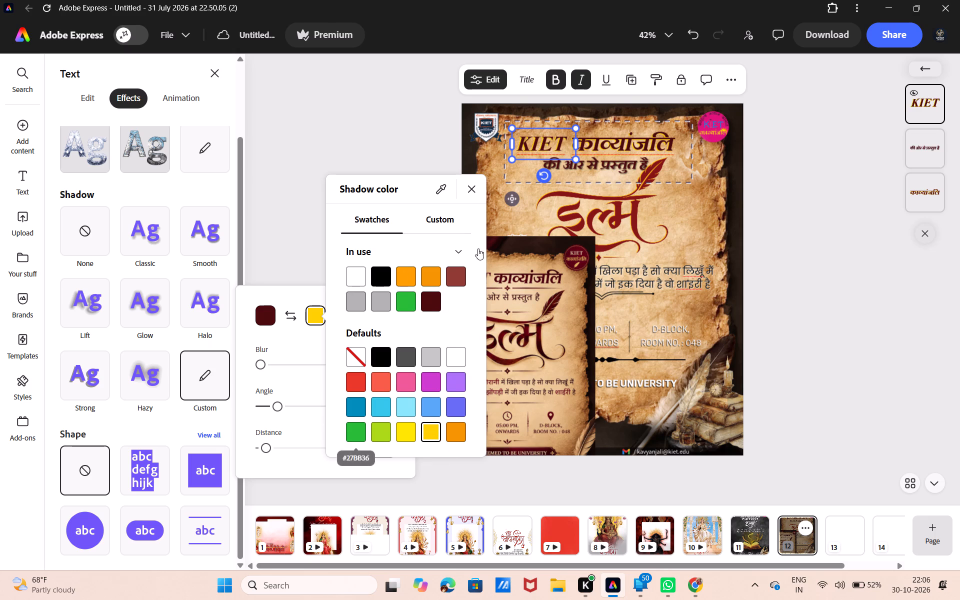
Apply the Strong shadow to the subtitle की ओर से प्रस्तुत है and customise it to angle -153 and distance 9.
{"action": "left_click", "coordinate": [595, 156]}
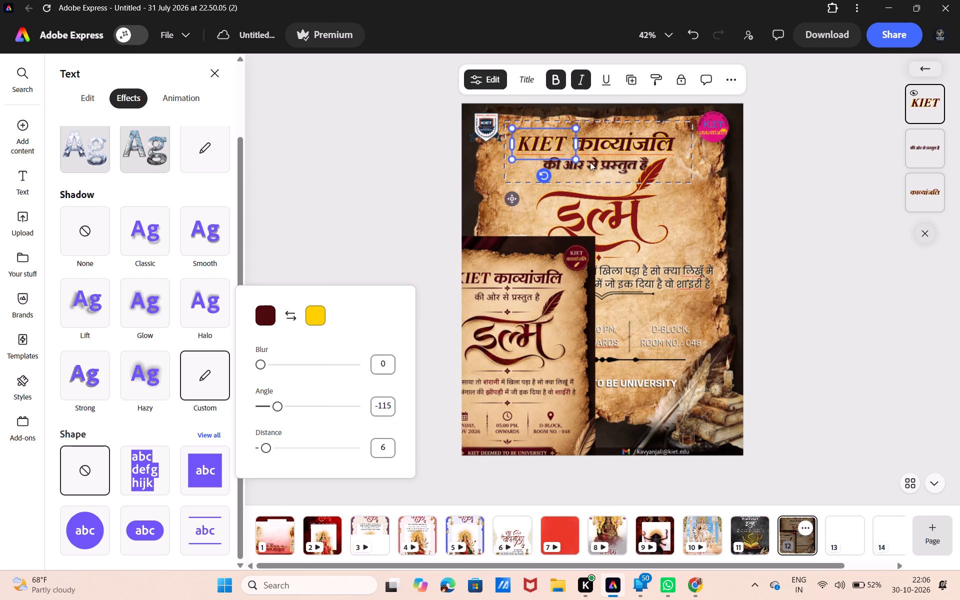
{"action": "left_click", "coordinate": [587, 162]}
{"action": "left_click", "coordinate": [592, 155]}
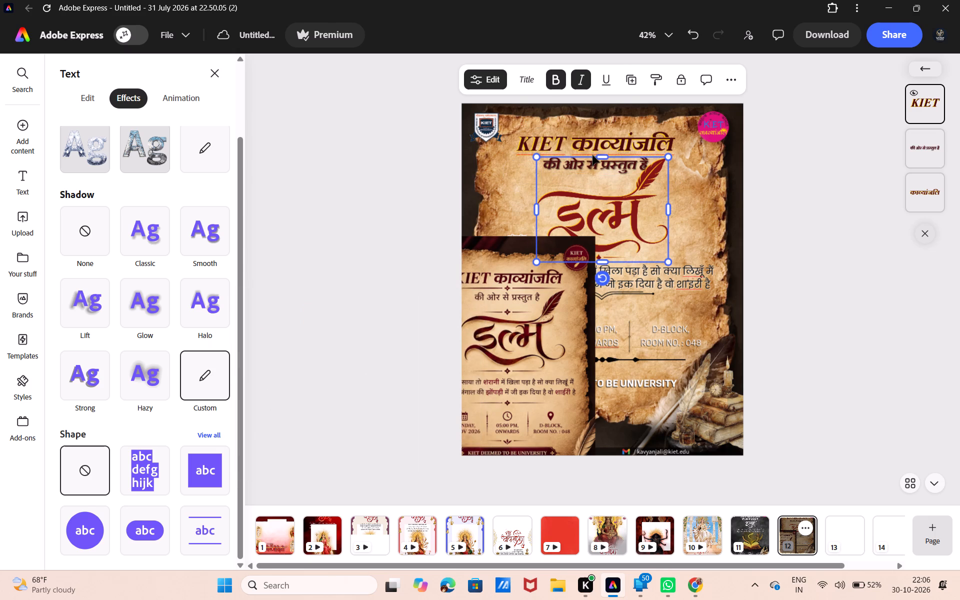
{"action": "left_click", "coordinate": [581, 153]}
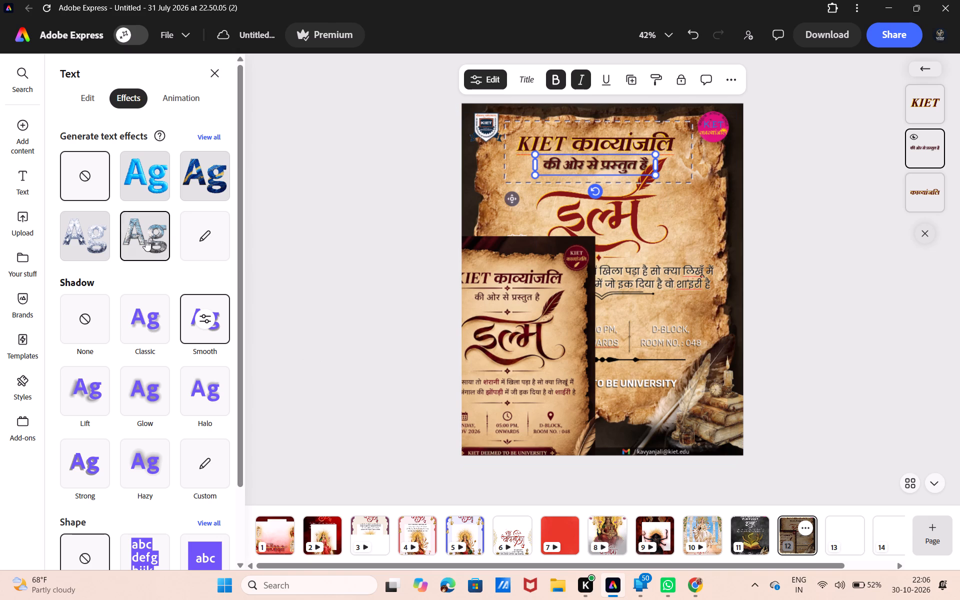
{"action": "left_click", "coordinate": [182, 463]}
{"action": "left_click", "coordinate": [97, 468]}
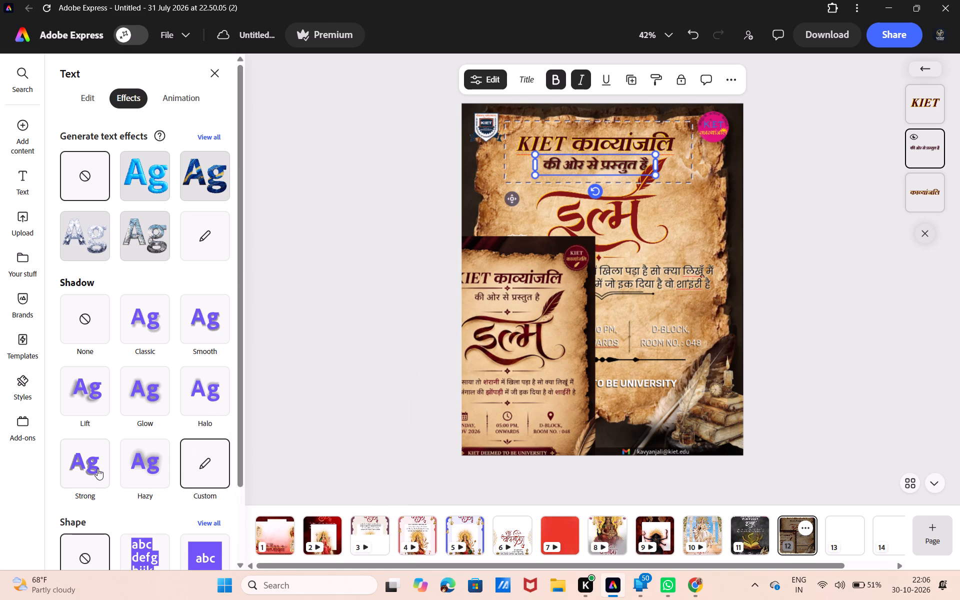
{"action": "left_click", "coordinate": [97, 468]}
{"action": "left_click", "coordinate": [219, 463]}
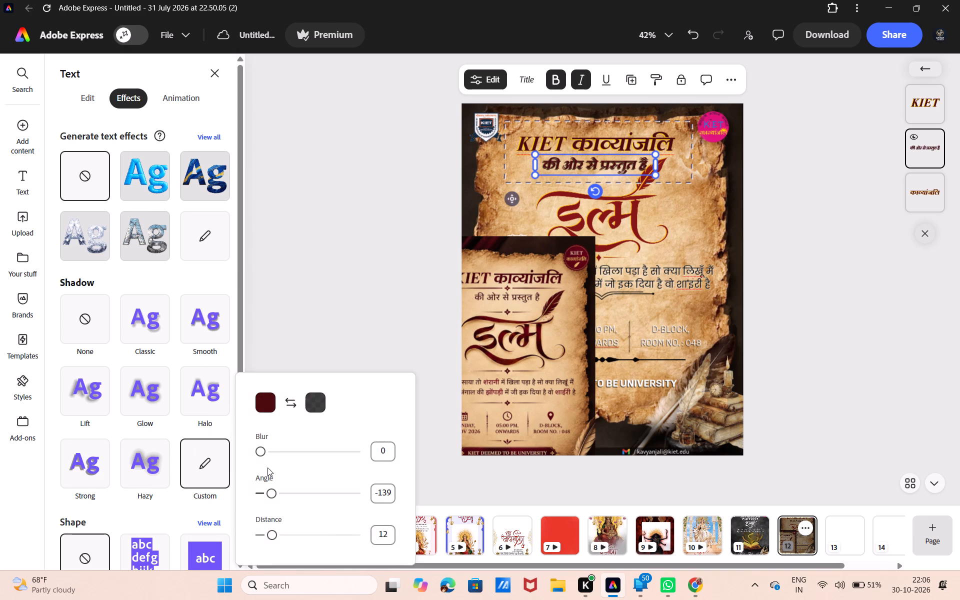
{"action": "left_click_drag", "start_coordinate": [269, 492], "coordinate": [263, 492]}
{"action": "left_click_drag", "start_coordinate": [271, 530], "coordinate": [264, 530]}
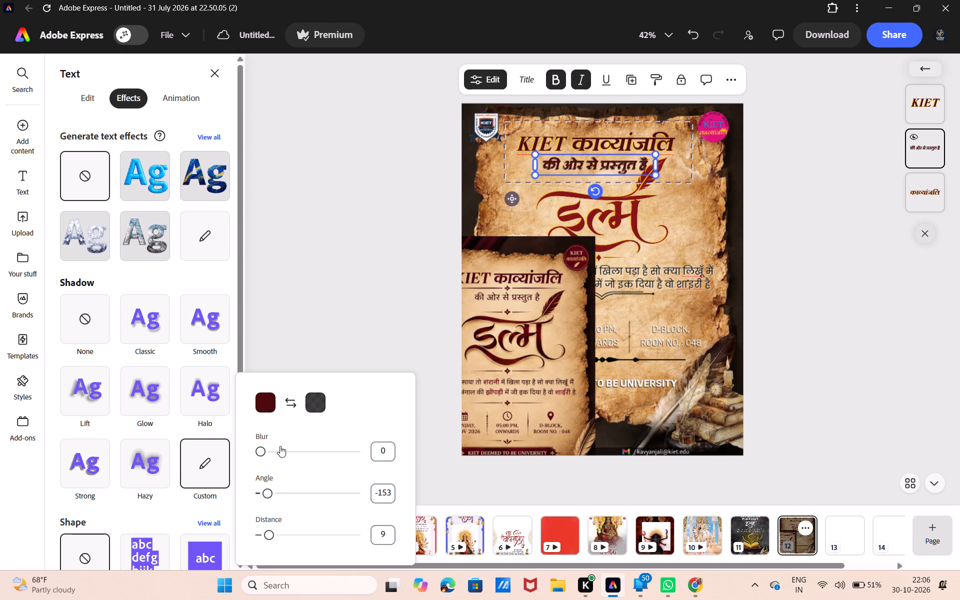
Try white for the subtitle's shadow, settle on the default golden yellow #FFD000, and reduce the shadow distance to 6.
{"action": "left_click", "coordinate": [319, 390]}
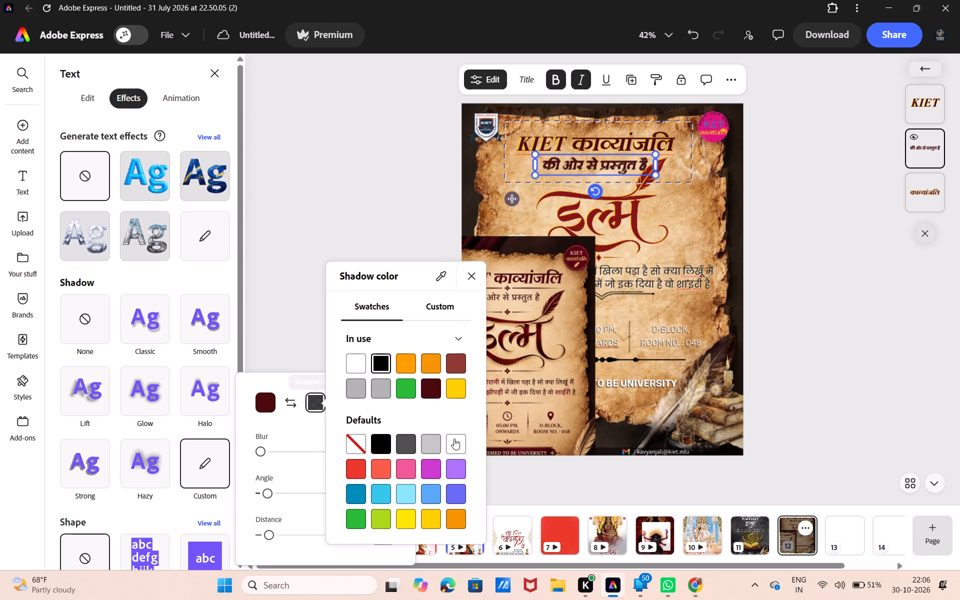
{"action": "left_click", "coordinate": [454, 438]}
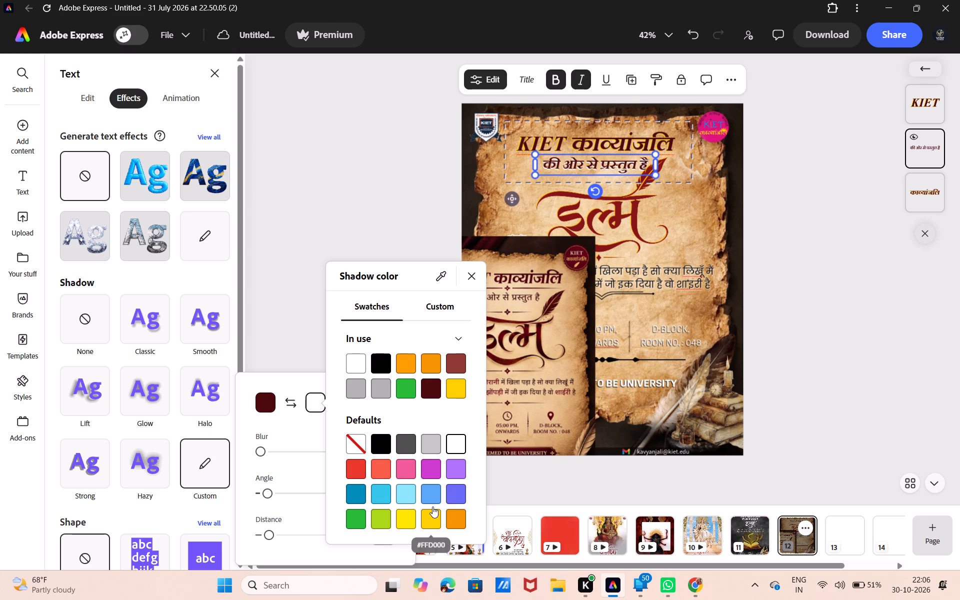
{"action": "left_click", "coordinate": [432, 506]}
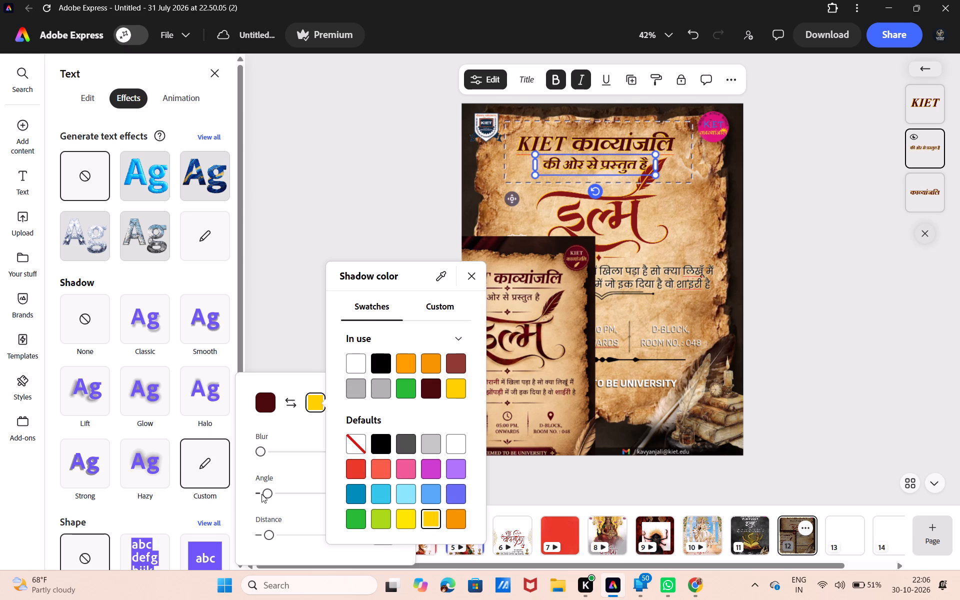
{"action": "left_click_drag", "start_coordinate": [264, 532], "coordinate": [258, 533]}
{"action": "left_click_drag", "start_coordinate": [269, 532], "coordinate": [263, 533]}
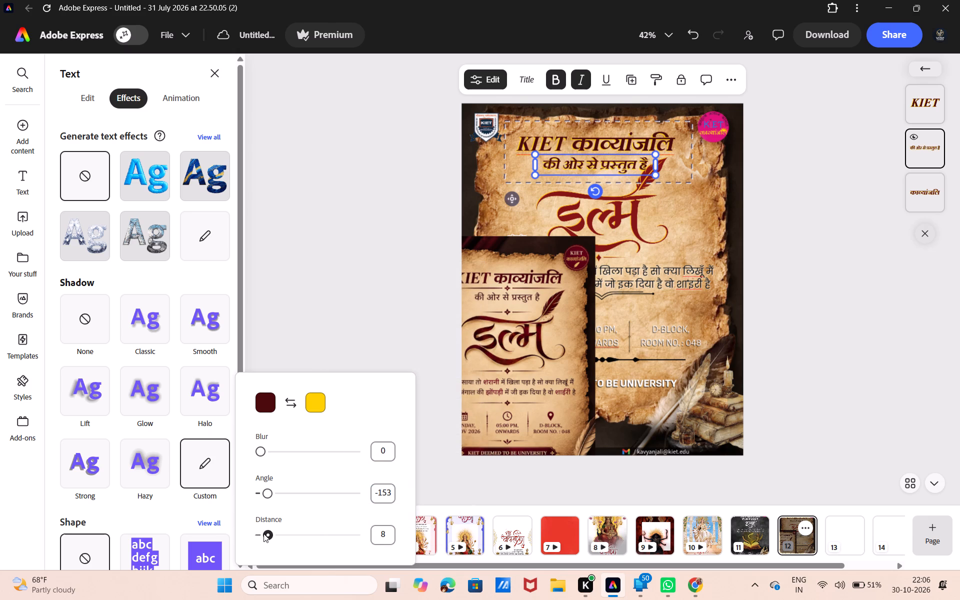
{"action": "left_click_drag", "start_coordinate": [263, 533], "coordinate": [261, 536]}
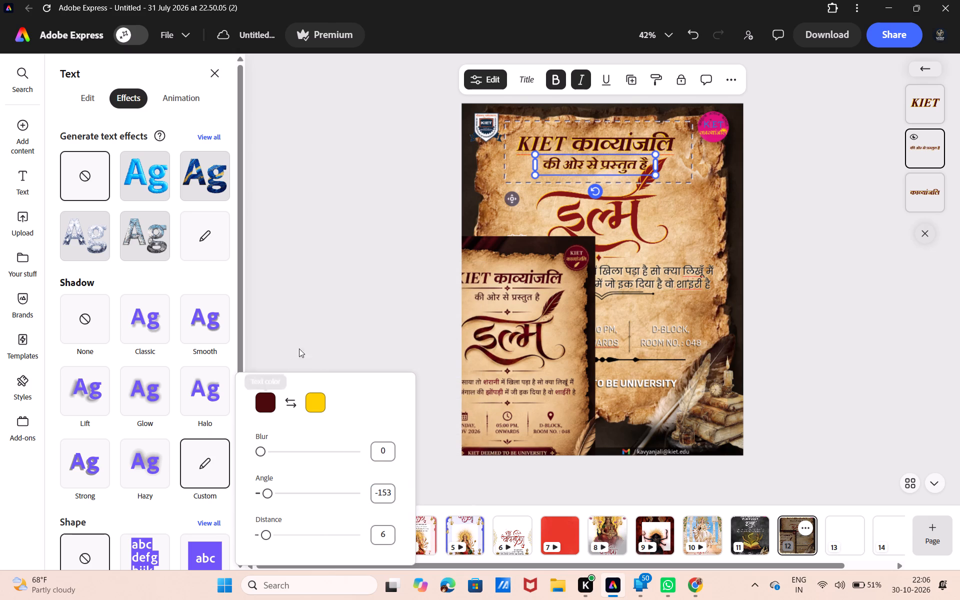
{"action": "left_click", "coordinate": [327, 314]}
{"action": "left_click", "coordinate": [327, 314]}
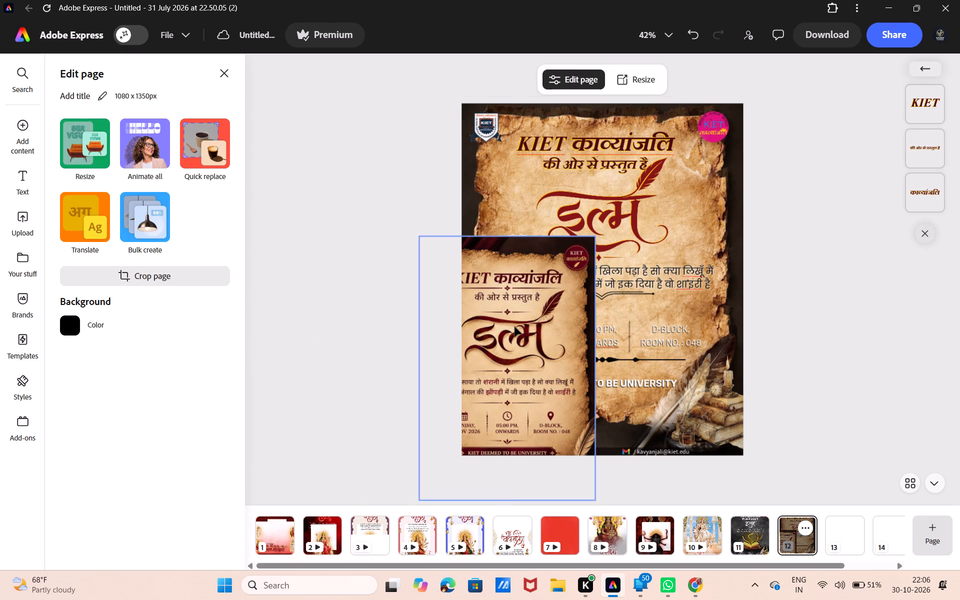
Move the reference poster image over the middle of the page and crop its bottom edge to just below the KIET DEEMED TO BE UNIVERSITY banner.
{"action": "left_click_drag", "start_coordinate": [514, 326], "coordinate": [679, 225]}
{"action": "left_click_drag", "start_coordinate": [667, 282], "coordinate": [609, 219]}
{"action": "left_click_drag", "start_coordinate": [608, 243], "coordinate": [586, 256]}
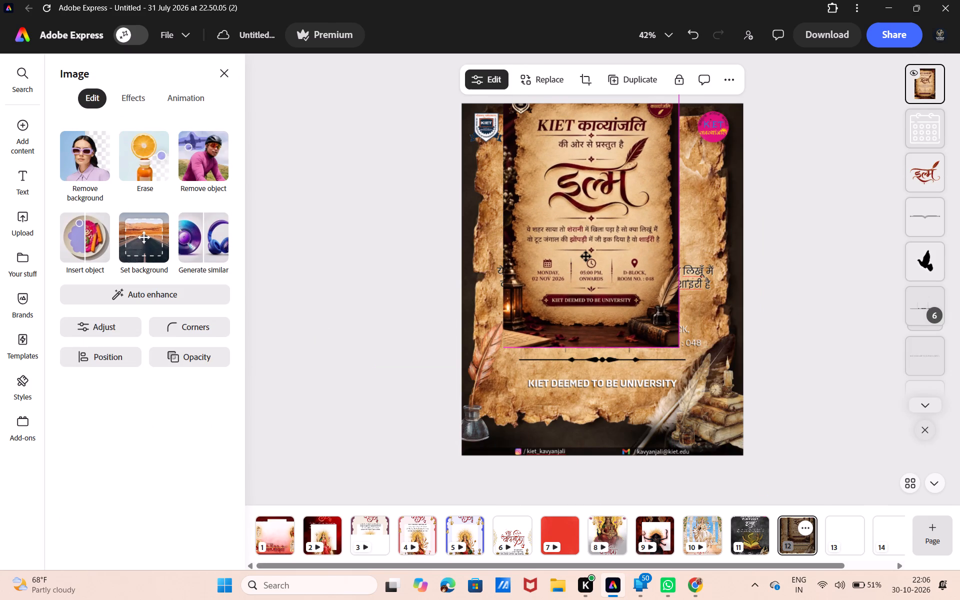
{"action": "left_click_drag", "start_coordinate": [586, 256], "coordinate": [583, 297]}
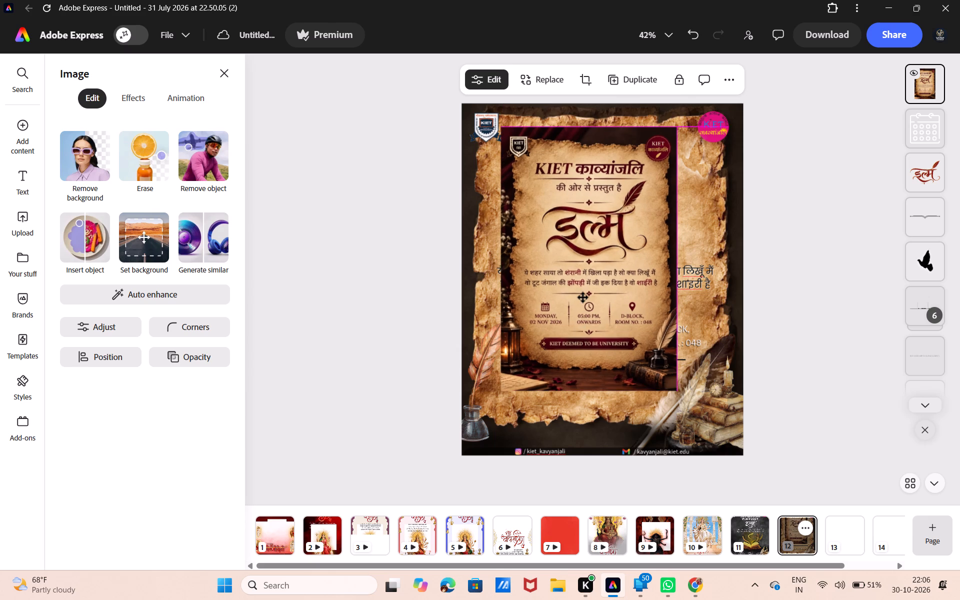
{"action": "left_click_drag", "start_coordinate": [583, 297], "coordinate": [537, 253]}
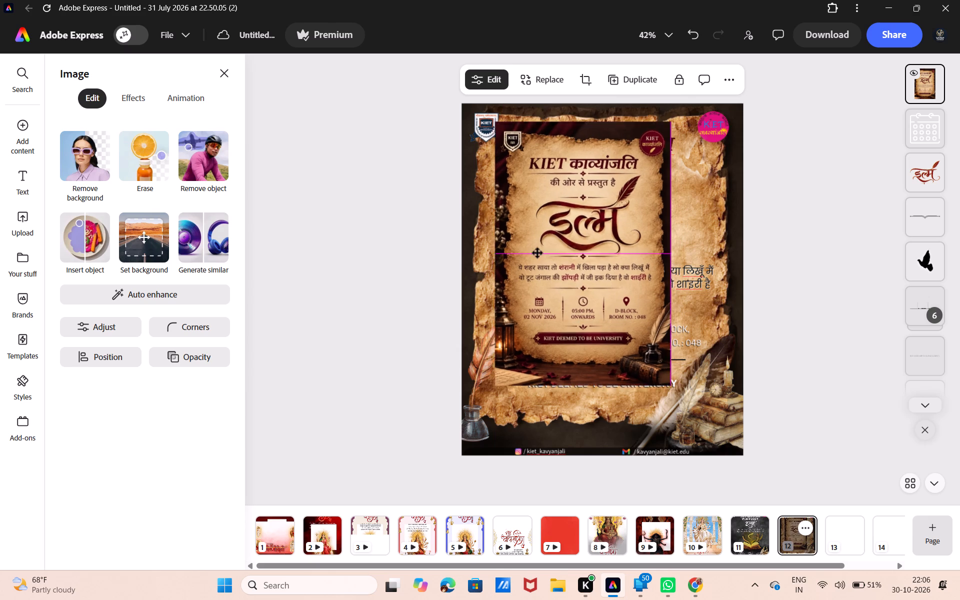
{"action": "left_click_drag", "start_coordinate": [537, 253], "coordinate": [601, 156]}
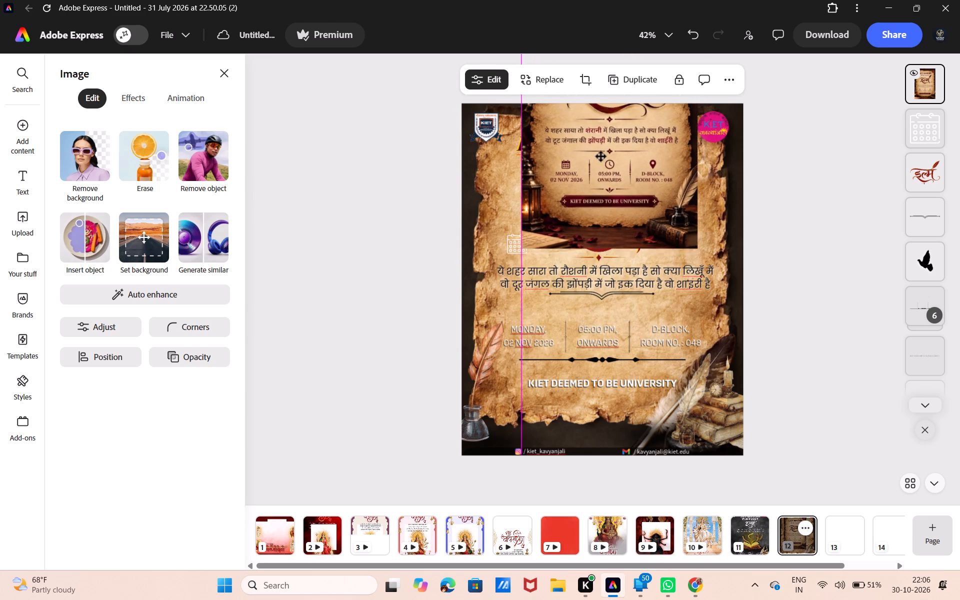
{"action": "left_click_drag", "start_coordinate": [601, 156], "coordinate": [594, 177]}
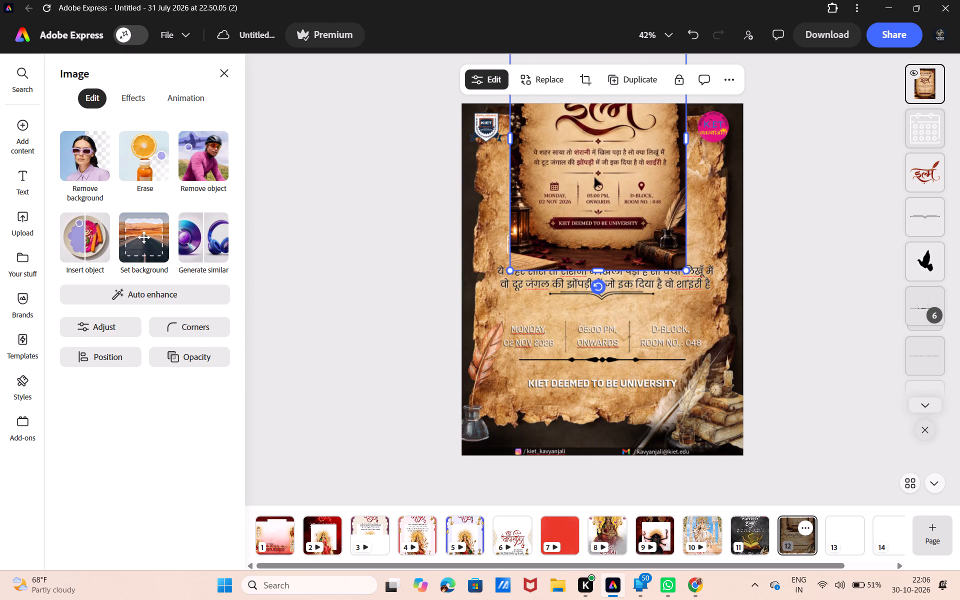
{"action": "left_click_drag", "start_coordinate": [594, 186], "coordinate": [583, 231]}
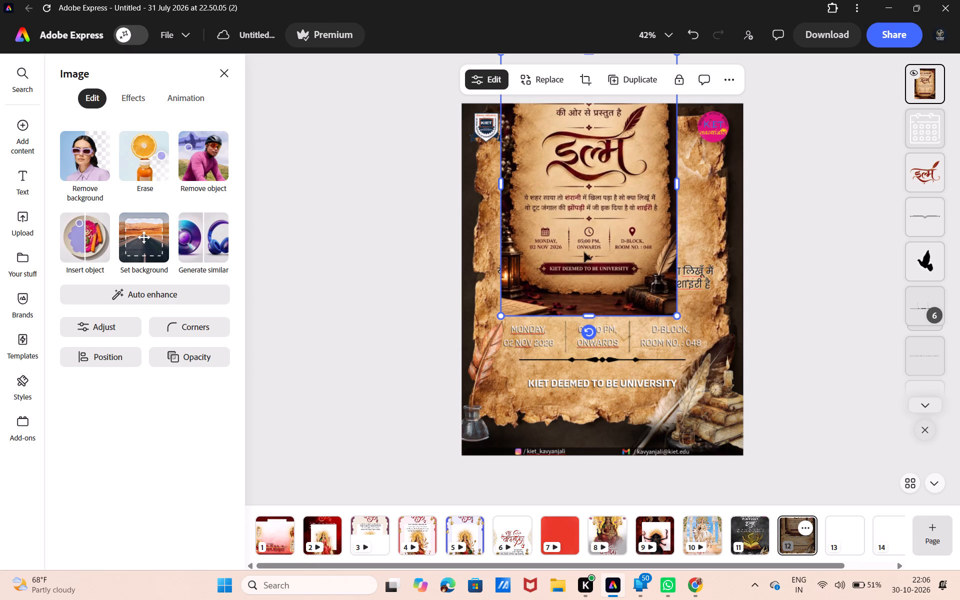
{"action": "left_click_drag", "start_coordinate": [587, 312], "coordinate": [597, 281]}
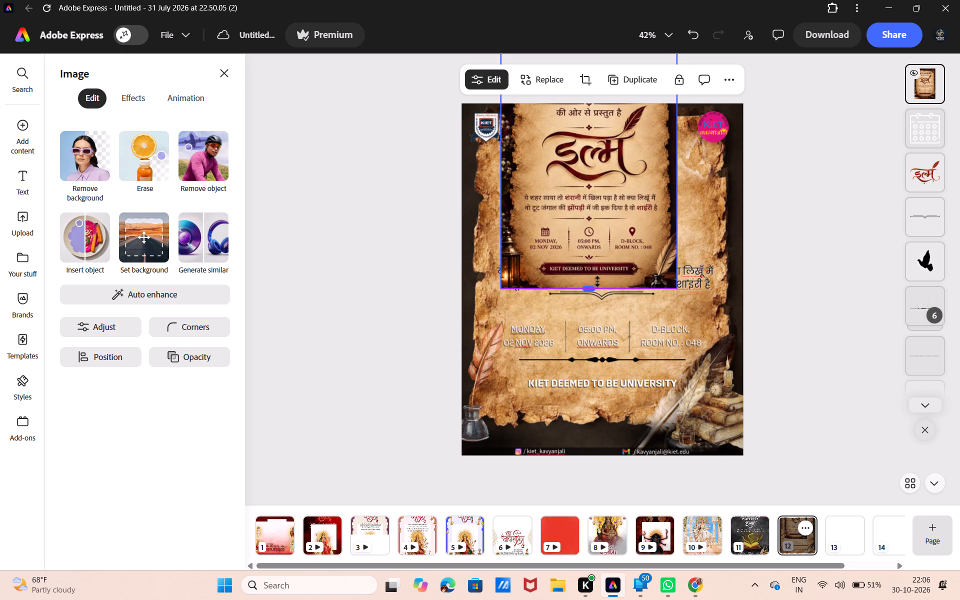
{"action": "left_click_drag", "start_coordinate": [597, 281], "coordinate": [599, 278]}
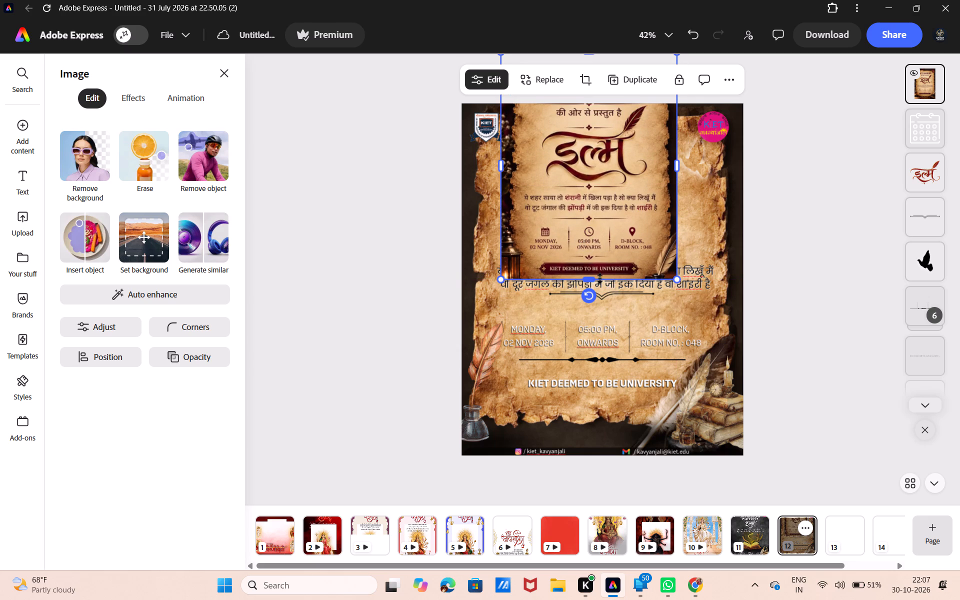
Crop the reference image's top and side edges so that only the maroon KIET DEEMED TO BE UNIVERSITY banner strip is left.
{"action": "left_click_drag", "start_coordinate": [604, 192], "coordinate": [597, 278]}
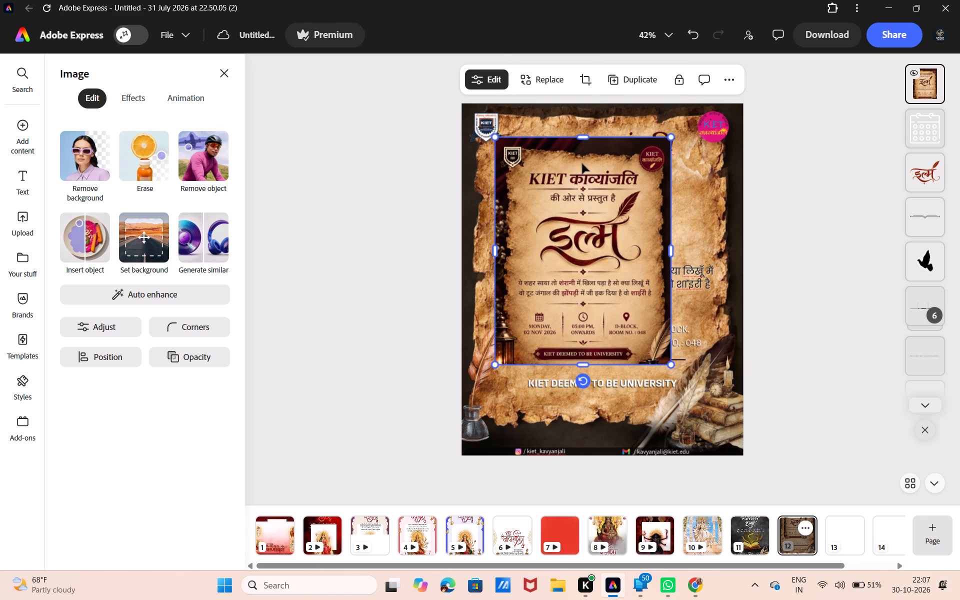
{"action": "left_click_drag", "start_coordinate": [582, 133], "coordinate": [608, 332]}
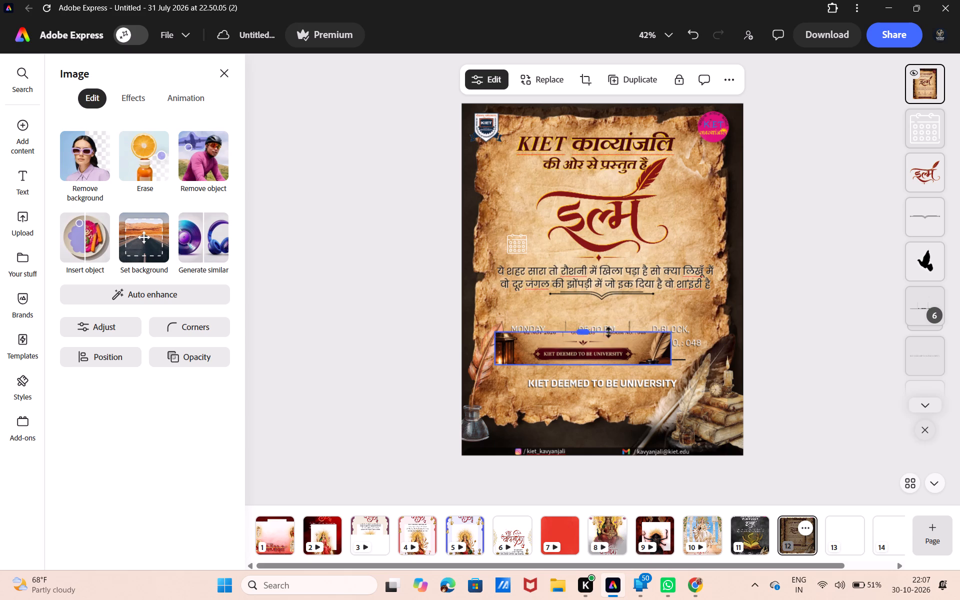
{"action": "left_click_drag", "start_coordinate": [608, 332], "coordinate": [609, 340]}
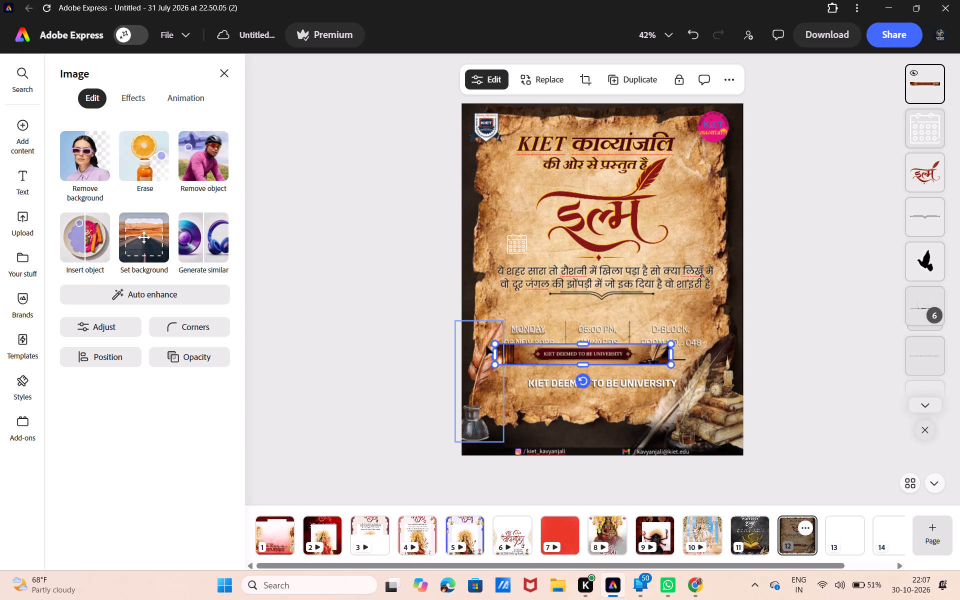
{"action": "left_click_drag", "start_coordinate": [497, 353], "coordinate": [522, 354]}
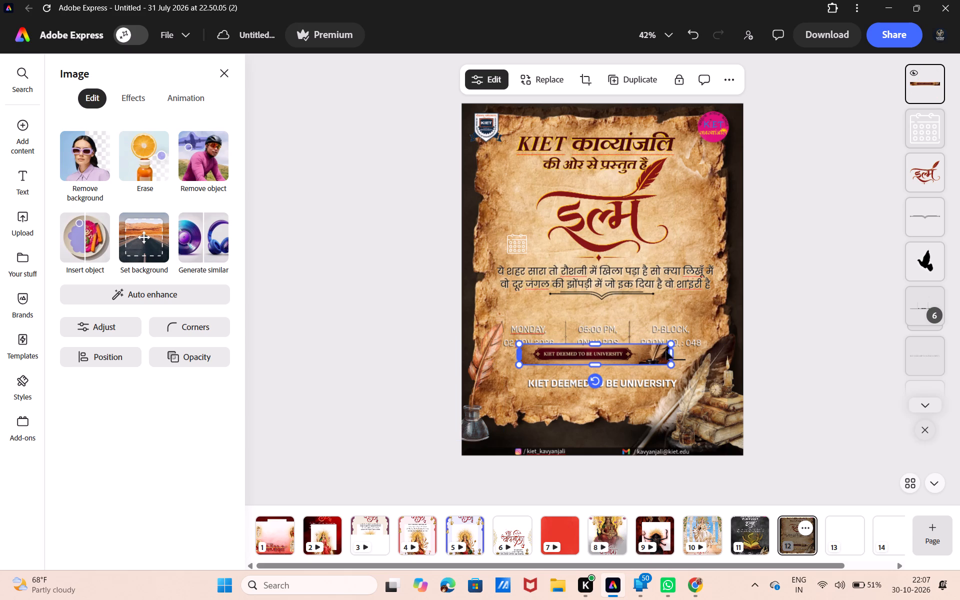
{"action": "left_click_drag", "start_coordinate": [669, 350], "coordinate": [638, 354]}
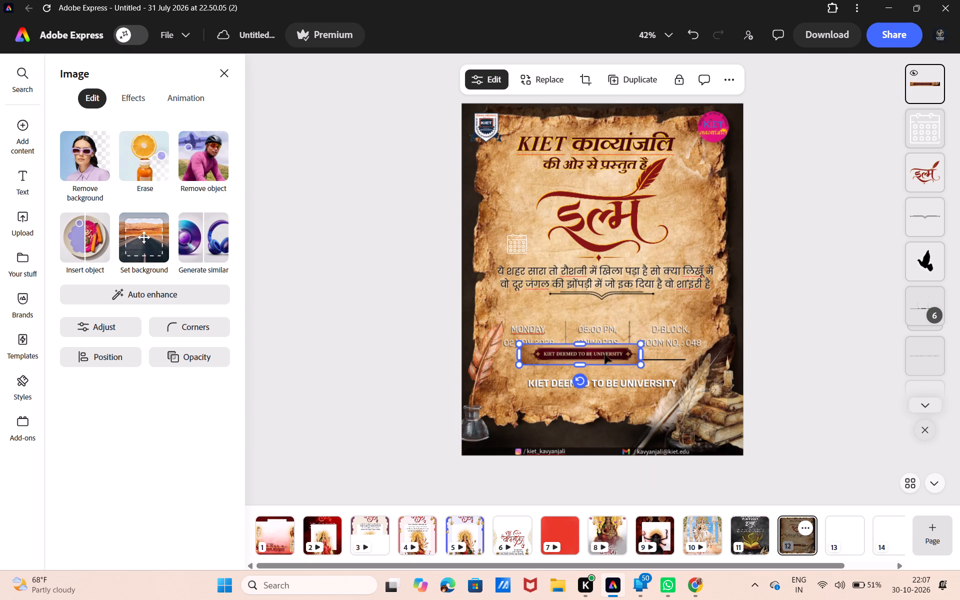
{"action": "left_click", "coordinate": [643, 357]}
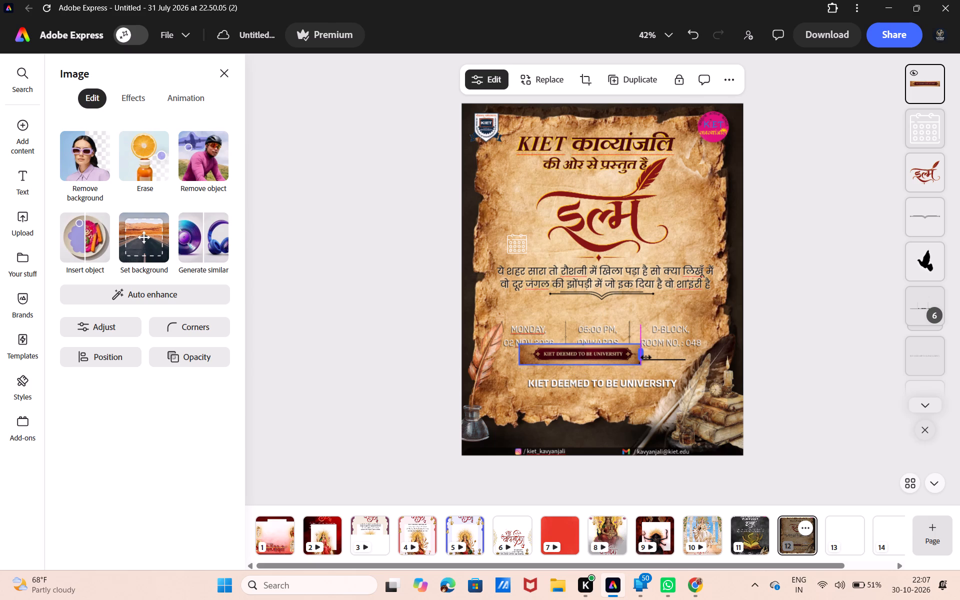
Erase the parchment along the left end and lower edge of the maroon banner image using a Quick selection brush of size 11.
{"action": "left_click", "coordinate": [149, 168]}
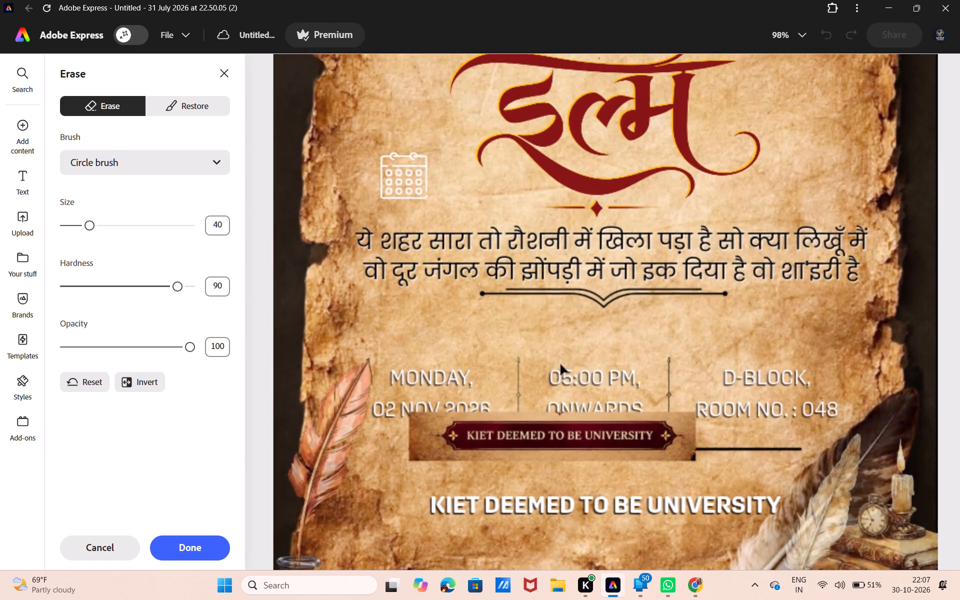
{"action": "scroll", "coordinate": [560, 364], "scroll_direction": "down", "scroll_amount": 1}
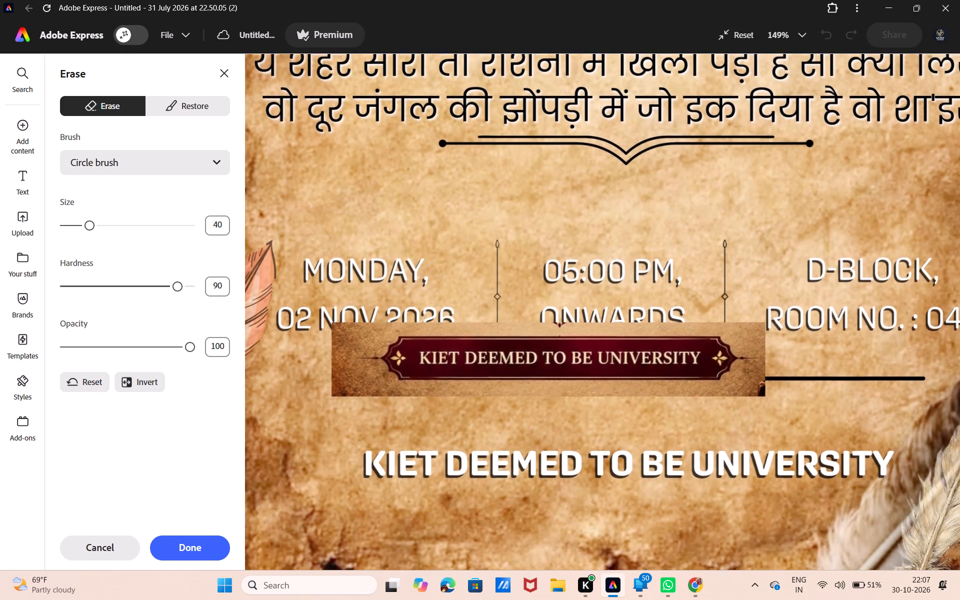
{"action": "scroll", "coordinate": [560, 364], "scroll_direction": "down", "scroll_amount": 1}
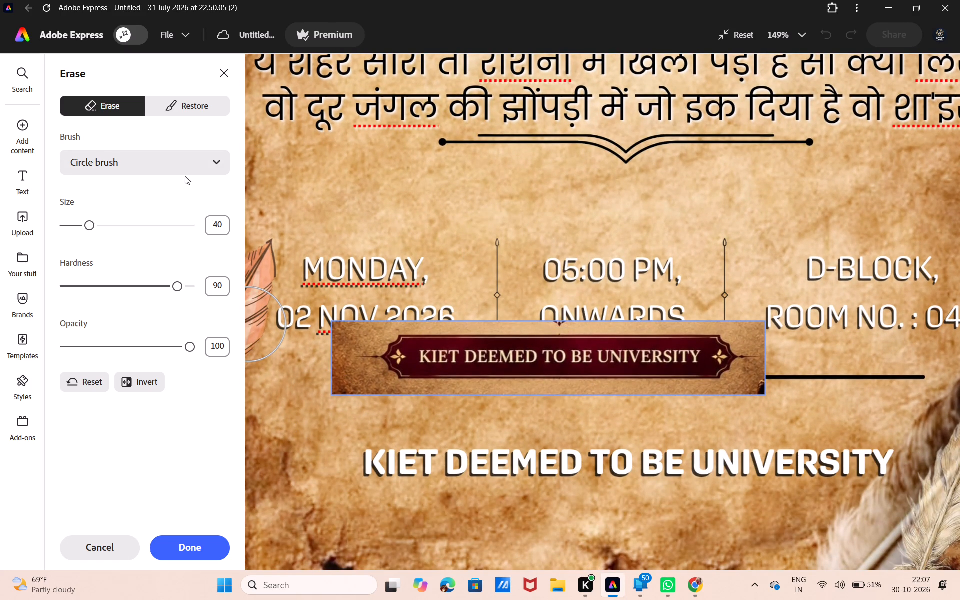
{"action": "left_click", "coordinate": [215, 161]}
{"action": "left_click", "coordinate": [188, 196]}
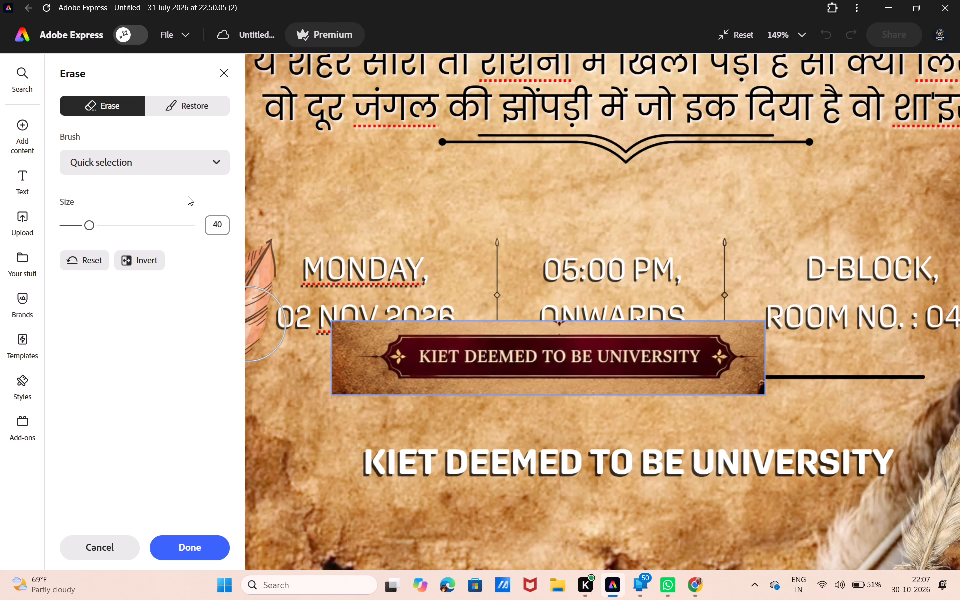
{"action": "left_click", "coordinate": [66, 223]}
{"action": "left_click", "coordinate": [361, 332]}
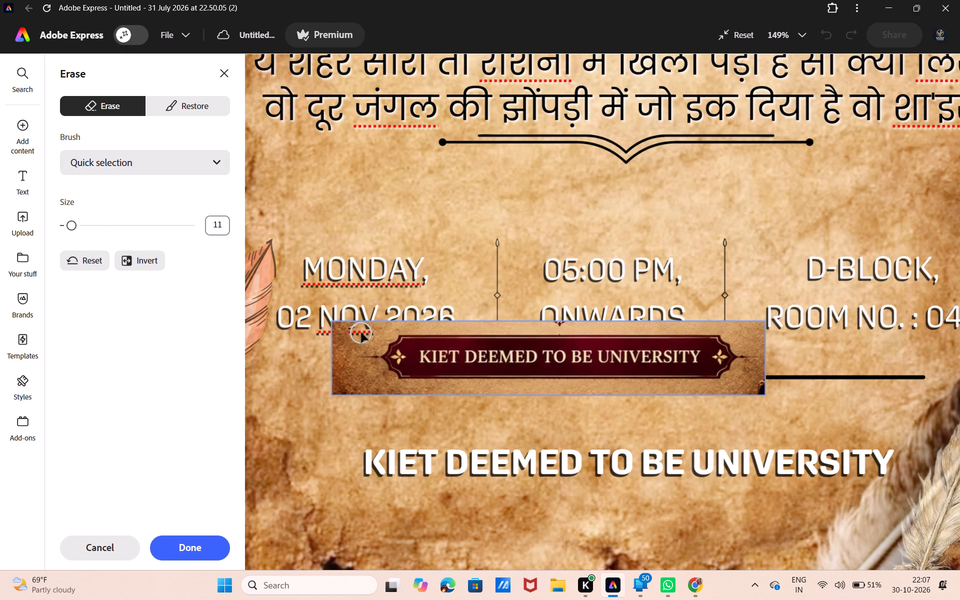
{"action": "left_click_drag", "start_coordinate": [361, 332], "coordinate": [376, 315]}
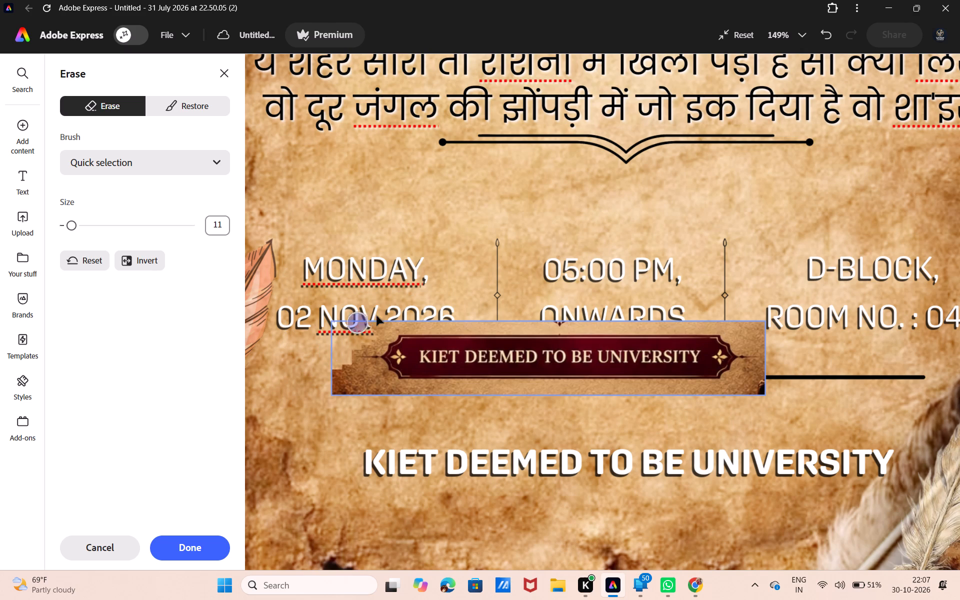
{"action": "left_click_drag", "start_coordinate": [376, 315], "coordinate": [362, 397]}
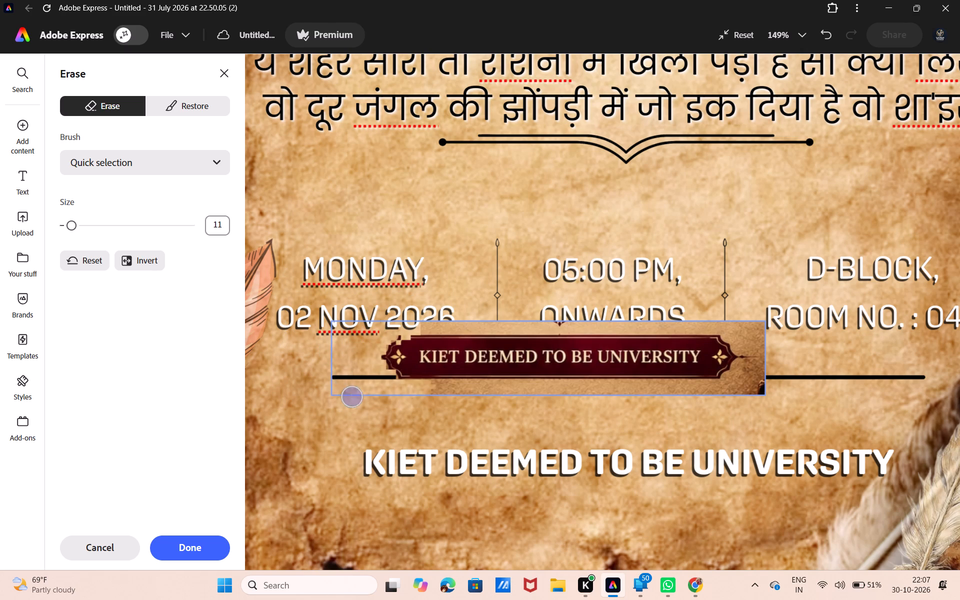
{"action": "left_click_drag", "start_coordinate": [362, 397], "coordinate": [365, 397]}
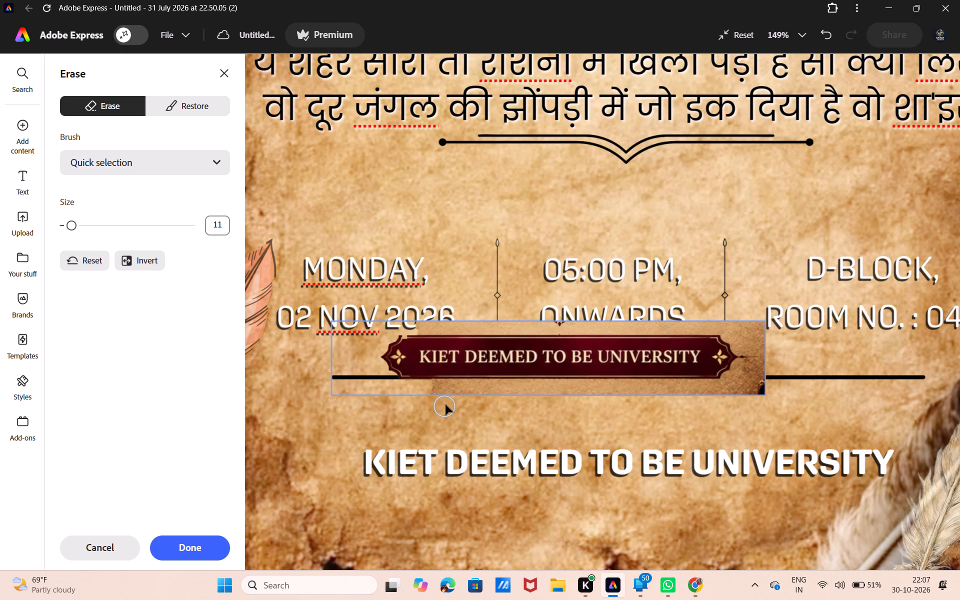
{"action": "left_click", "coordinate": [447, 401]}
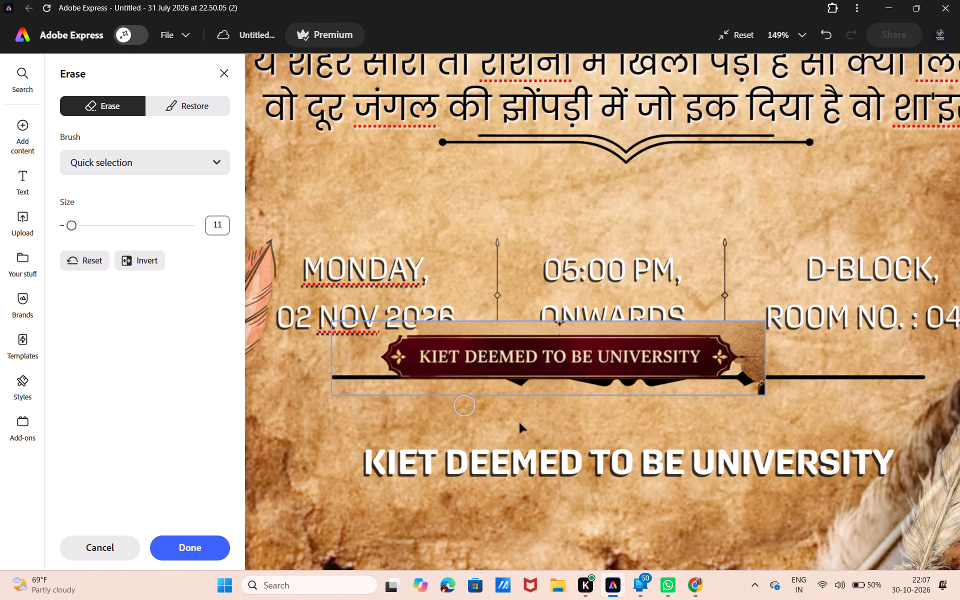
Erase the remaining parchment at the right end and along the upper edge of the maroon university banner.
{"action": "left_click", "coordinate": [766, 350]}
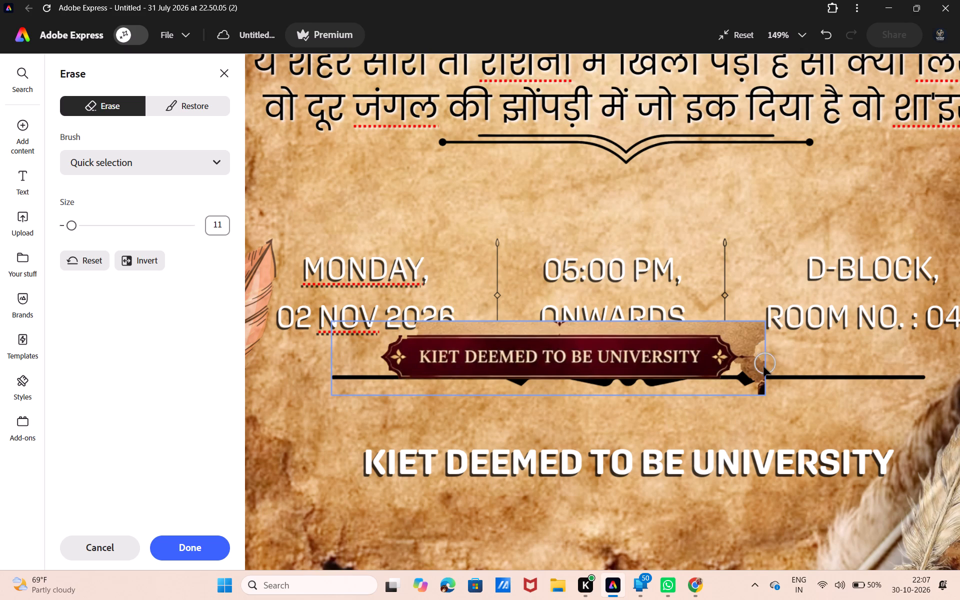
{"action": "left_click", "coordinate": [763, 367]}
{"action": "left_click_drag", "start_coordinate": [758, 377], "coordinate": [759, 388]}
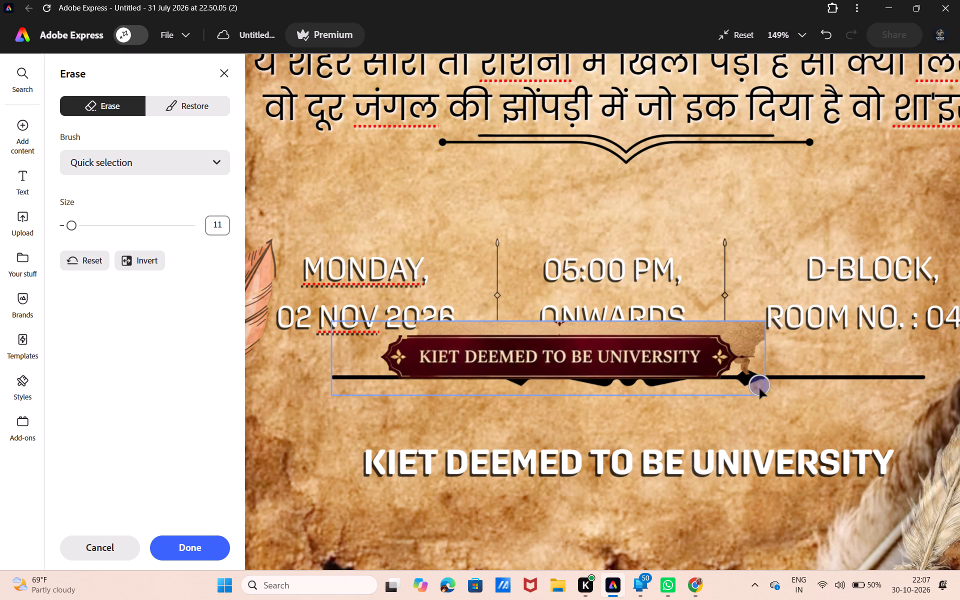
{"action": "left_click_drag", "start_coordinate": [759, 388], "coordinate": [758, 347]}
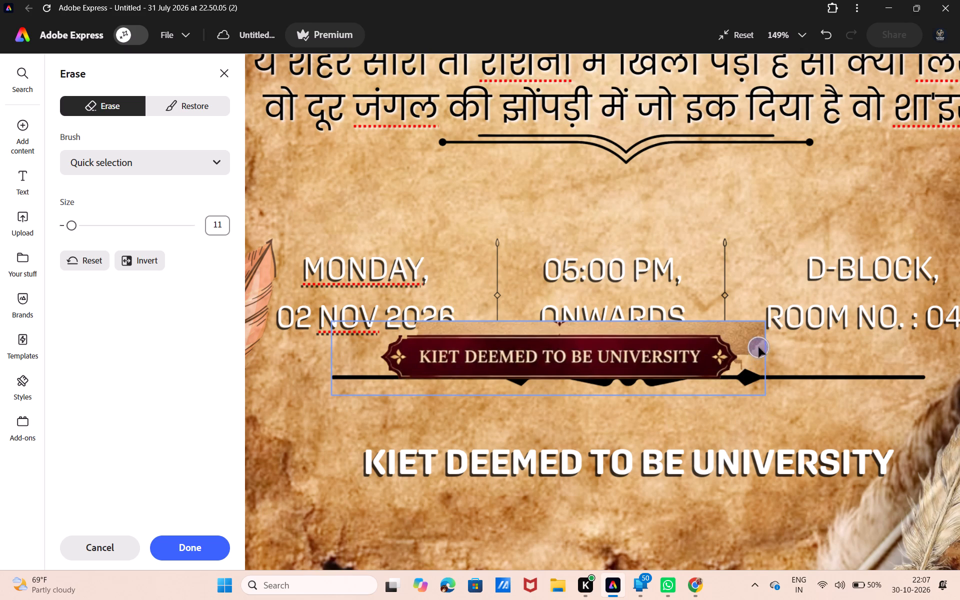
{"action": "left_click_drag", "start_coordinate": [758, 347], "coordinate": [752, 358]}
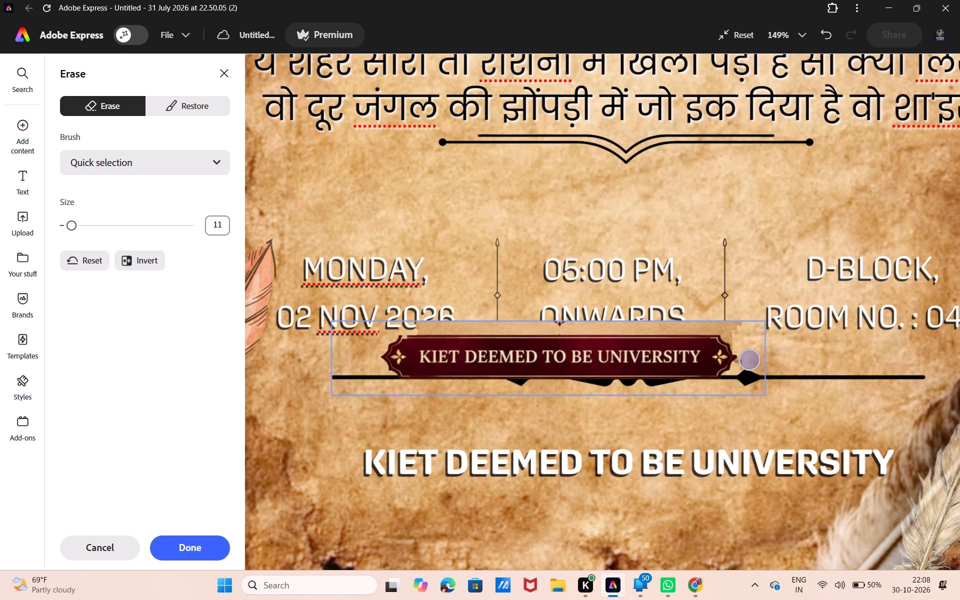
{"action": "left_click_drag", "start_coordinate": [752, 358], "coordinate": [756, 356]}
{"action": "left_click_drag", "start_coordinate": [748, 323], "coordinate": [707, 314]}
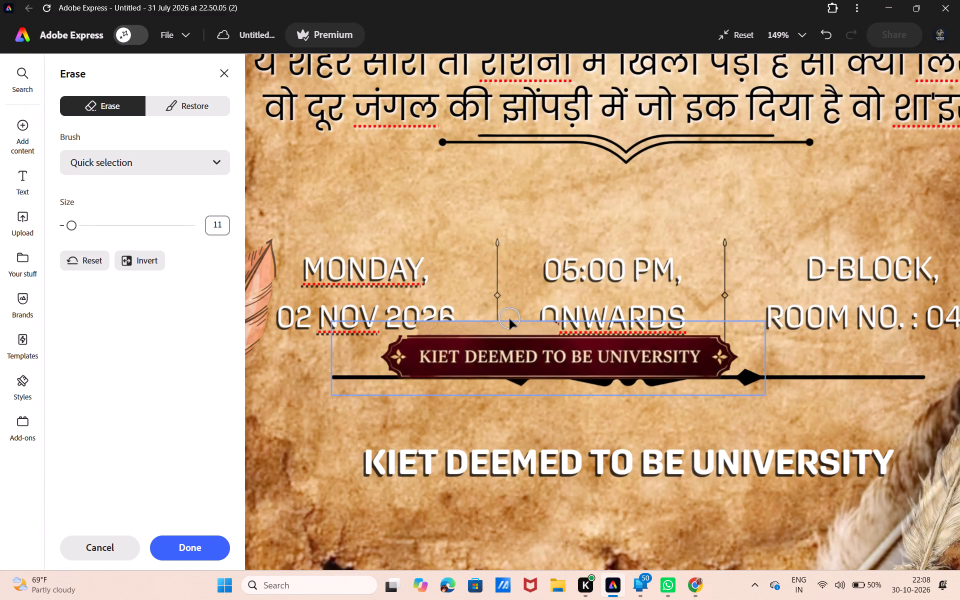
{"action": "left_click", "coordinate": [509, 319]}
{"action": "left_click", "coordinate": [476, 316]}
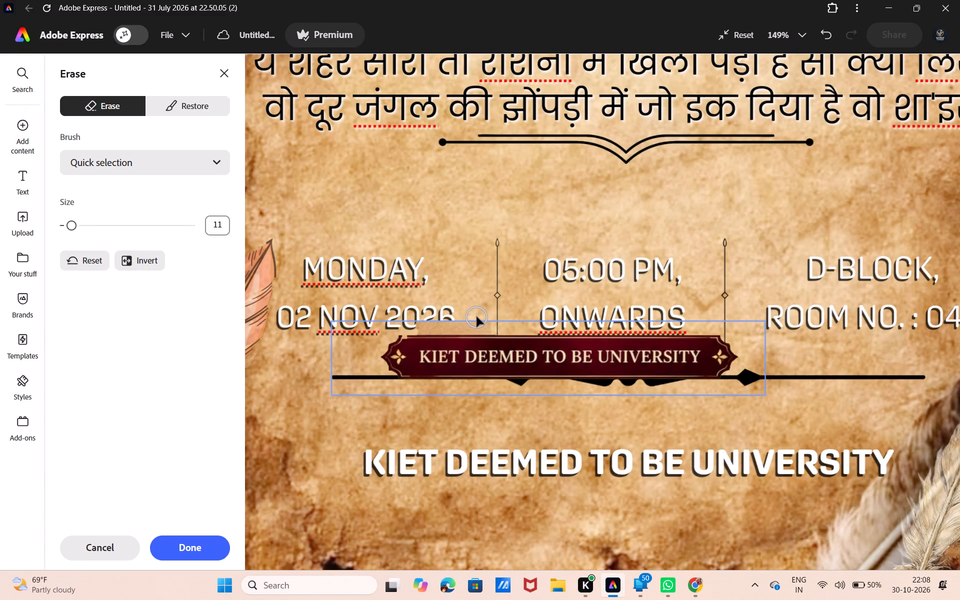
{"action": "left_click_drag", "start_coordinate": [440, 312], "coordinate": [423, 311]}
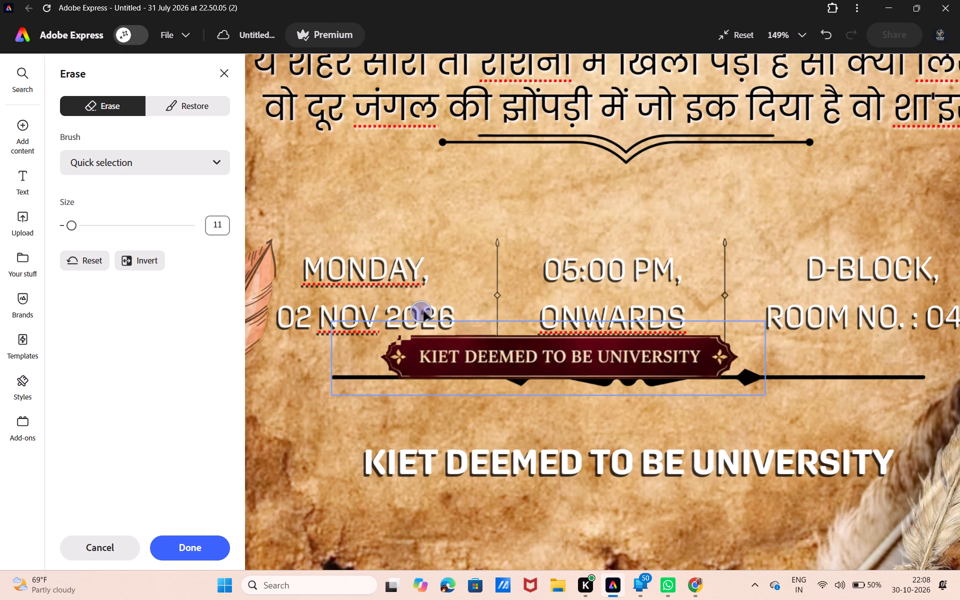
{"action": "left_click_drag", "start_coordinate": [423, 311], "coordinate": [494, 315]}
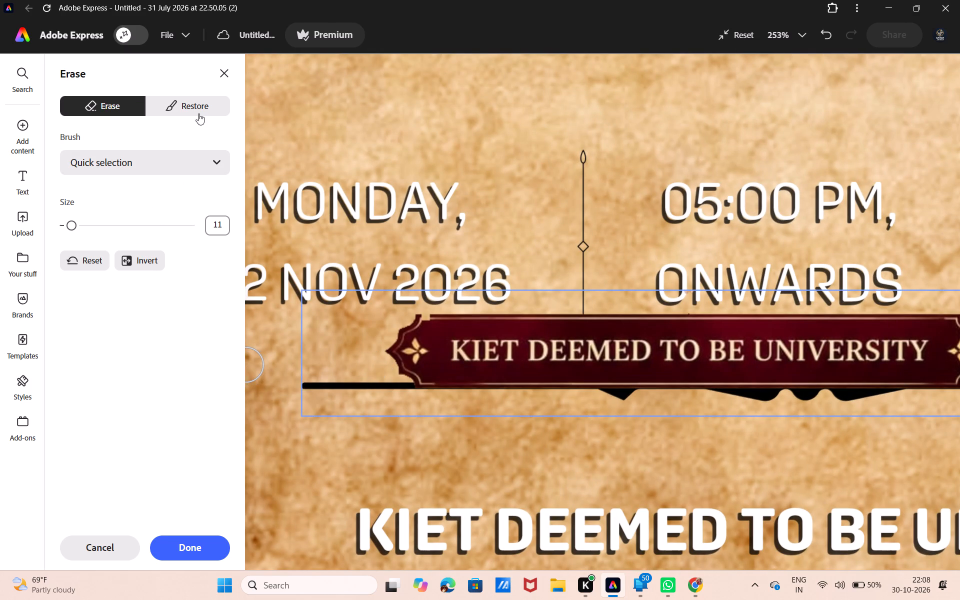
Restore the missing notch at the banner's upper-left corner with a size 3 Quick selection brush and apply the cutout.
{"action": "left_click", "coordinate": [196, 111]}
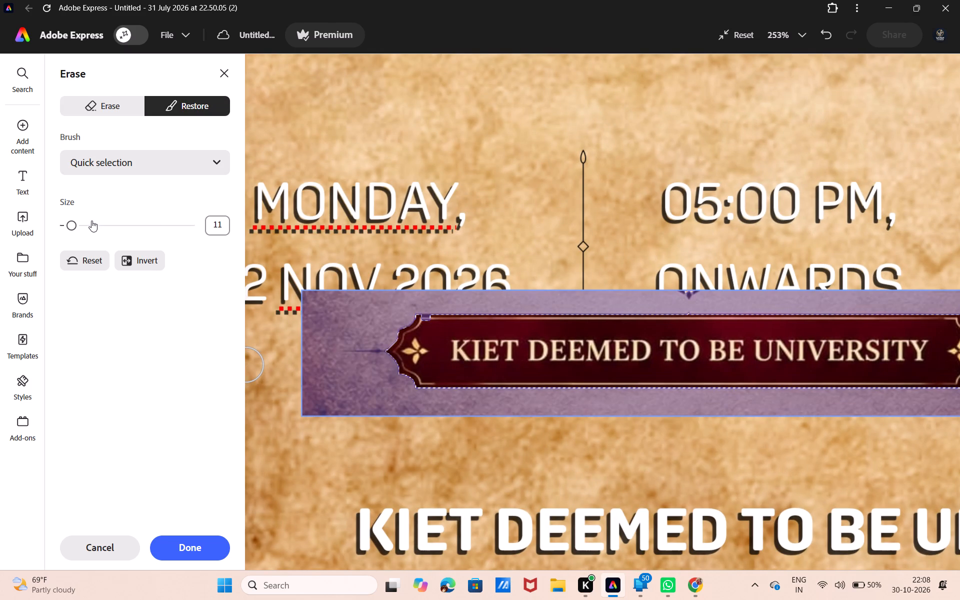
{"action": "left_click", "coordinate": [61, 224]}
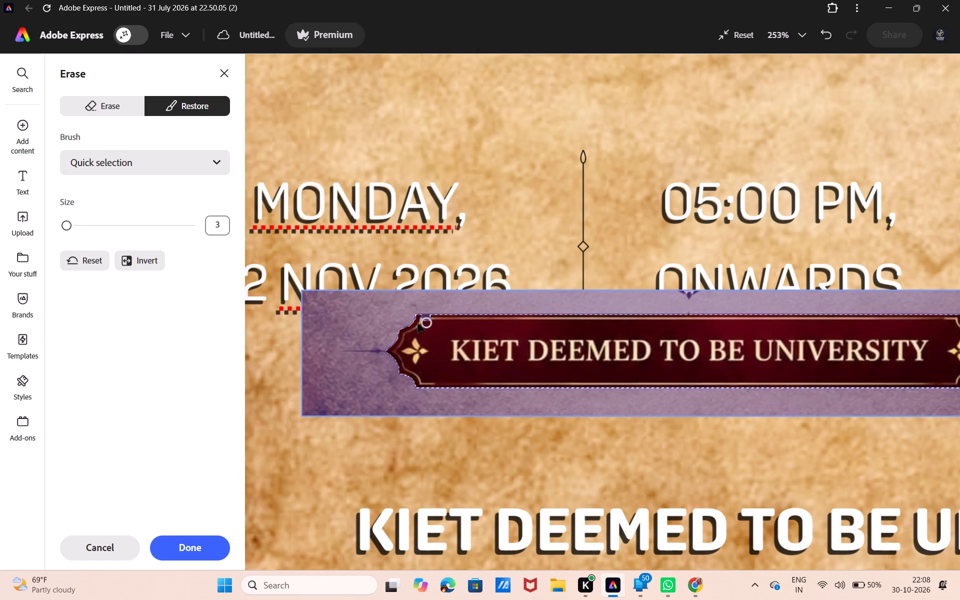
{"action": "left_click", "coordinate": [425, 321]}
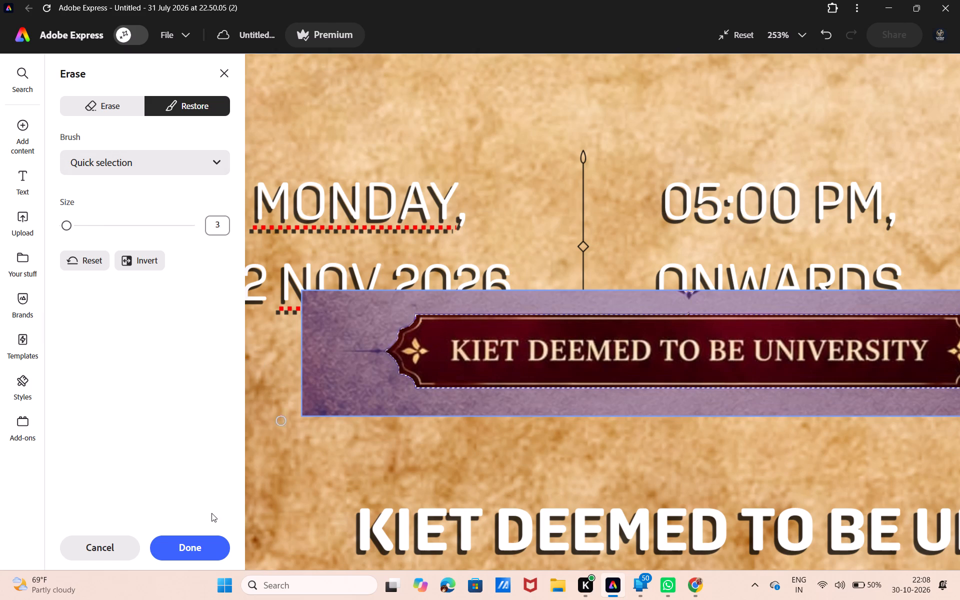
{"action": "left_click", "coordinate": [209, 539]}
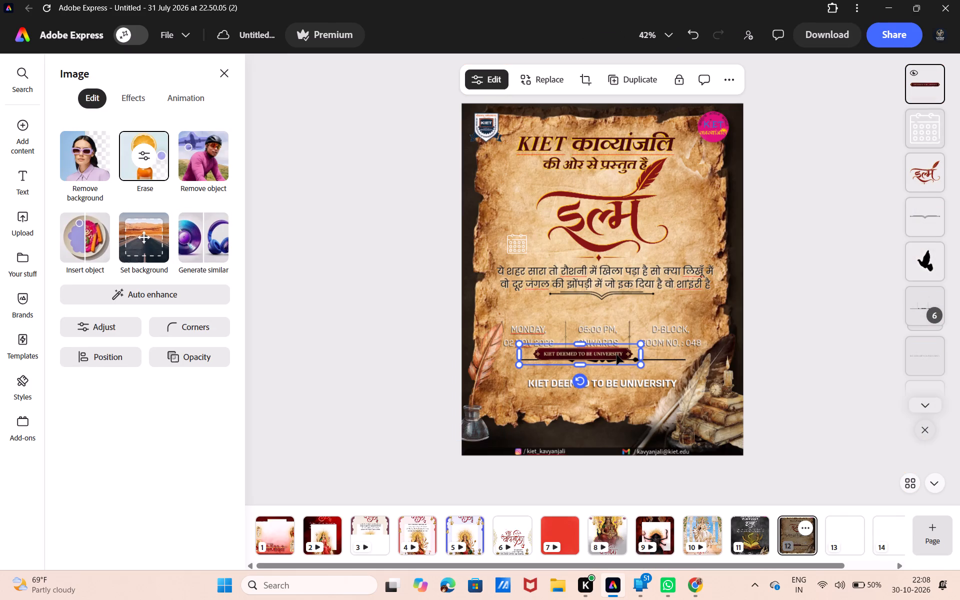
Move the maroon banner below the black divider, enlarge it over the white KIET DEEMED TO BE UNIVERSITY text and centre it horizontally.
{"action": "left_click_drag", "start_coordinate": [616, 354], "coordinate": [627, 371]}
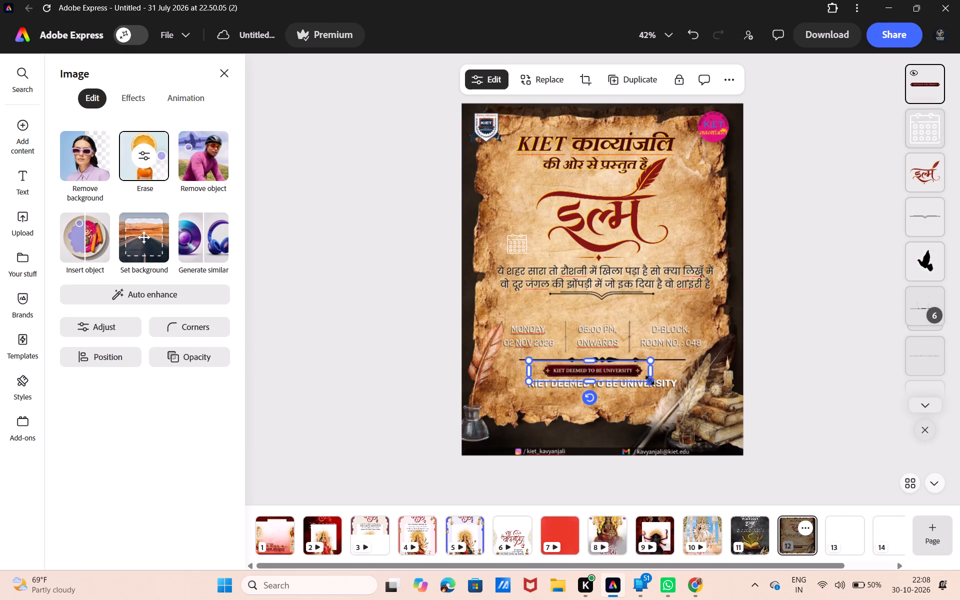
{"action": "left_click_drag", "start_coordinate": [649, 380], "coordinate": [676, 390]}
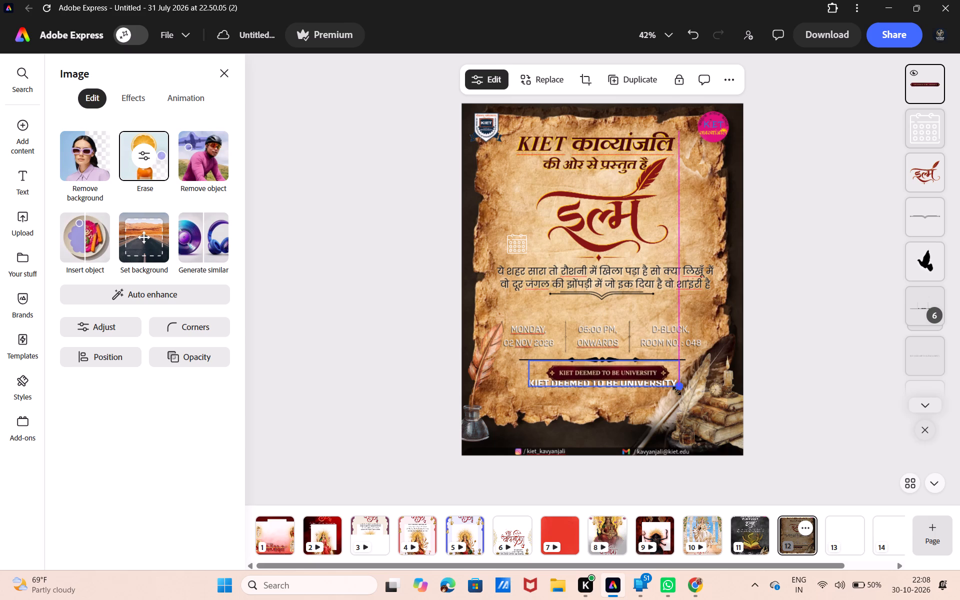
{"action": "left_click_drag", "start_coordinate": [676, 390], "coordinate": [682, 392]}
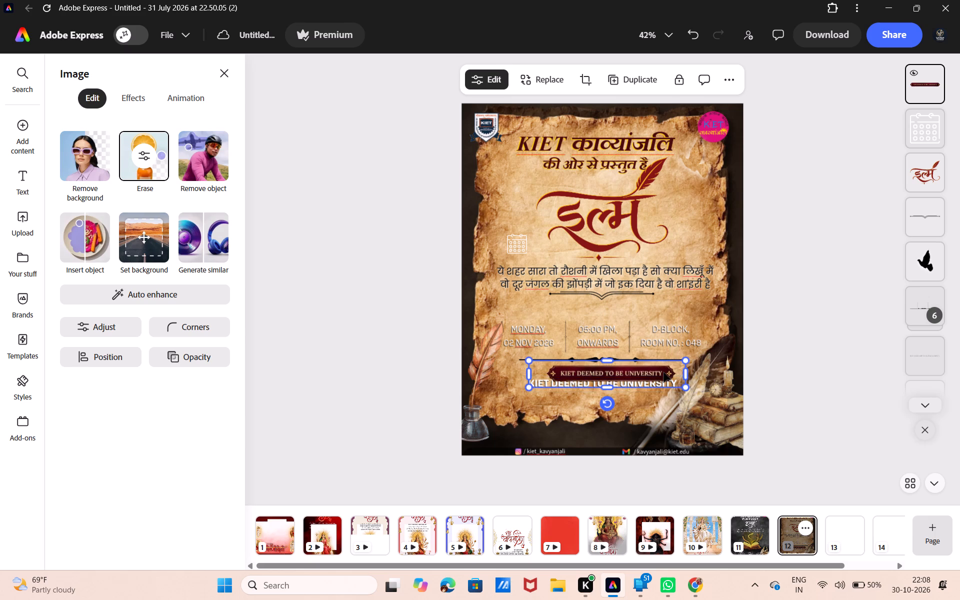
{"action": "left_click_drag", "start_coordinate": [663, 372], "coordinate": [648, 382]}
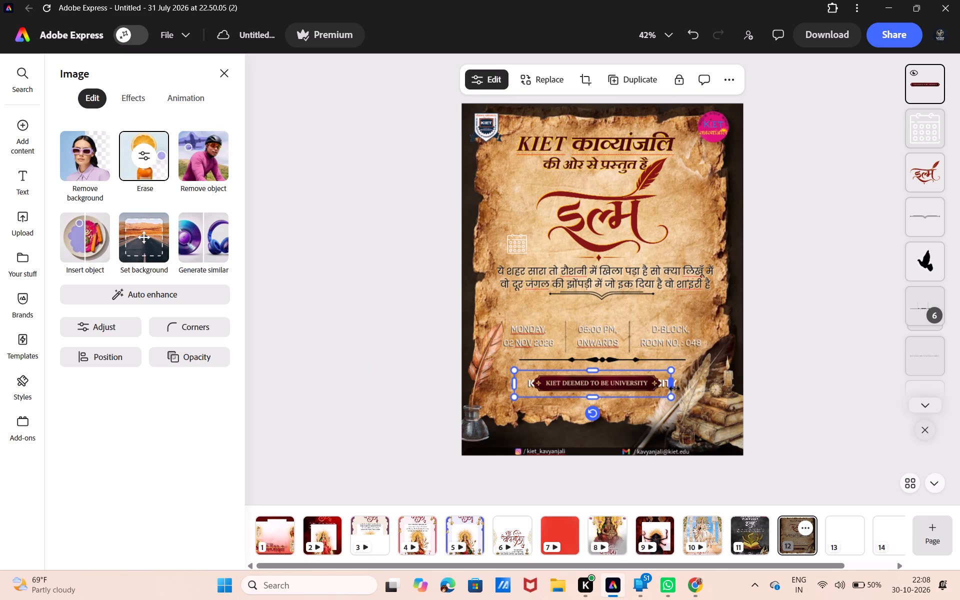
{"action": "left_click_drag", "start_coordinate": [672, 398], "coordinate": [685, 400]}
{"action": "left_click_drag", "start_coordinate": [665, 393], "coordinate": [660, 394]}
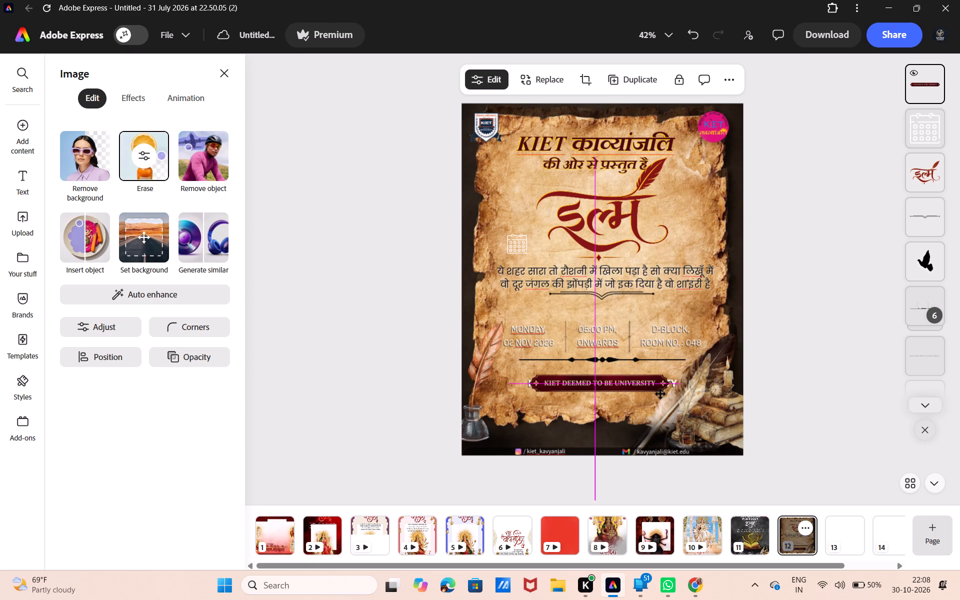
{"action": "left_click_drag", "start_coordinate": [660, 394], "coordinate": [660, 394]}
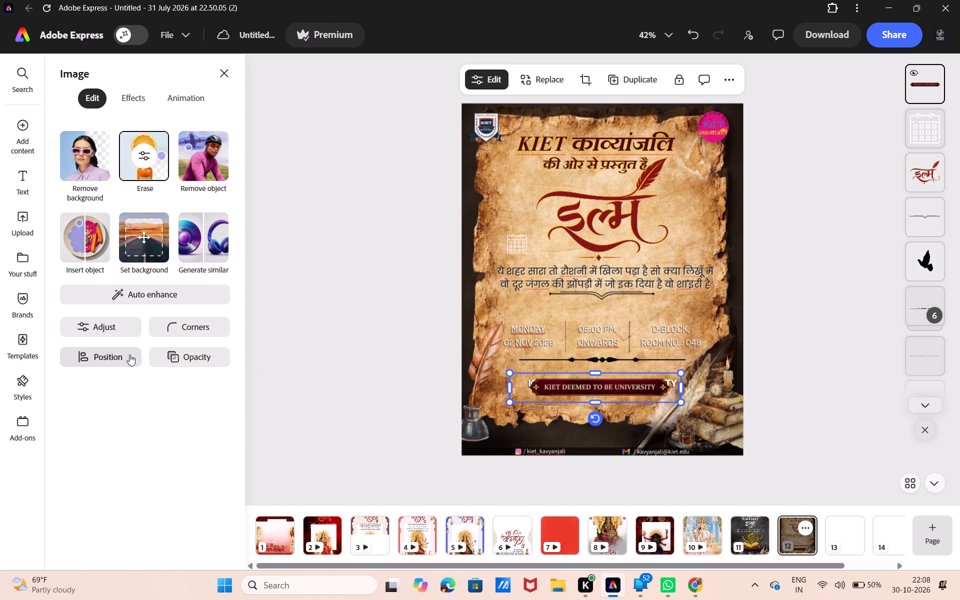
{"action": "left_click", "coordinate": [129, 354]}
{"action": "left_click", "coordinate": [161, 448]}
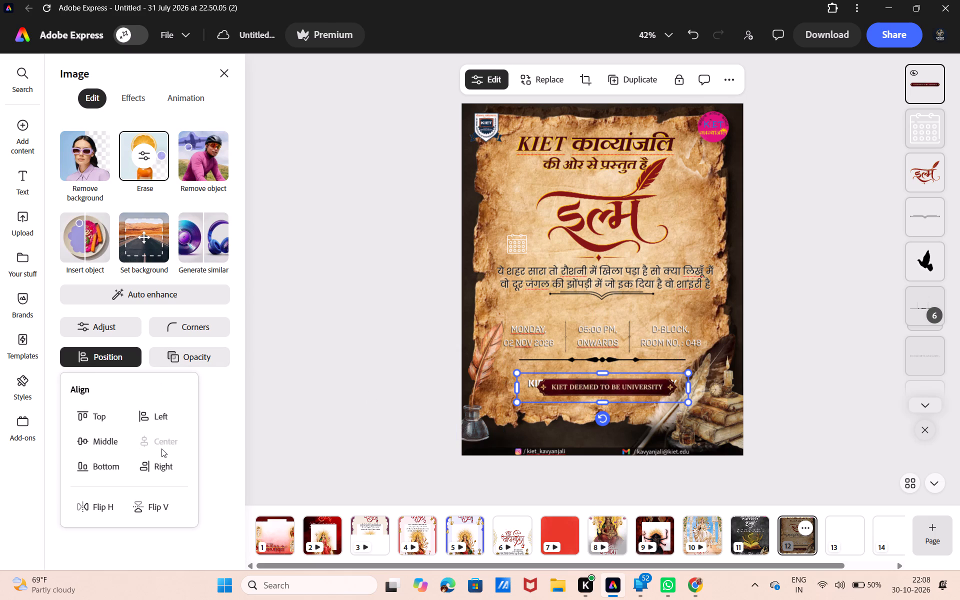
Nudge the image of books, candle and quill slightly to the left.
{"action": "left_click", "coordinate": [657, 418]}
{"action": "left_click", "coordinate": [712, 412]}
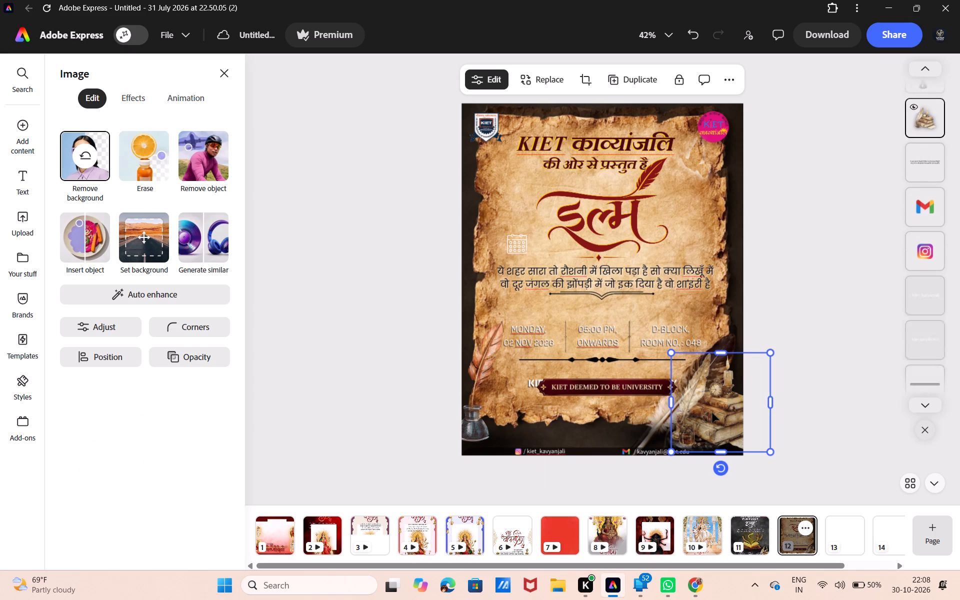
{"action": "left_click", "coordinate": [712, 412]}
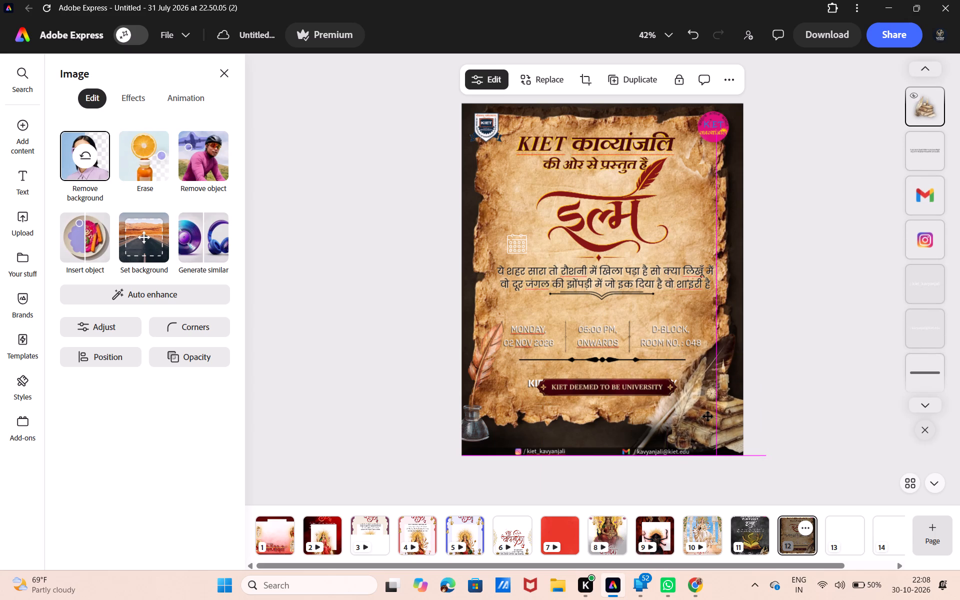
Delete the old white KIET DEEMED TO BE UNIVERSITY text behind the maroon banner.
{"action": "left_click", "coordinate": [640, 389]}
{"action": "left_click", "coordinate": [943, 347]}
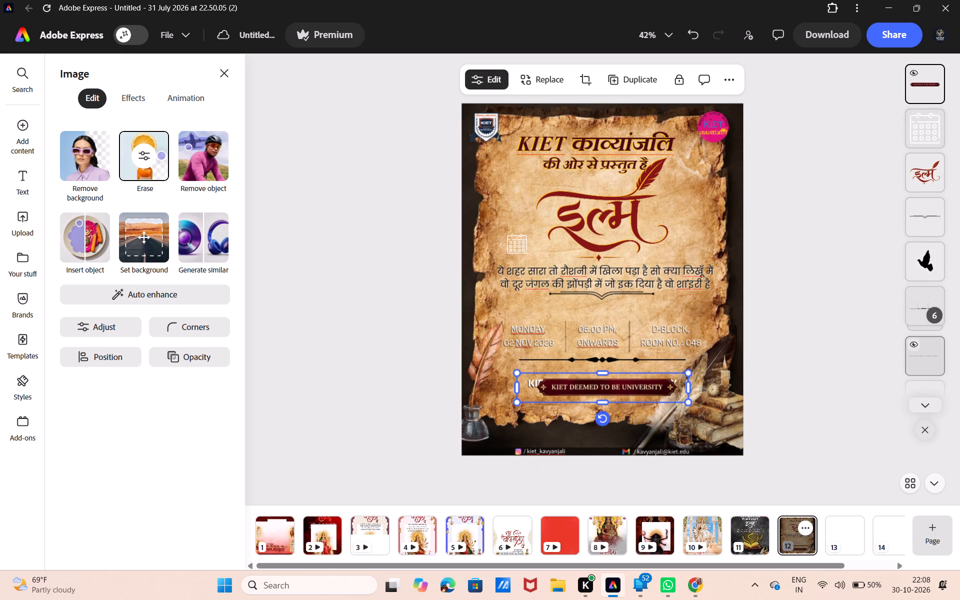
{"action": "key", "text": "BackSpace"}
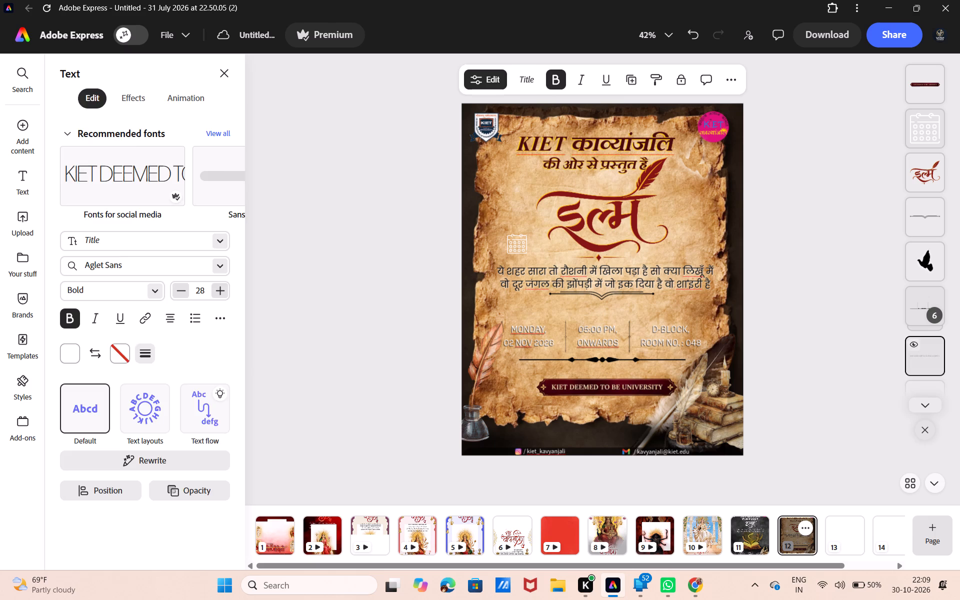
Move the maroon banner slightly up toward the black divider and centre it horizontally on the page.
{"action": "left_click", "coordinate": [616, 381]}
{"action": "left_click_drag", "start_coordinate": [616, 381], "coordinate": [616, 378]}
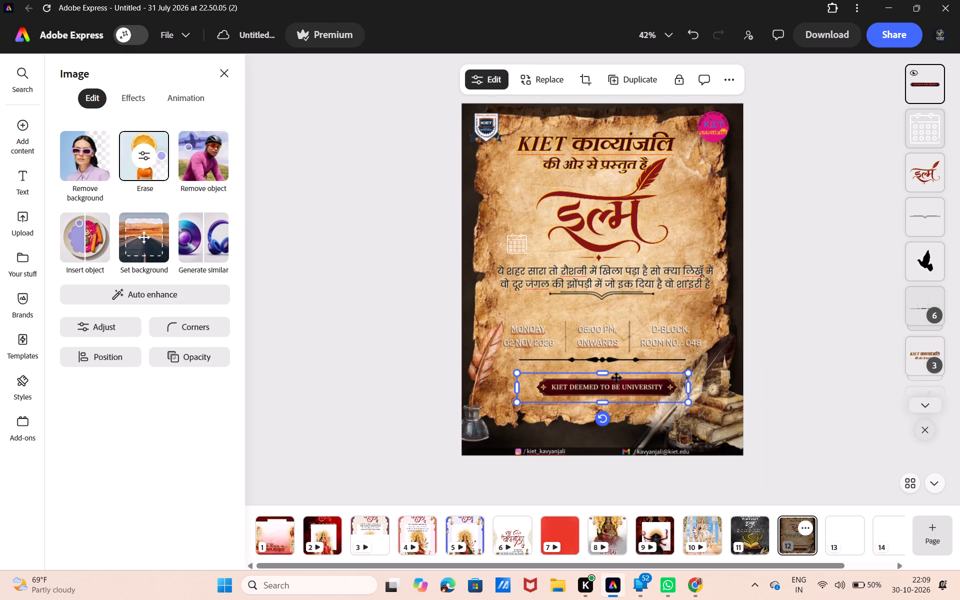
{"action": "left_click_drag", "start_coordinate": [616, 378], "coordinate": [615, 376]}
{"action": "left_click", "coordinate": [103, 357]}
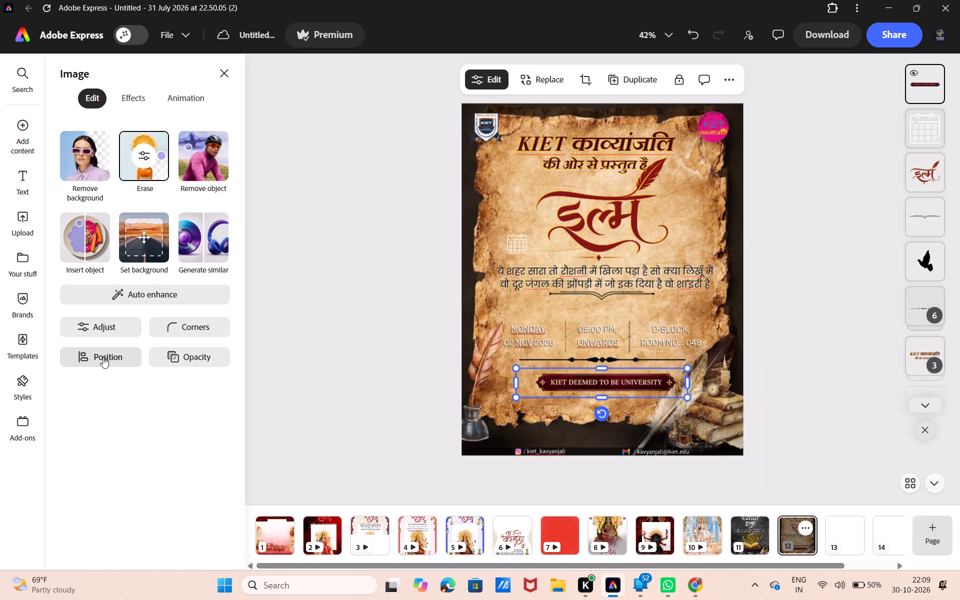
{"action": "left_click", "coordinate": [138, 432]}
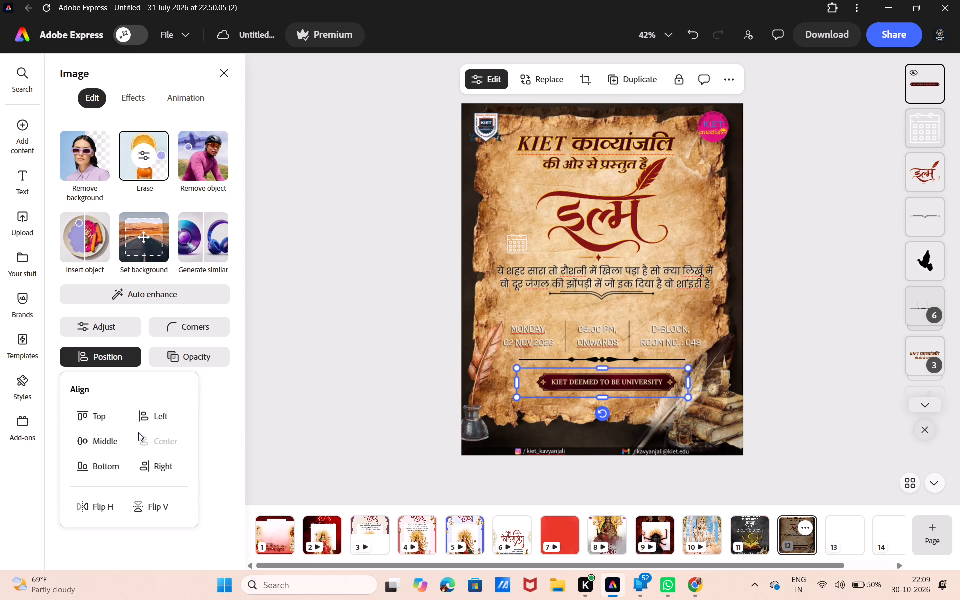
Duplicate the maroon banner image, extend the copy's crop upward to reveal the reference's इल्म title and subtitle, and align it over the original.
{"action": "left_click", "coordinate": [464, 361]}
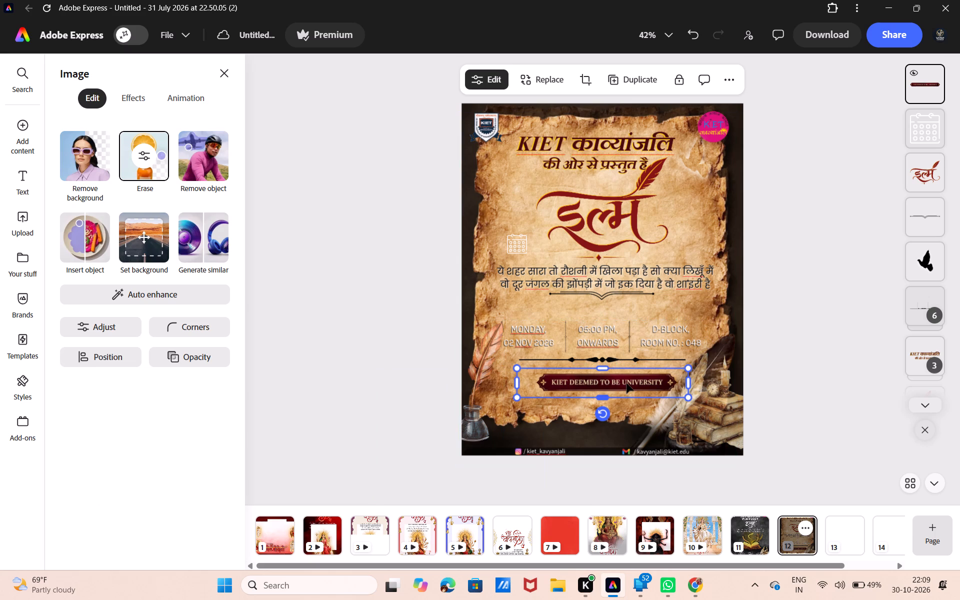
{"action": "left_click", "coordinate": [646, 71]}
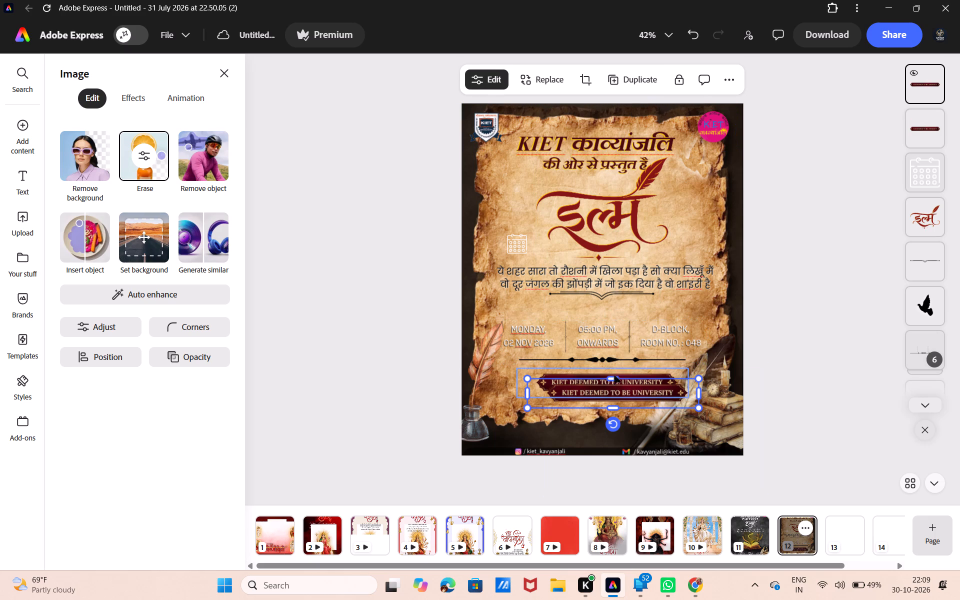
{"action": "left_click_drag", "start_coordinate": [613, 376], "coordinate": [615, 229]}
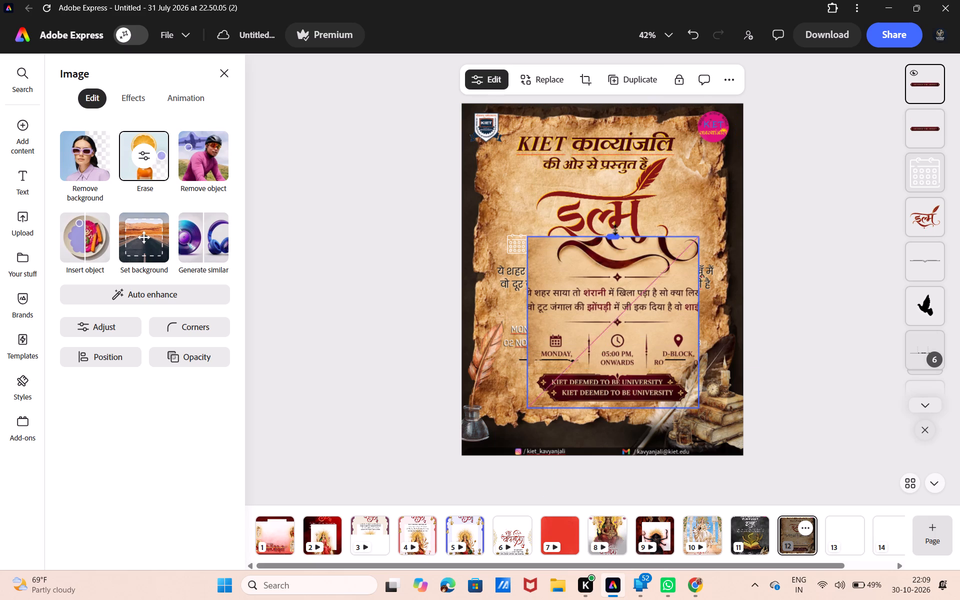
{"action": "left_click_drag", "start_coordinate": [615, 229], "coordinate": [617, 159]}
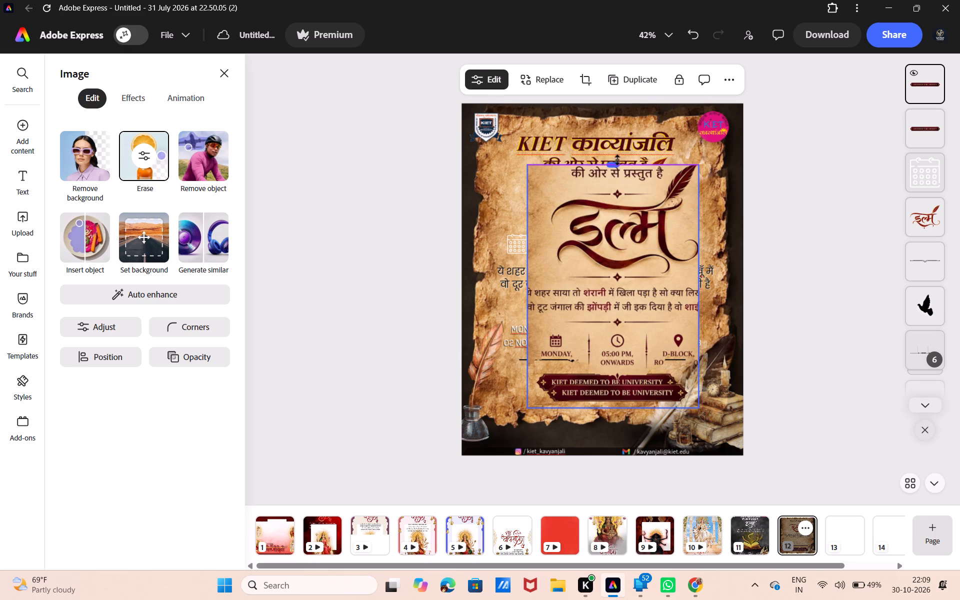
{"action": "left_click_drag", "start_coordinate": [617, 159], "coordinate": [618, 150]}
{"action": "left_click_drag", "start_coordinate": [616, 200], "coordinate": [606, 202]}
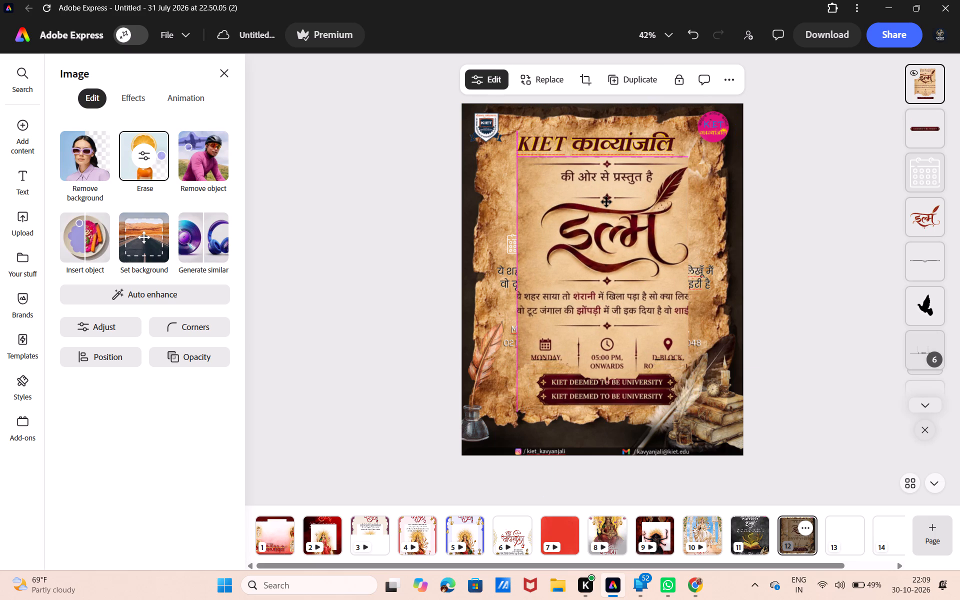
{"action": "left_click_drag", "start_coordinate": [606, 202], "coordinate": [606, 203]}
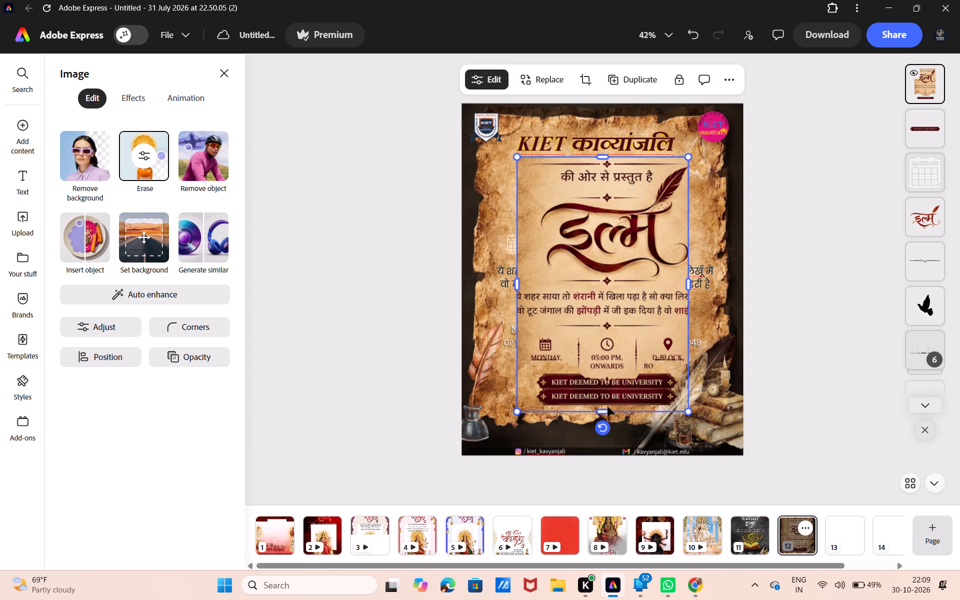
Crop the duplicate's bottom and sides so it frames only the reference's subtitle and maroon इल्म calligraphy with quill.
{"action": "left_click_drag", "start_coordinate": [604, 408], "coordinate": [624, 288]}
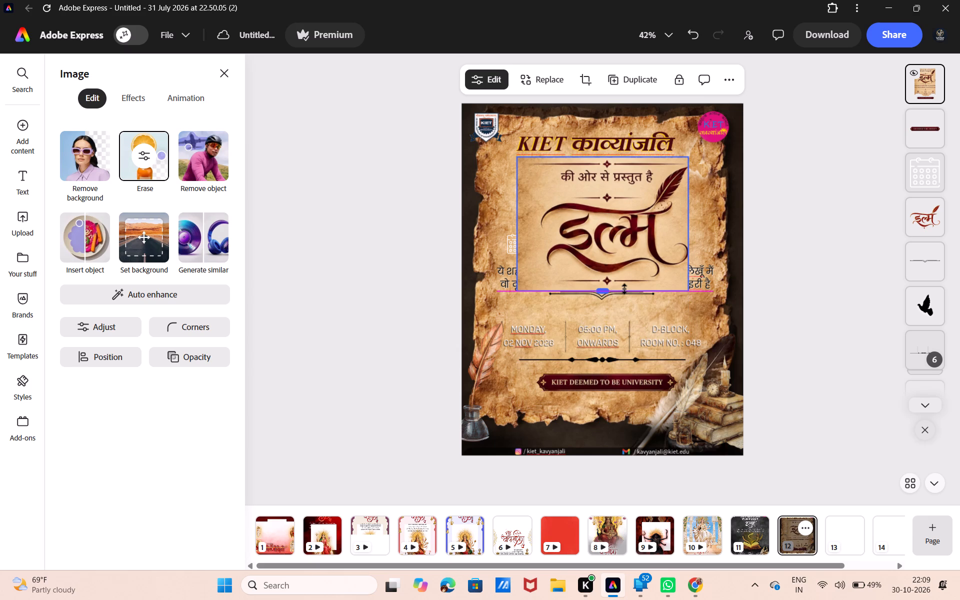
{"action": "left_click_drag", "start_coordinate": [624, 288], "coordinate": [621, 282]}
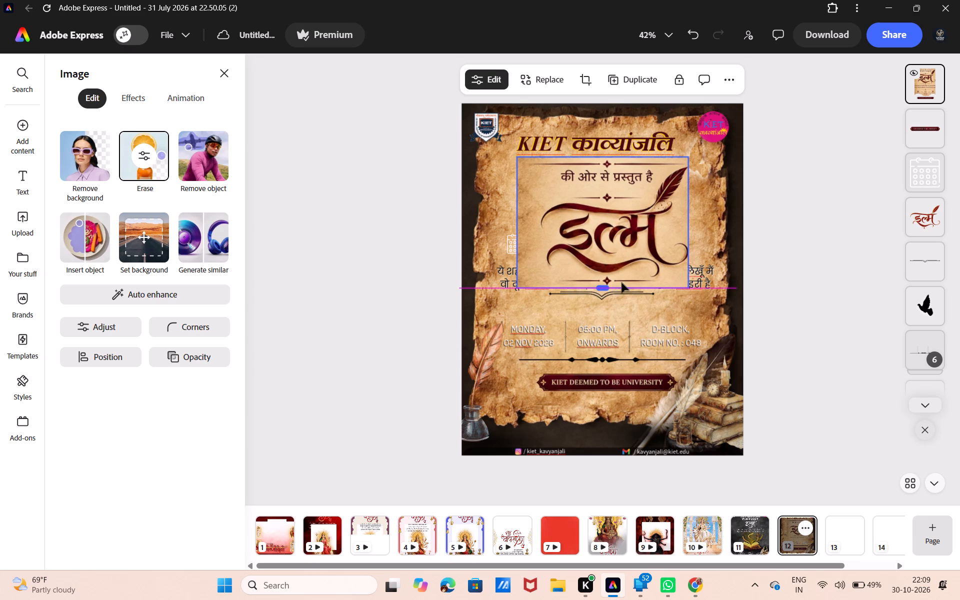
{"action": "left_click_drag", "start_coordinate": [688, 223], "coordinate": [694, 223]}
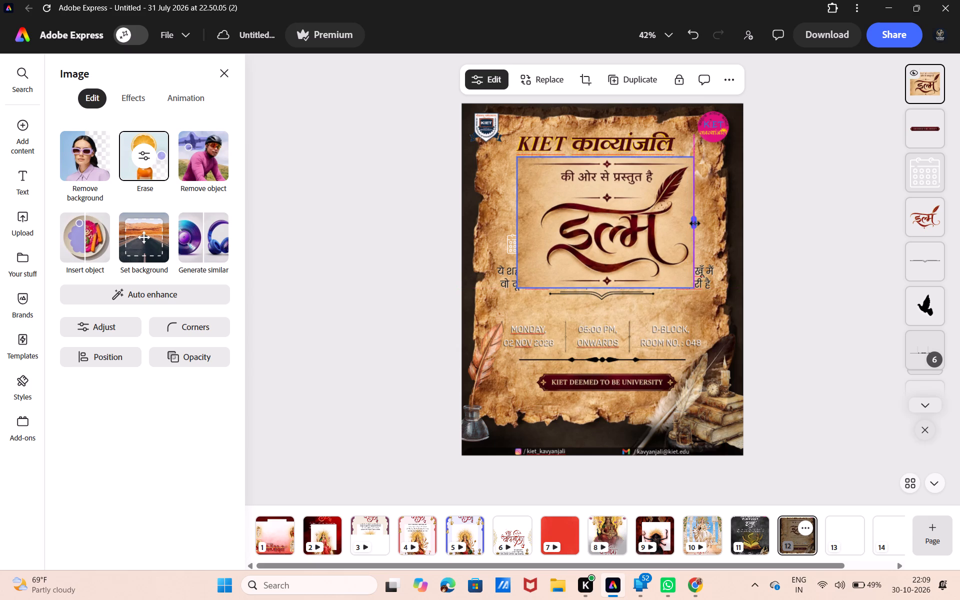
{"action": "left_click_drag", "start_coordinate": [694, 223], "coordinate": [693, 224]}
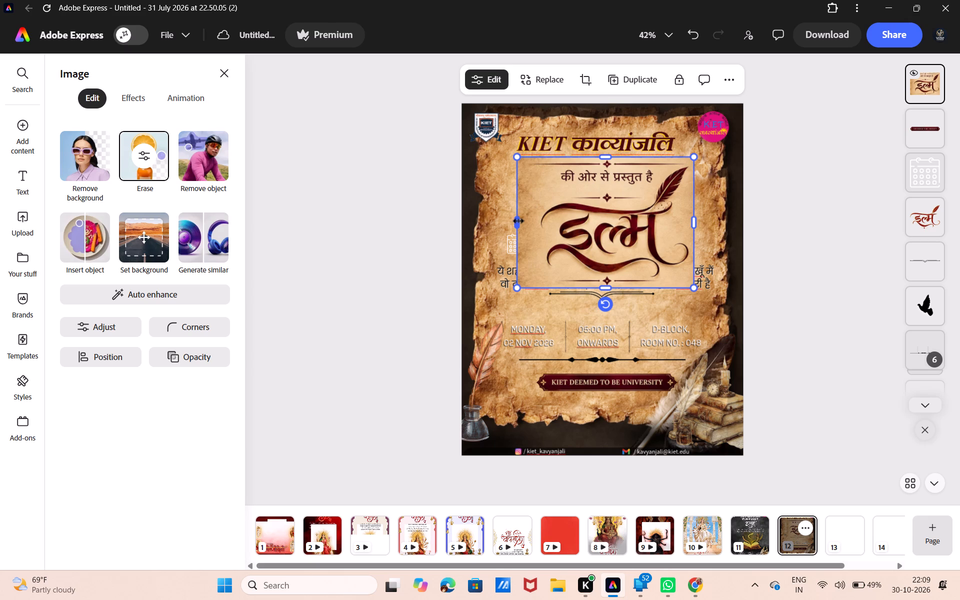
{"action": "left_click_drag", "start_coordinate": [518, 220], "coordinate": [528, 222]}
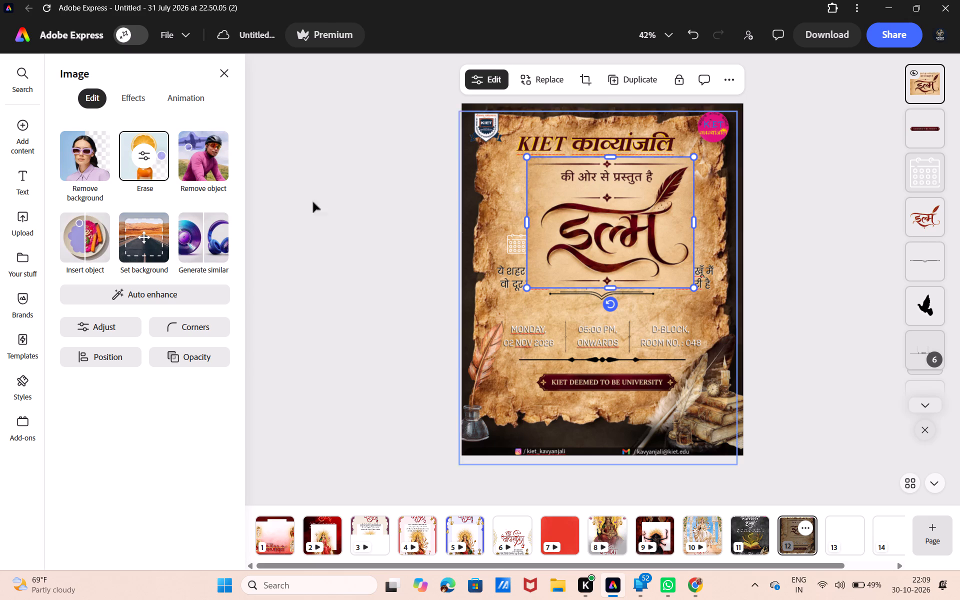
Erase the parchment below the left part of the reference's इल्म lettering using a Quick selection brush of size 10.
{"action": "left_click", "coordinate": [149, 150]}
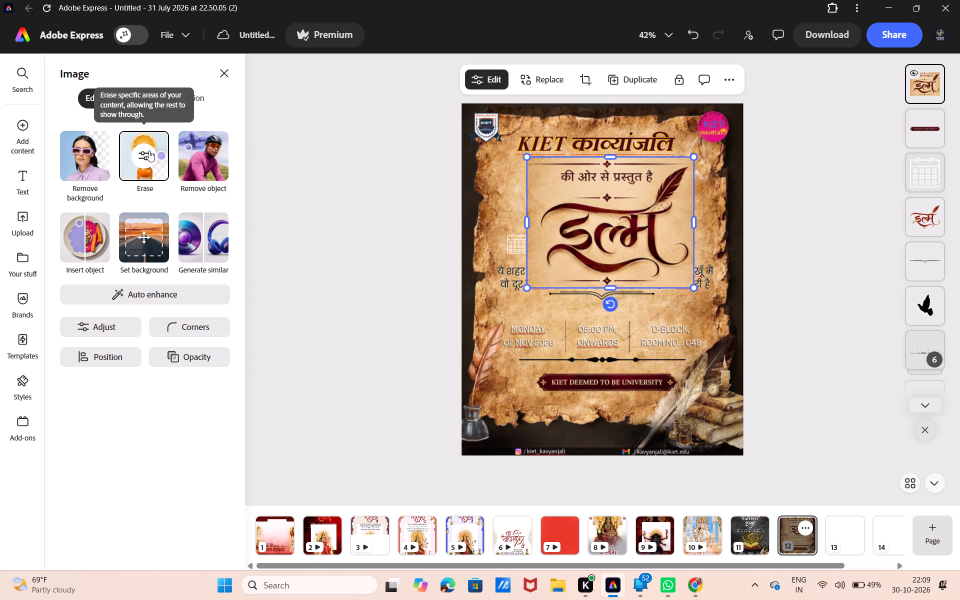
{"action": "left_click", "coordinate": [149, 150]}
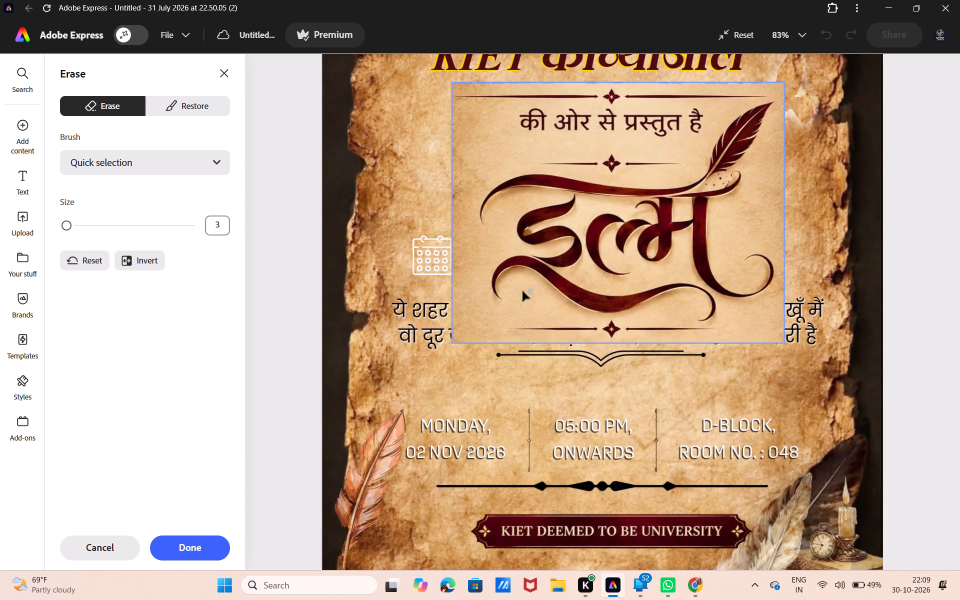
{"action": "left_click", "coordinate": [72, 222]}
{"action": "left_click", "coordinate": [66, 222]}
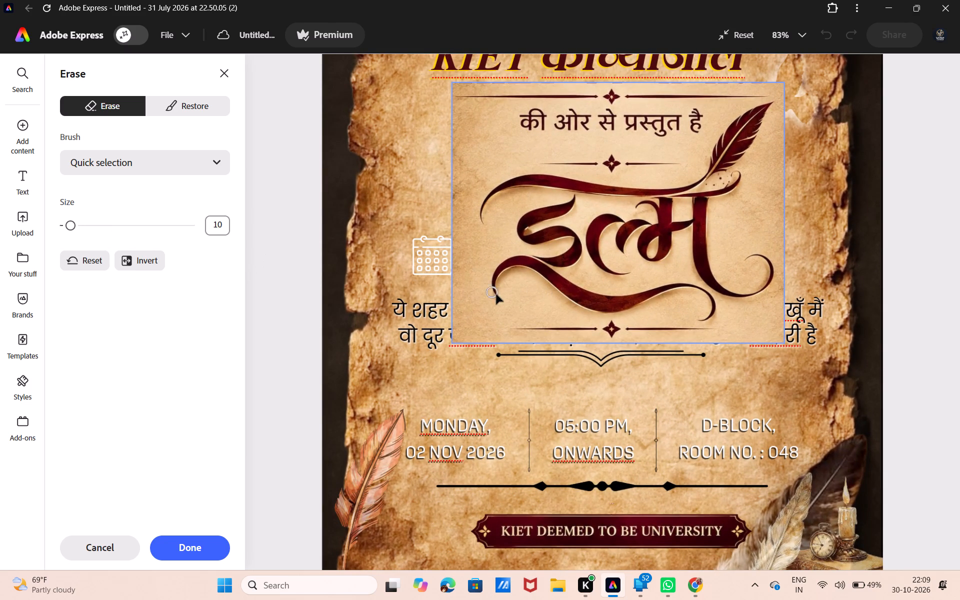
{"action": "left_click", "coordinate": [522, 302]}
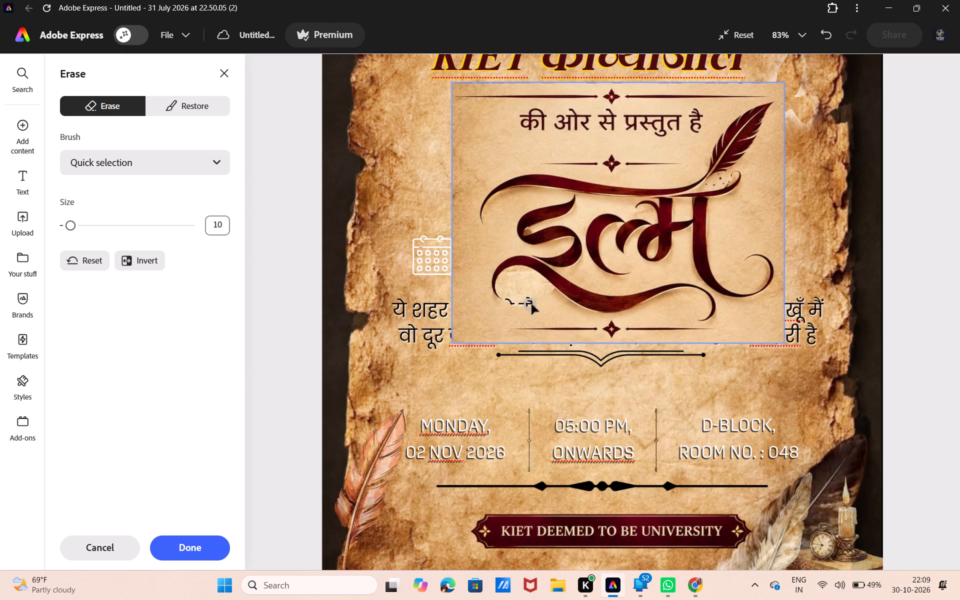
{"action": "left_click_drag", "start_coordinate": [531, 304], "coordinate": [618, 341]}
{"action": "left_click_drag", "start_coordinate": [499, 339], "coordinate": [525, 332]}
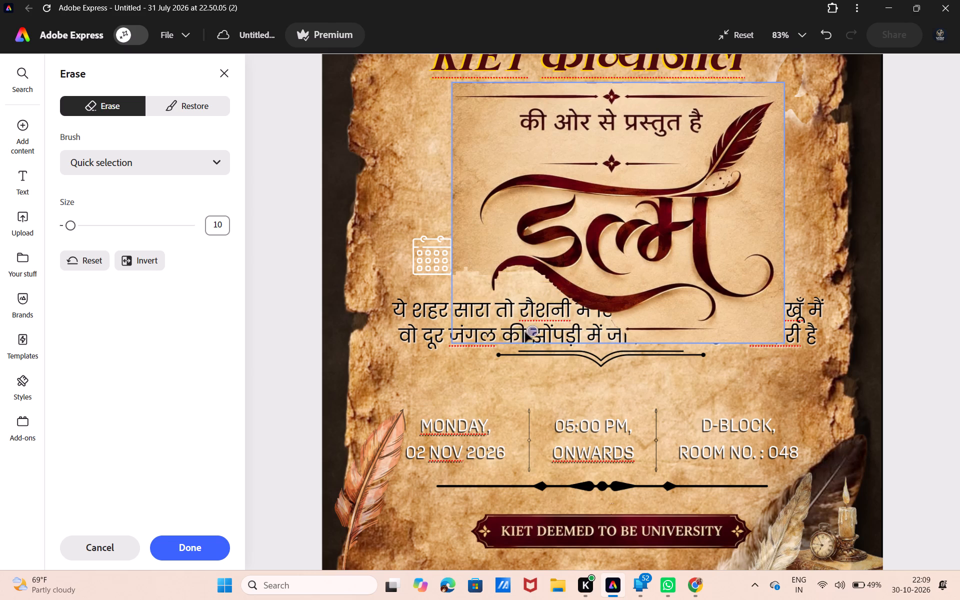
{"action": "left_click_drag", "start_coordinate": [525, 332], "coordinate": [475, 323]}
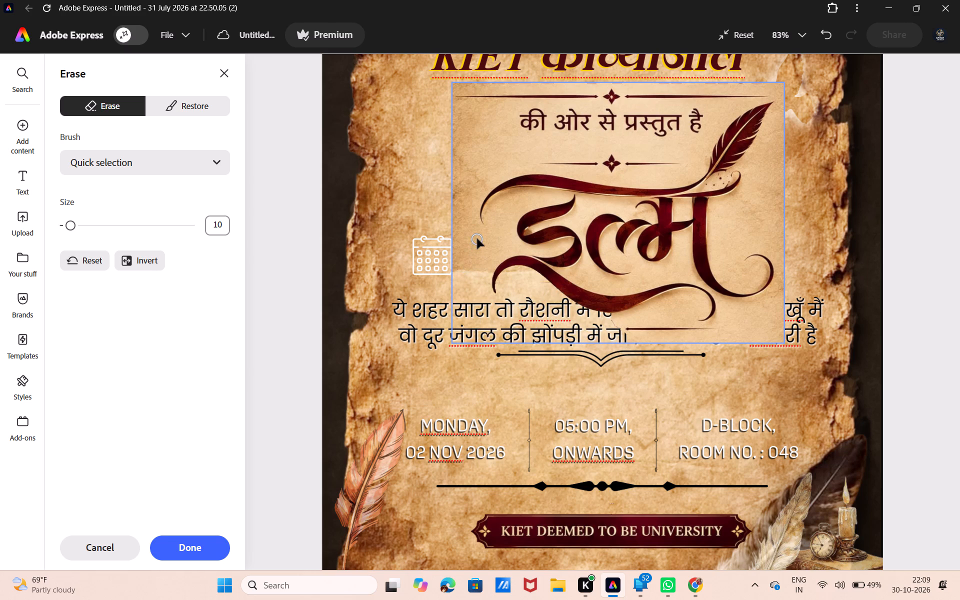
Erase the remaining outer parchment, subtitle and ornaments along the left, top and right of the reference's इल्म lettering, down to the lower-right corner.
{"action": "left_click", "coordinate": [477, 238]}
{"action": "left_click", "coordinate": [453, 236]}
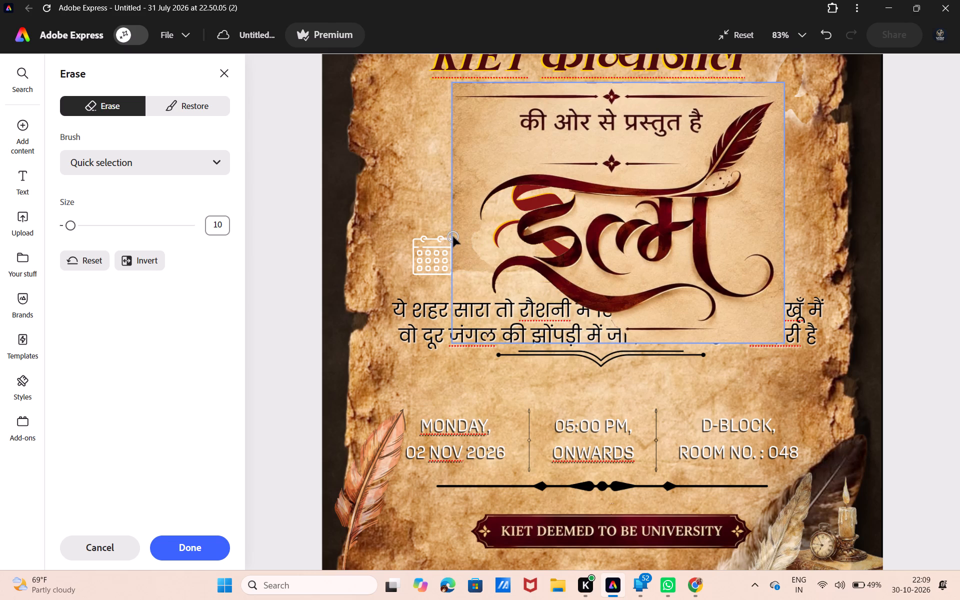
{"action": "left_click_drag", "start_coordinate": [455, 248], "coordinate": [456, 110]}
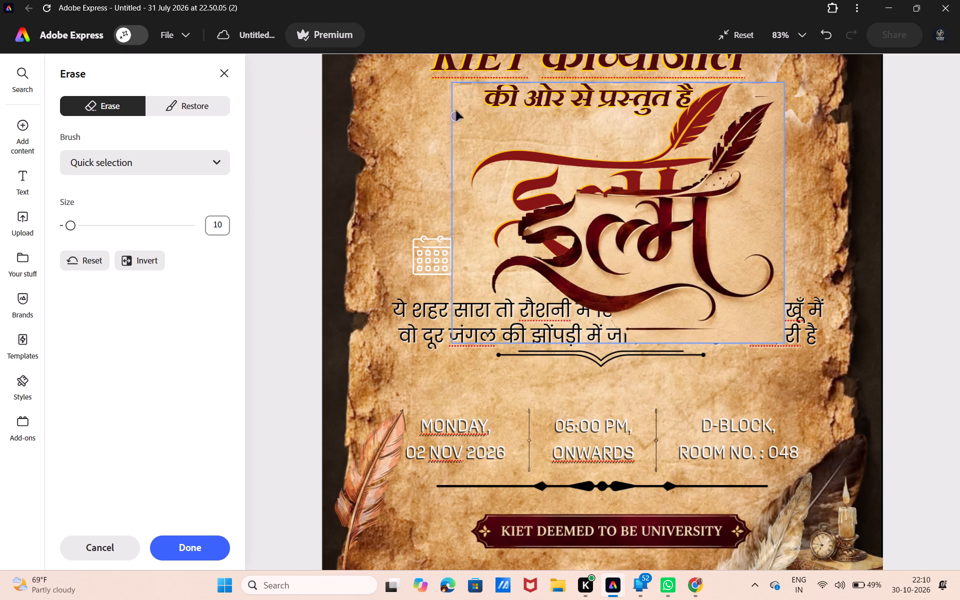
{"action": "left_click_drag", "start_coordinate": [456, 110], "coordinate": [457, 92]}
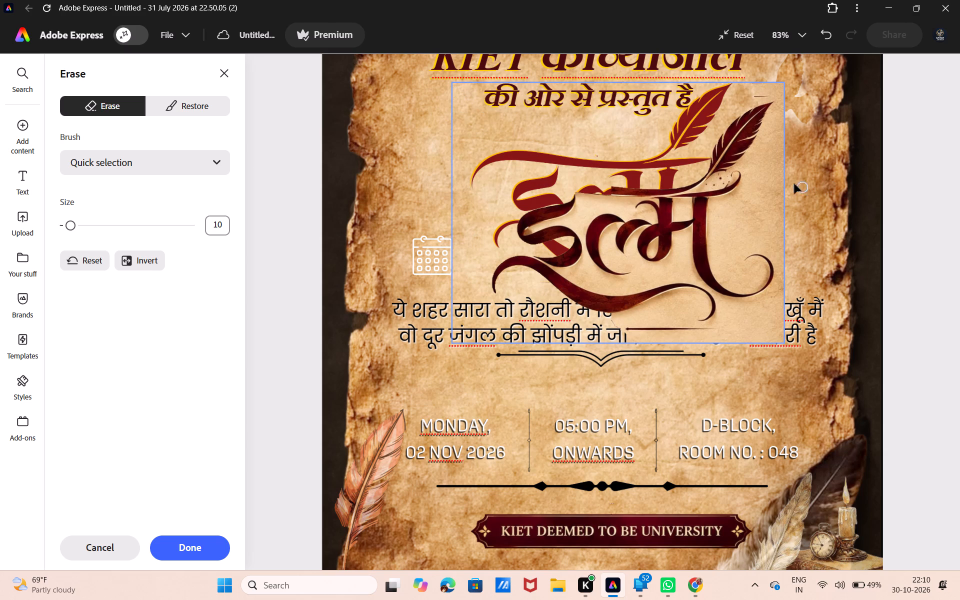
{"action": "left_click_drag", "start_coordinate": [781, 183], "coordinate": [782, 158]}
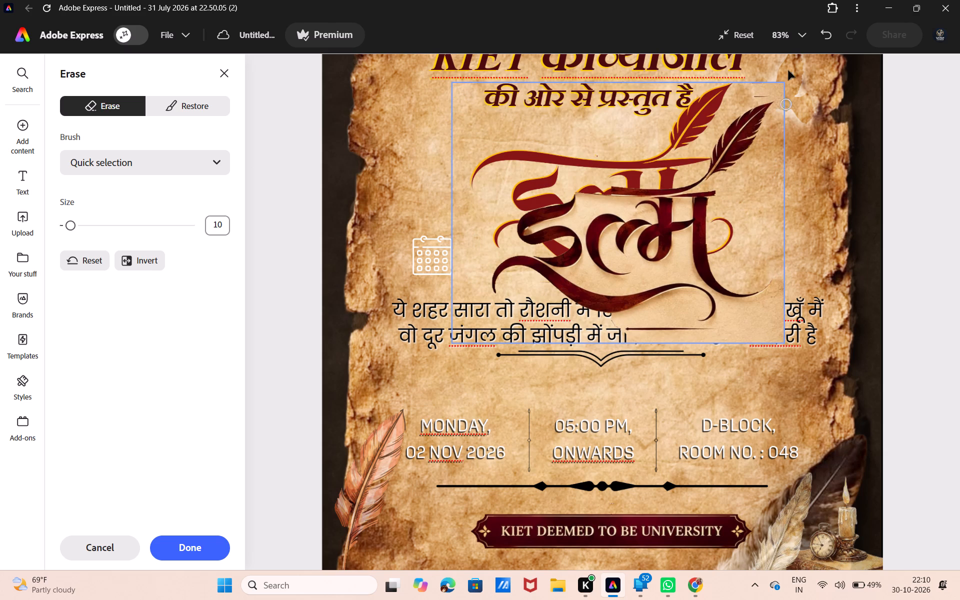
{"action": "left_click", "coordinate": [778, 84]}
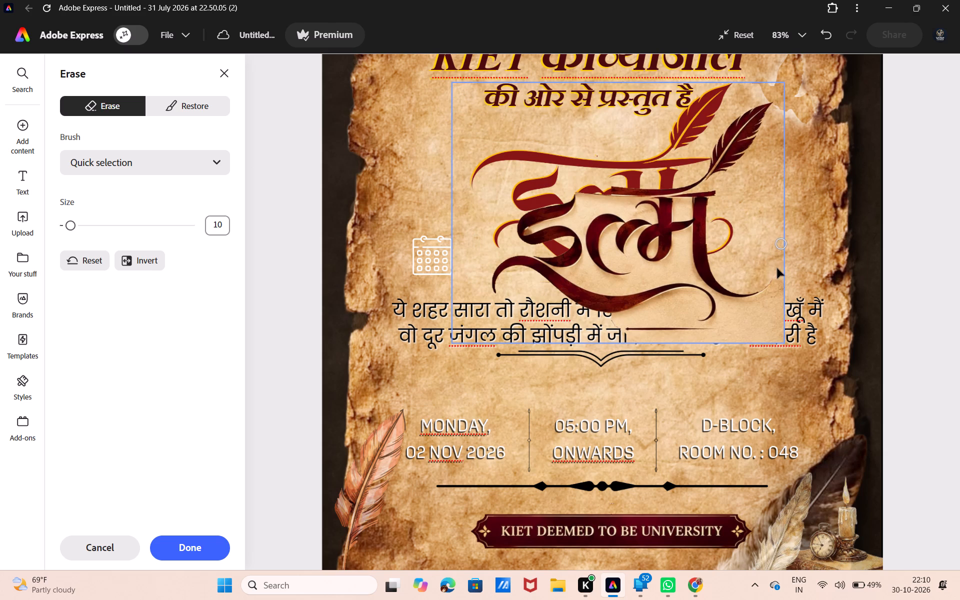
{"action": "left_click", "coordinate": [778, 304]}
{"action": "left_click_drag", "start_coordinate": [778, 299], "coordinate": [776, 315]}
{"action": "left_click_drag", "start_coordinate": [776, 315], "coordinate": [776, 317]}
{"action": "left_click_drag", "start_coordinate": [772, 321], "coordinate": [763, 335]}
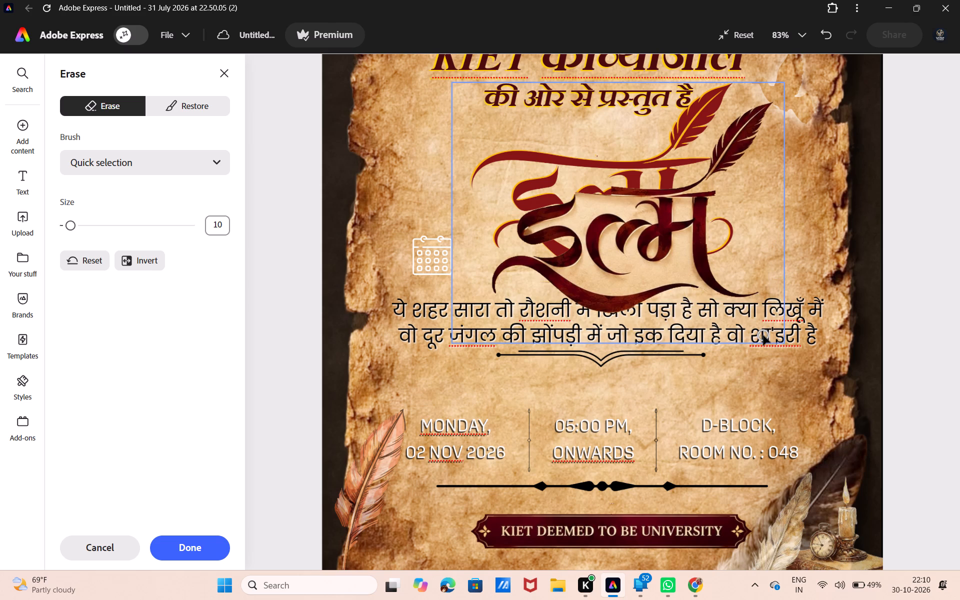
Erase the parchment patches enclosed between the letters and below the strokes of the reference's इल्म lettering.
{"action": "left_click", "coordinate": [647, 275]}
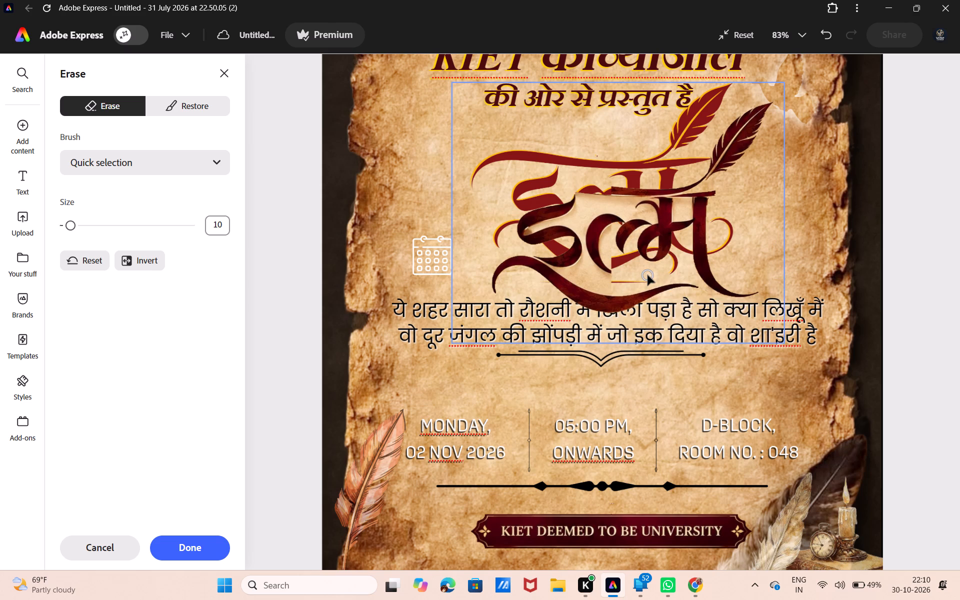
{"action": "left_click", "coordinate": [589, 206]}
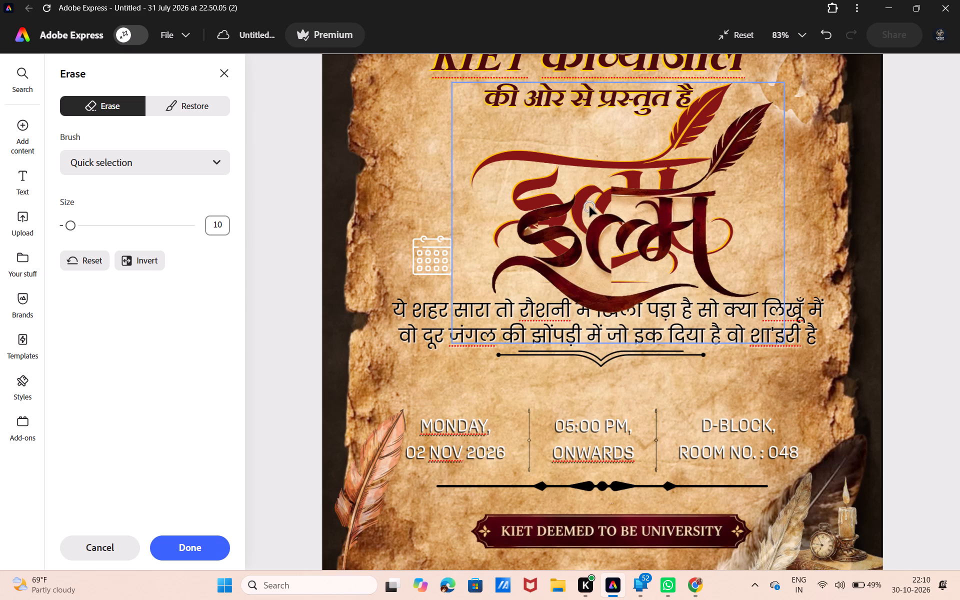
{"action": "left_click", "coordinate": [627, 212]}
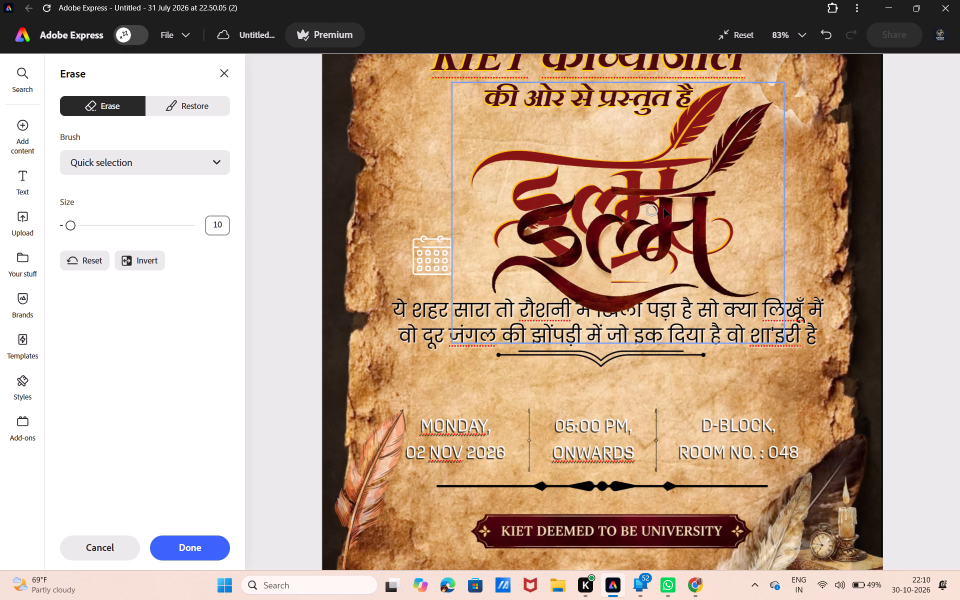
{"action": "left_click", "coordinate": [681, 210]}
{"action": "left_click", "coordinate": [607, 277]}
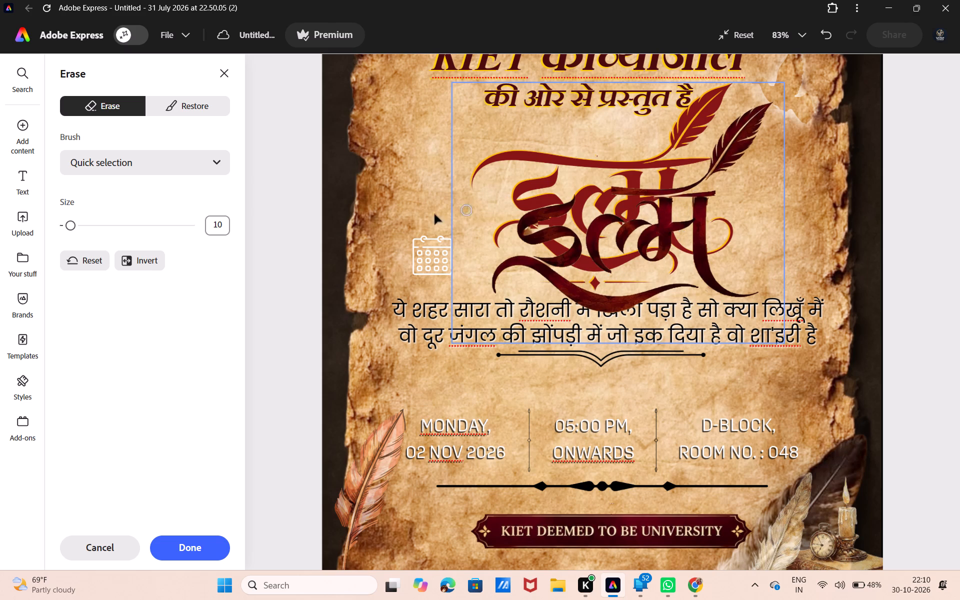
Erase the small leftover parchment patches inside the इ and beside the म's lower tail using a Quick selection brush of size 5.
{"action": "left_click", "coordinate": [199, 97]}
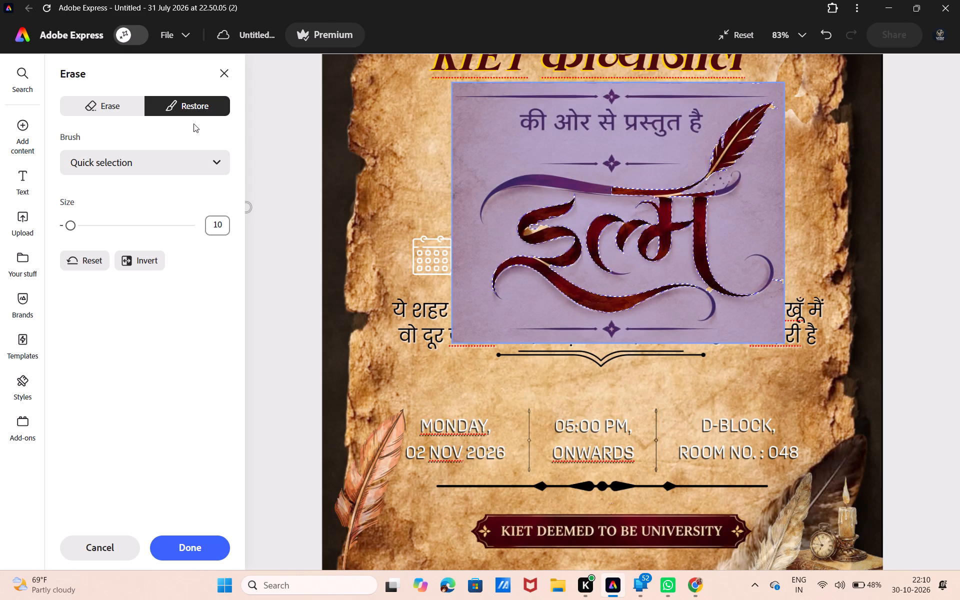
{"action": "left_click", "coordinate": [108, 110]}
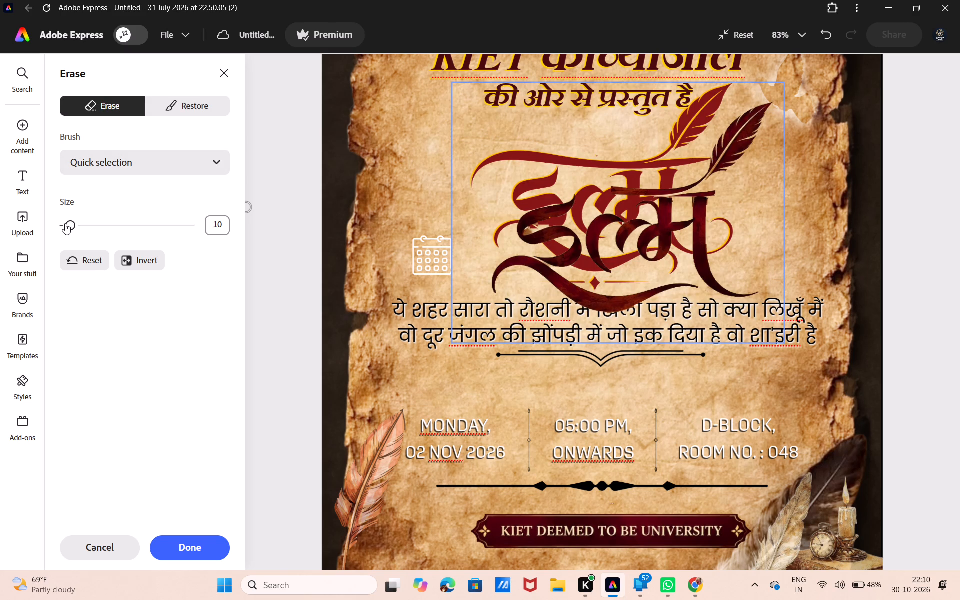
{"action": "left_click", "coordinate": [65, 223]}
{"action": "left_click", "coordinate": [533, 229]}
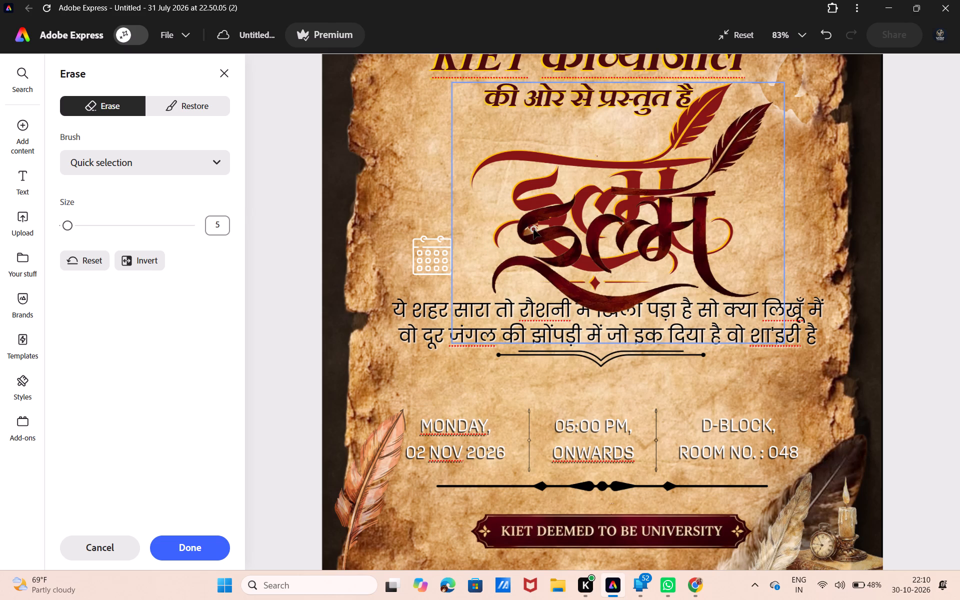
{"action": "left_click", "coordinate": [528, 231]}
{"action": "left_click", "coordinate": [705, 290]}
Restore the missing left part and right end of the इल्म lettering's top stroke with the size 5 Quick selection brush.
{"action": "left_click", "coordinate": [207, 101]}
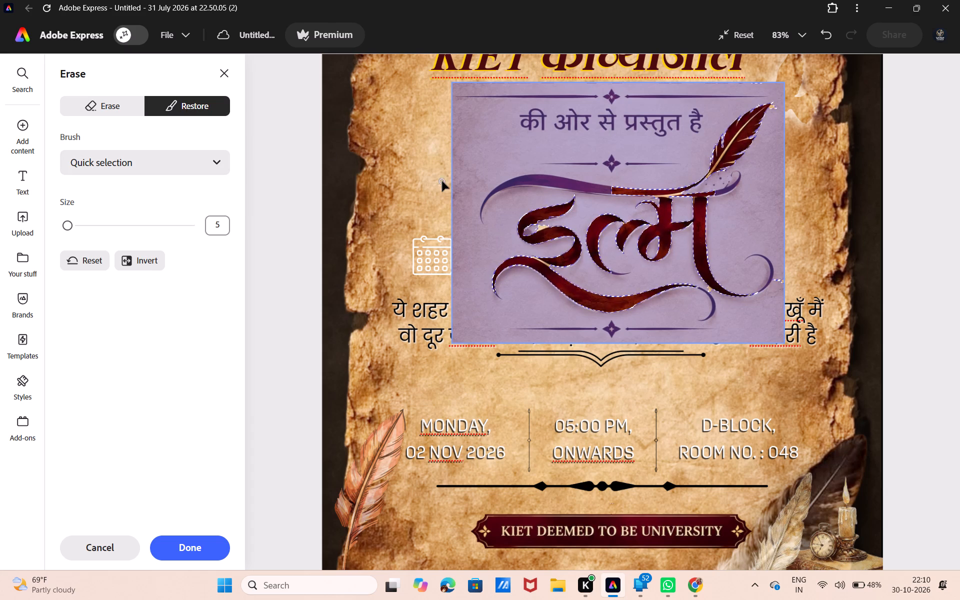
{"action": "left_click", "coordinate": [556, 183]}
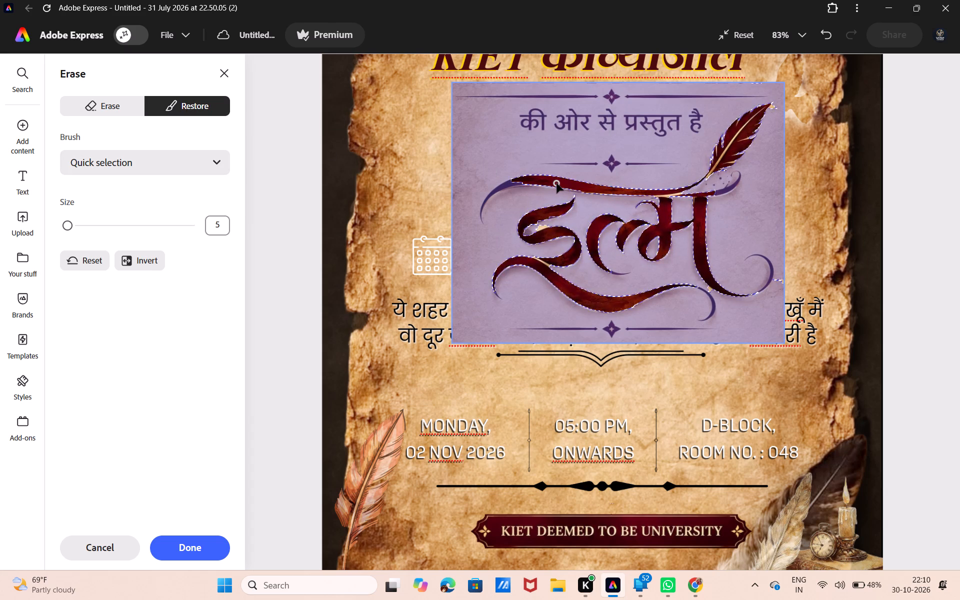
{"action": "left_click", "coordinate": [512, 181]}
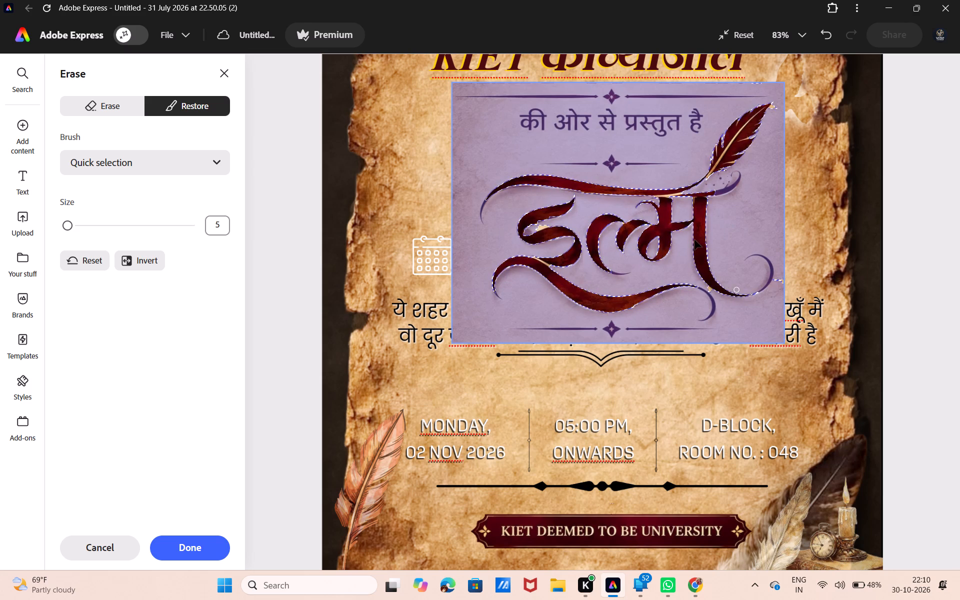
{"action": "left_click", "coordinate": [726, 190]}
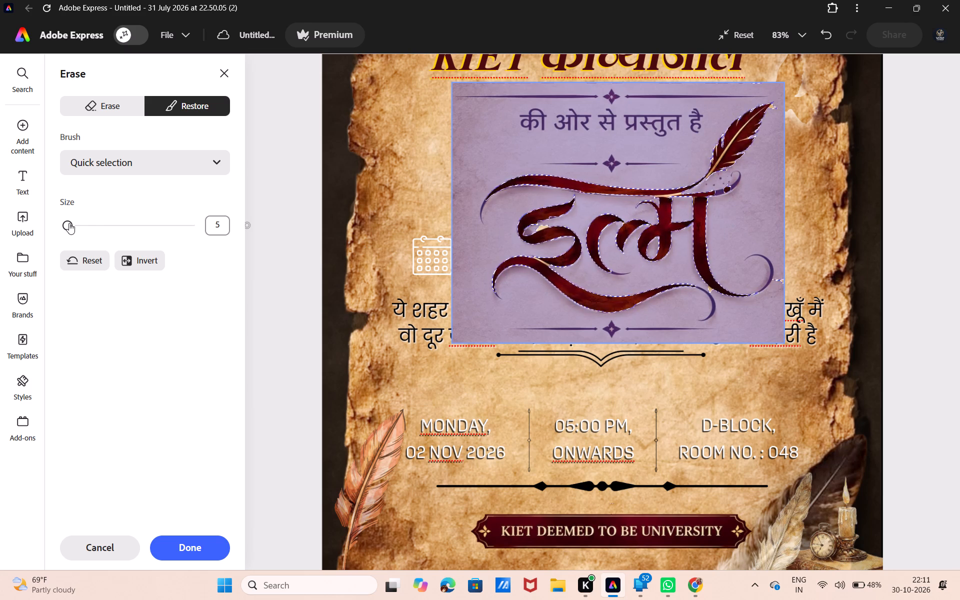
Restore the curl at the top stroke's right end beneath the quill using brush size 3, and finish the cut-out.
{"action": "left_click_drag", "start_coordinate": [69, 223], "coordinate": [61, 224]}
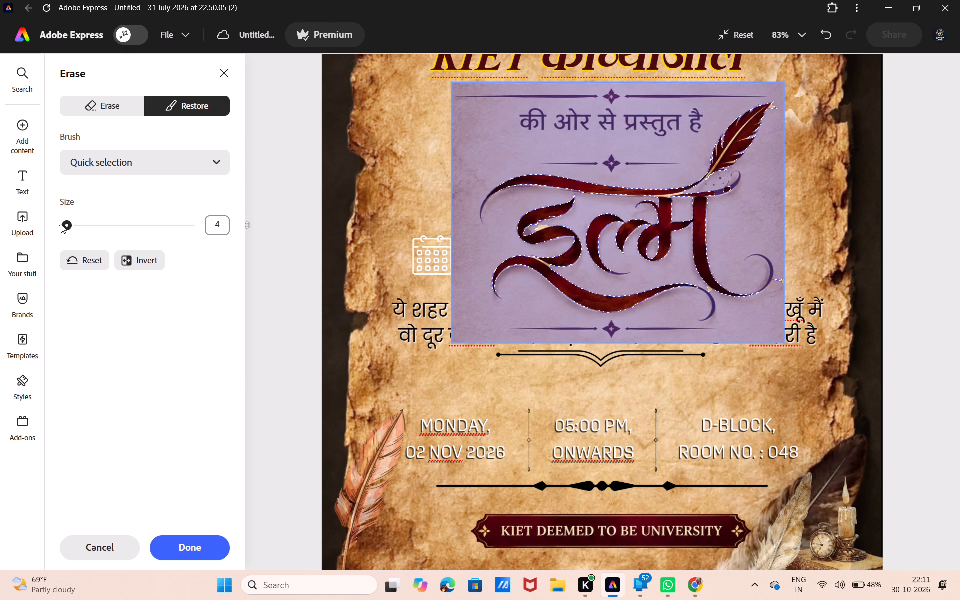
{"action": "left_click_drag", "start_coordinate": [61, 224], "coordinate": [61, 224]}
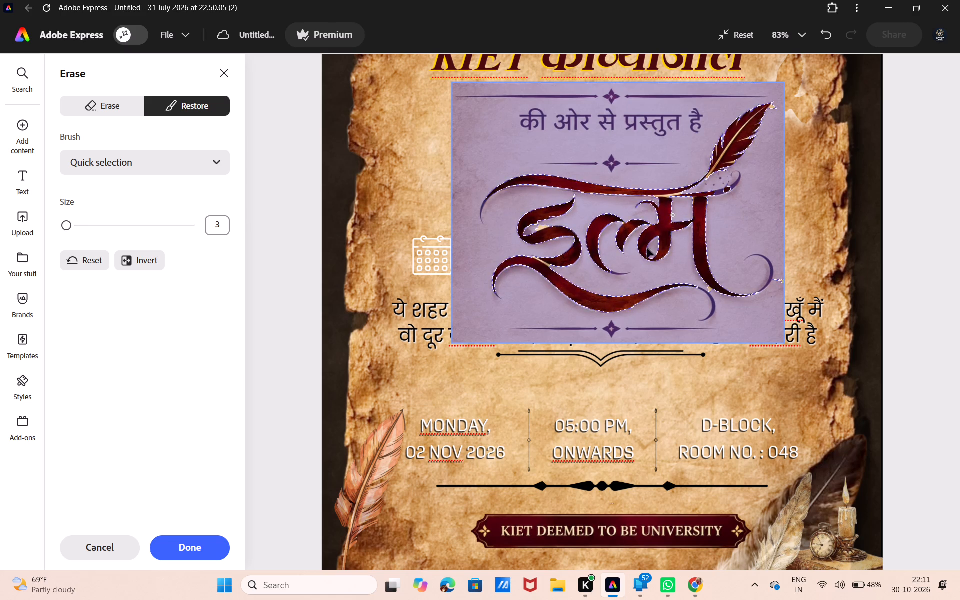
{"action": "scroll", "coordinate": [589, 299], "scroll_direction": "left", "scroll_amount": 2}
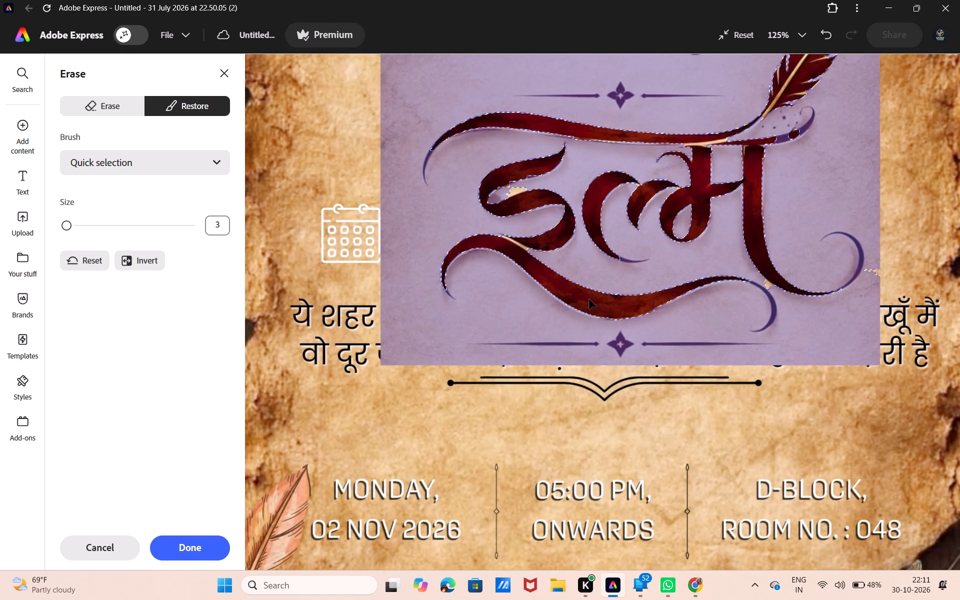
{"action": "scroll", "coordinate": [589, 299], "scroll_direction": "left", "scroll_amount": 3}
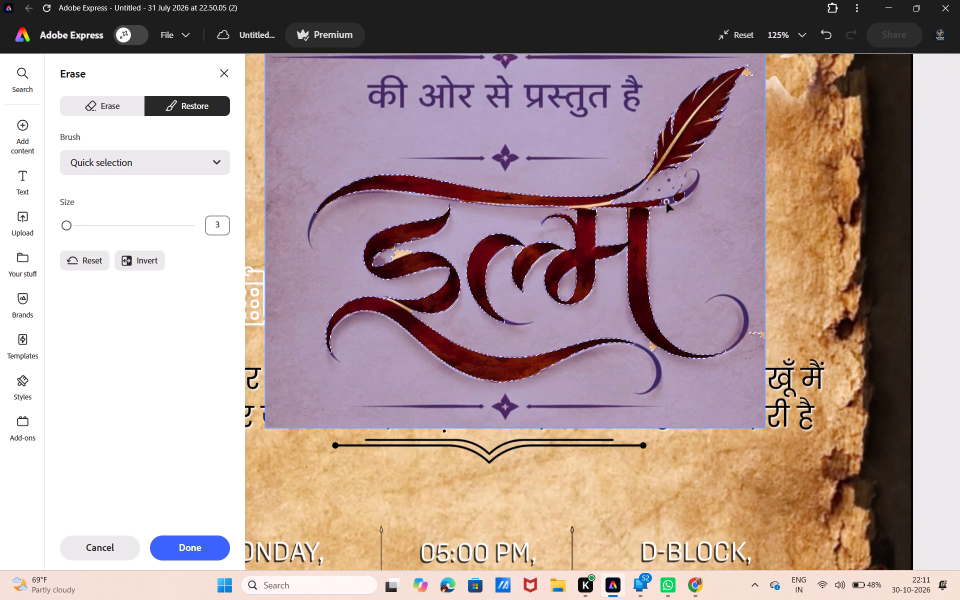
{"action": "left_click", "coordinate": [666, 202]}
{"action": "left_click_drag", "start_coordinate": [666, 202], "coordinate": [671, 201]}
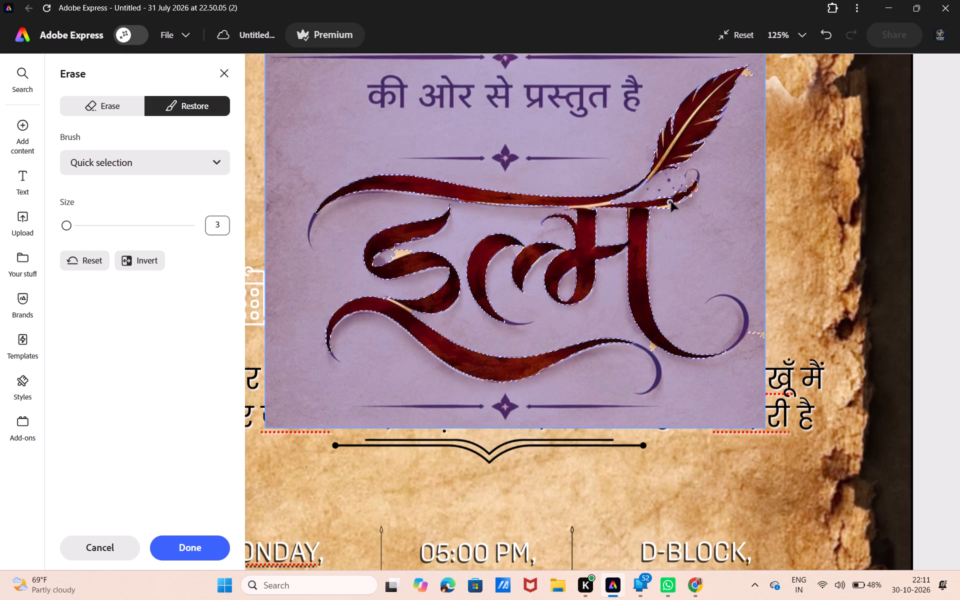
{"action": "left_click_drag", "start_coordinate": [671, 201], "coordinate": [671, 200]}
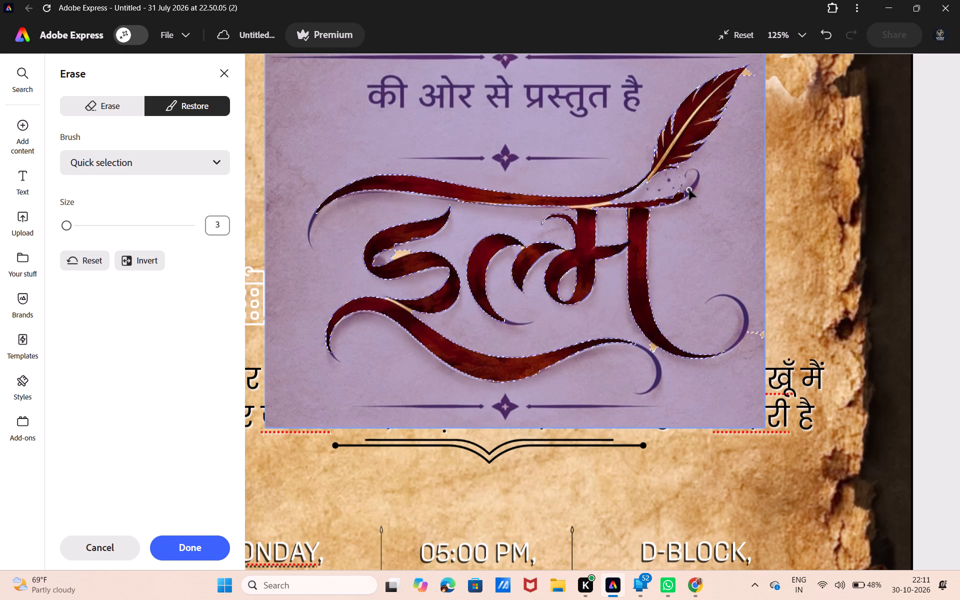
{"action": "left_click", "coordinate": [689, 189]}
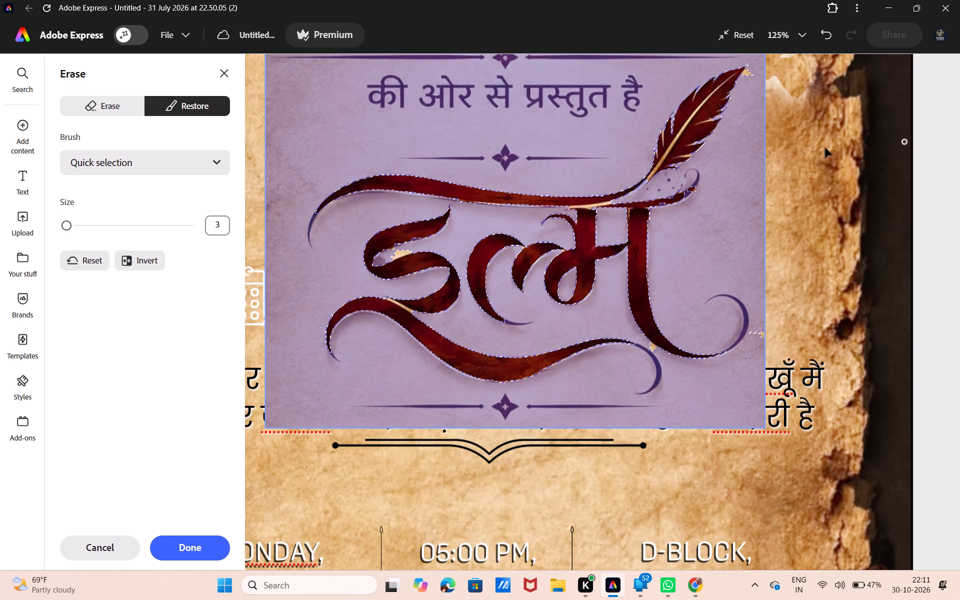
{"action": "left_click", "coordinate": [688, 194]}
{"action": "left_click_drag", "start_coordinate": [688, 194], "coordinate": [692, 184]}
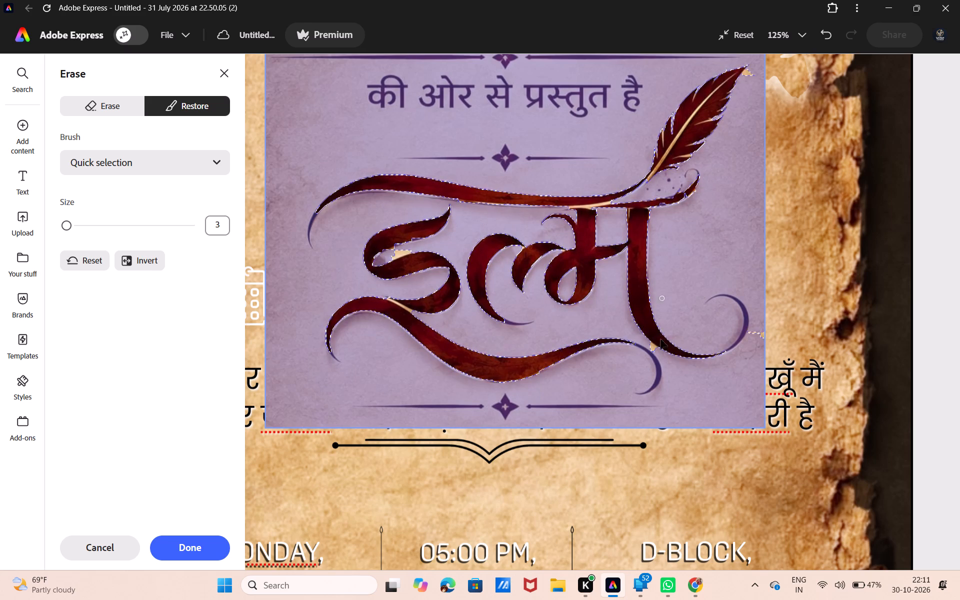
{"action": "left_click", "coordinate": [202, 547]}
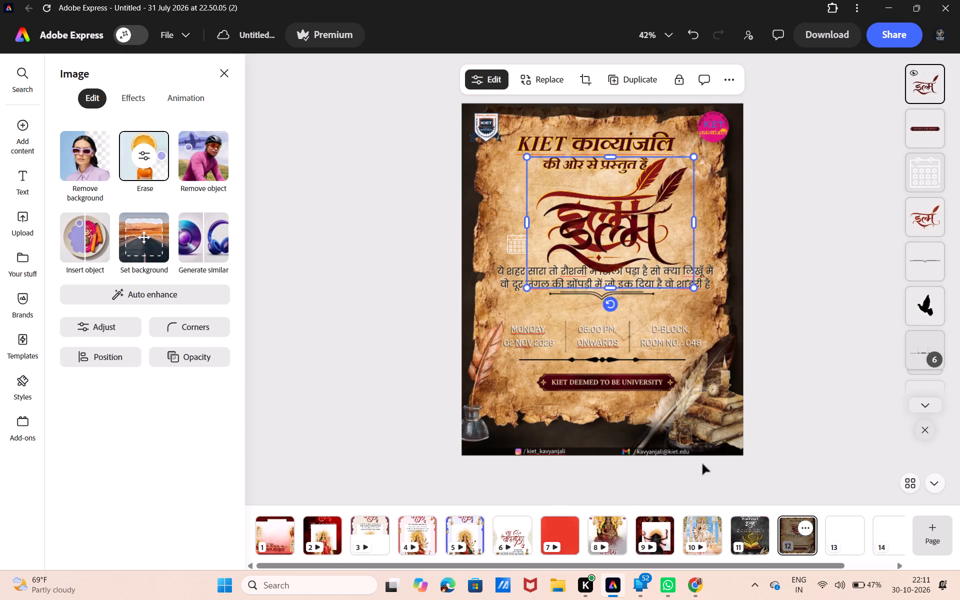
Scale down the cut-out maroon इल्म lettering and move it to the left of the poster's old yellow-outlined lettering.
{"action": "left_click_drag", "start_coordinate": [693, 288], "coordinate": [649, 268]}
{"action": "left_click_drag", "start_coordinate": [615, 230], "coordinate": [544, 216]}
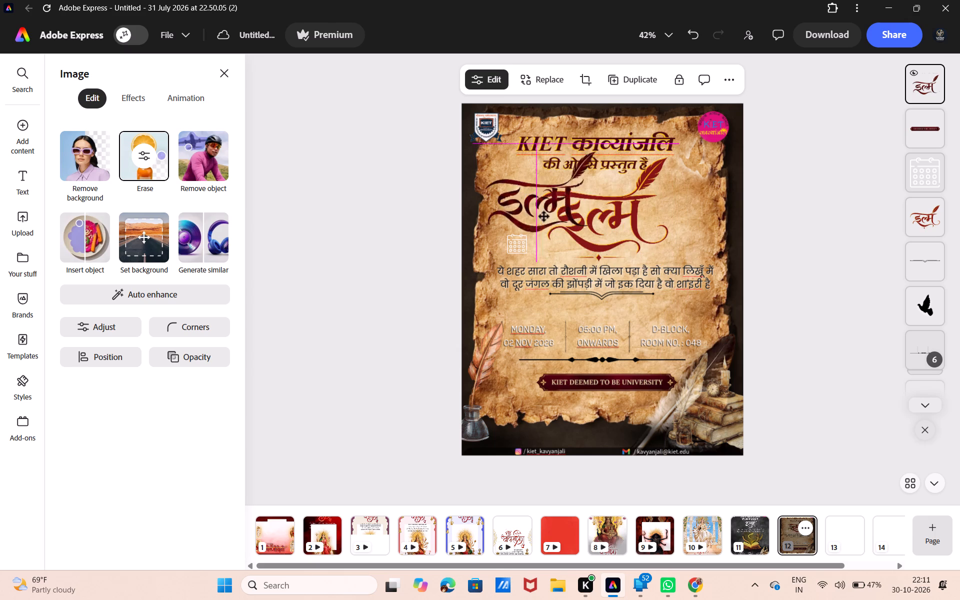
{"action": "left_click_drag", "start_coordinate": [544, 216], "coordinate": [681, 234]}
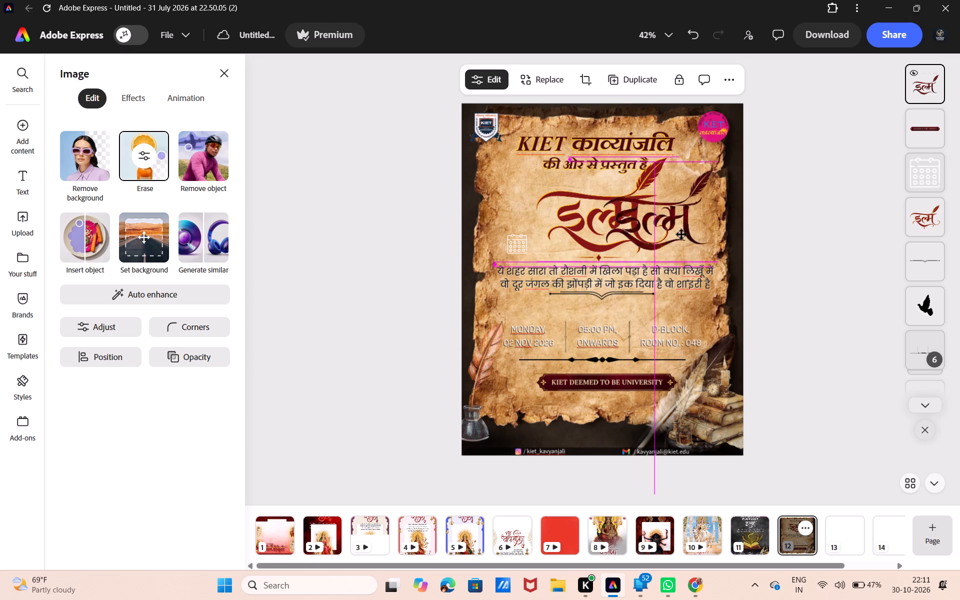
{"action": "left_click_drag", "start_coordinate": [681, 234], "coordinate": [616, 236]}
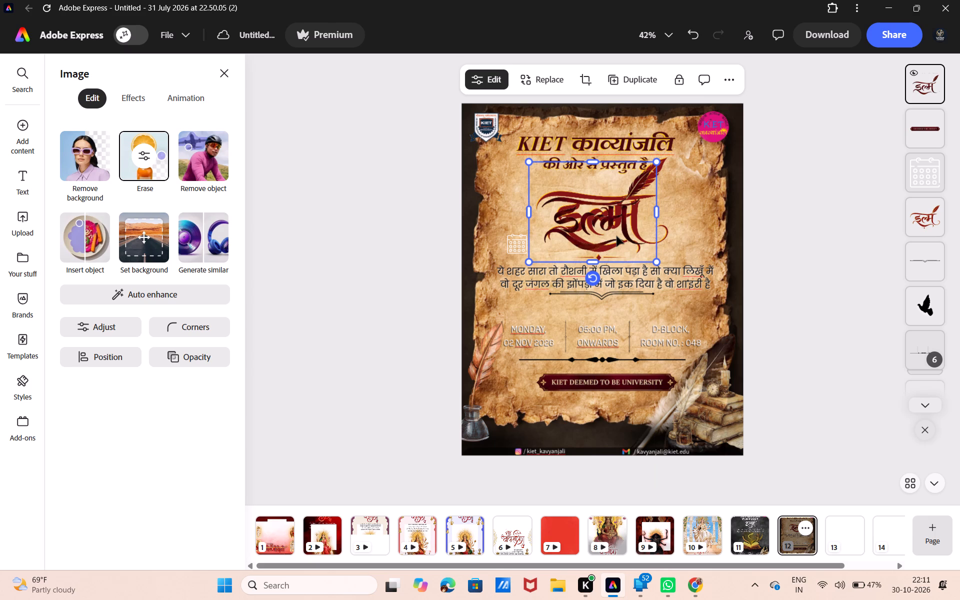
{"action": "left_click_drag", "start_coordinate": [536, 225], "coordinate": [493, 227]}
Move the old yellow-outlined इल्म to the poster's right edge and place the maroon cut-out beside it, below the subtitle.
{"action": "left_click", "coordinate": [632, 212]}
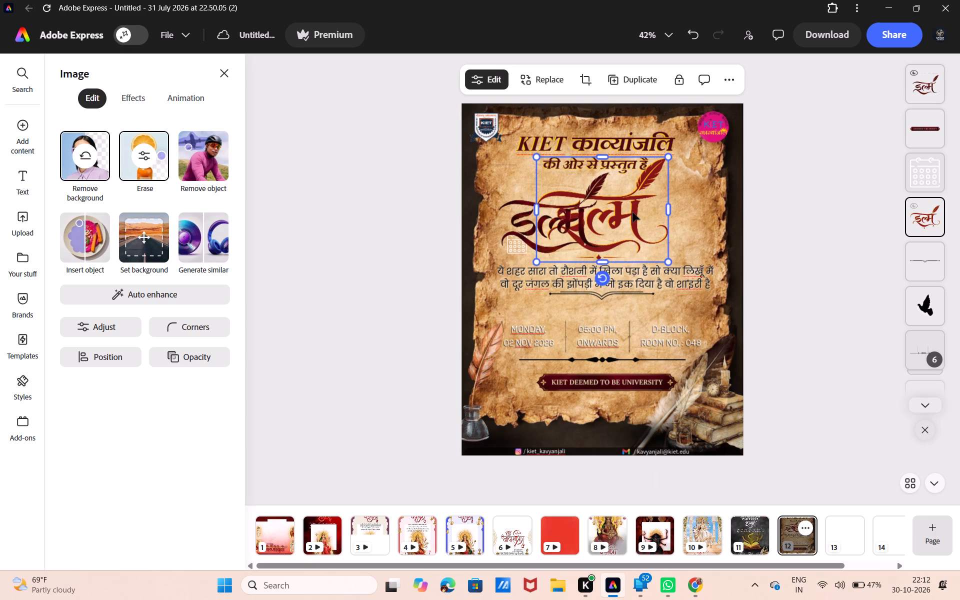
{"action": "left_click_drag", "start_coordinate": [632, 212], "coordinate": [718, 204]}
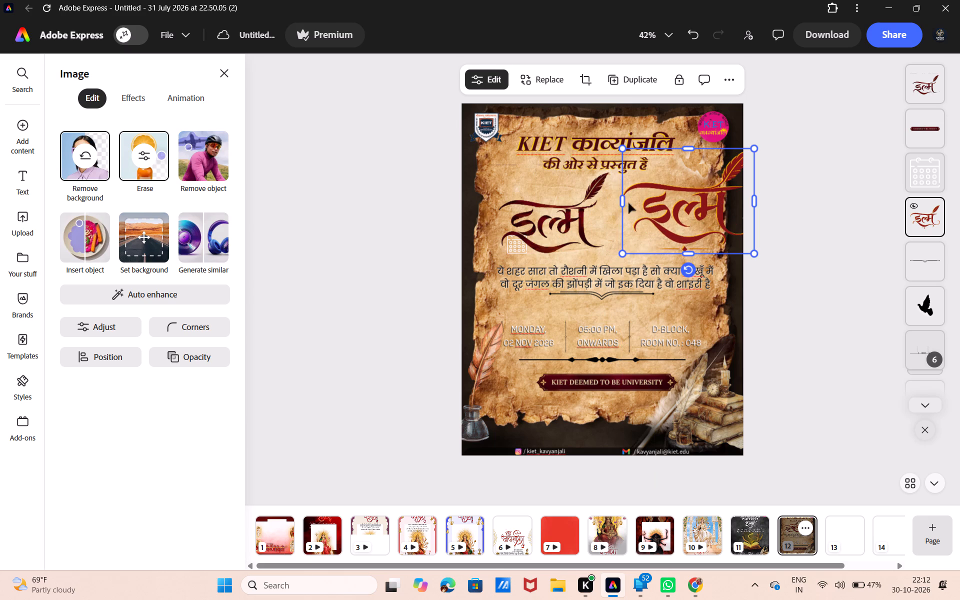
{"action": "left_click", "coordinate": [569, 214]}
{"action": "left_click_drag", "start_coordinate": [569, 214], "coordinate": [611, 199]}
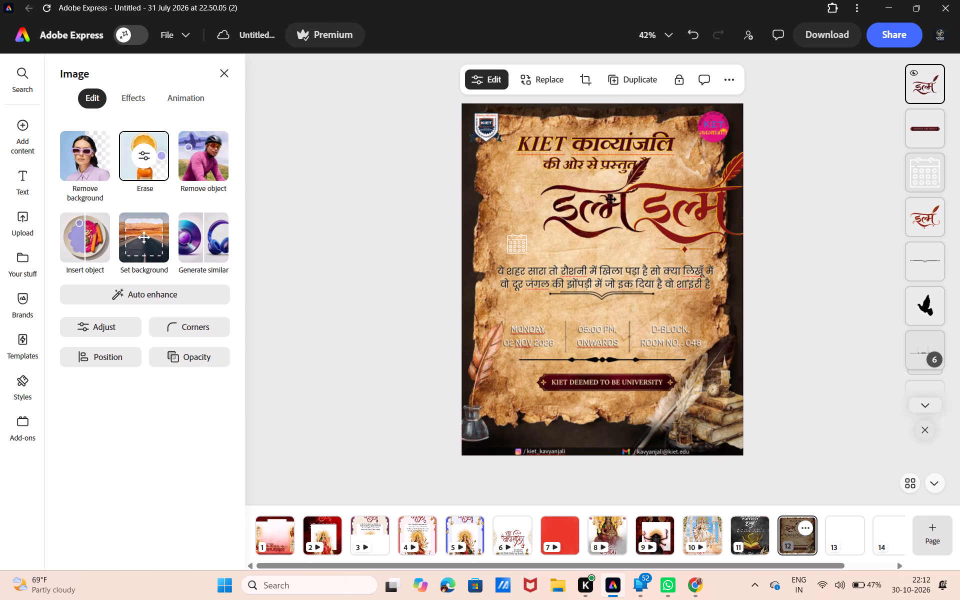
{"action": "left_click_drag", "start_coordinate": [611, 199], "coordinate": [611, 203]}
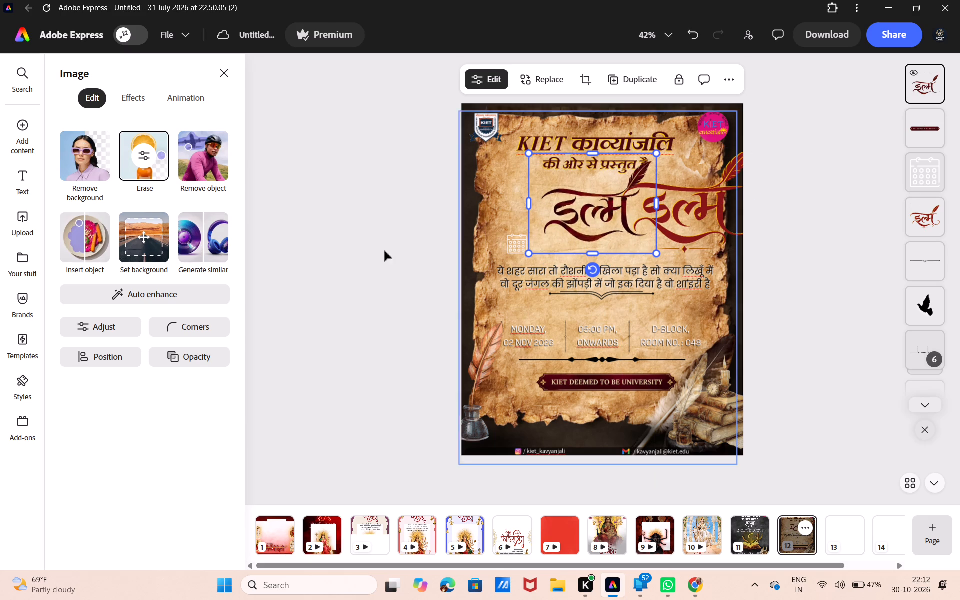
Erase the leftover background inside the इ's upper loop in the maroon cut-out with the size 3 Quick selection brush.
{"action": "left_click", "coordinate": [136, 154]}
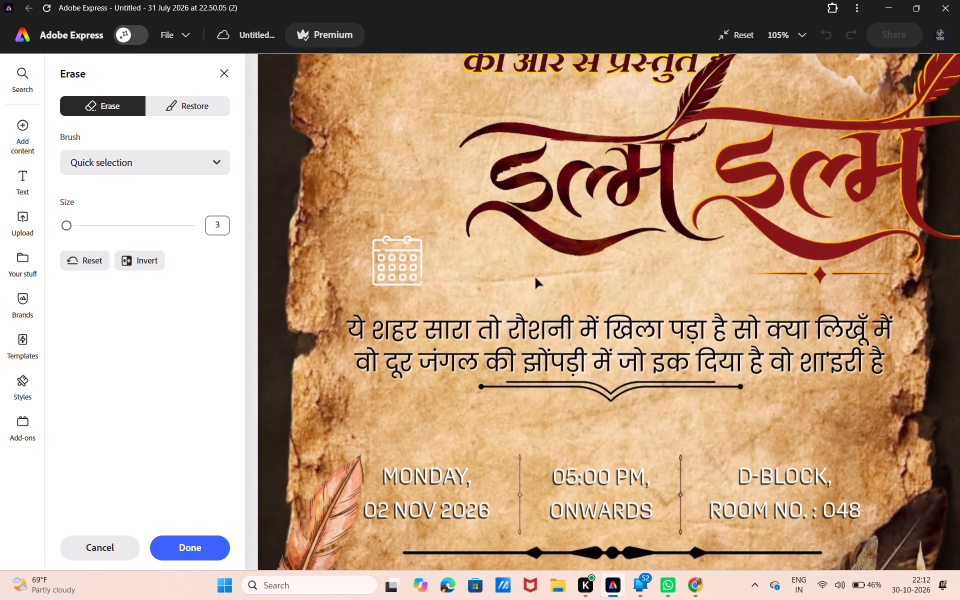
{"action": "scroll", "coordinate": [535, 278], "scroll_direction": "left", "scroll_amount": 2}
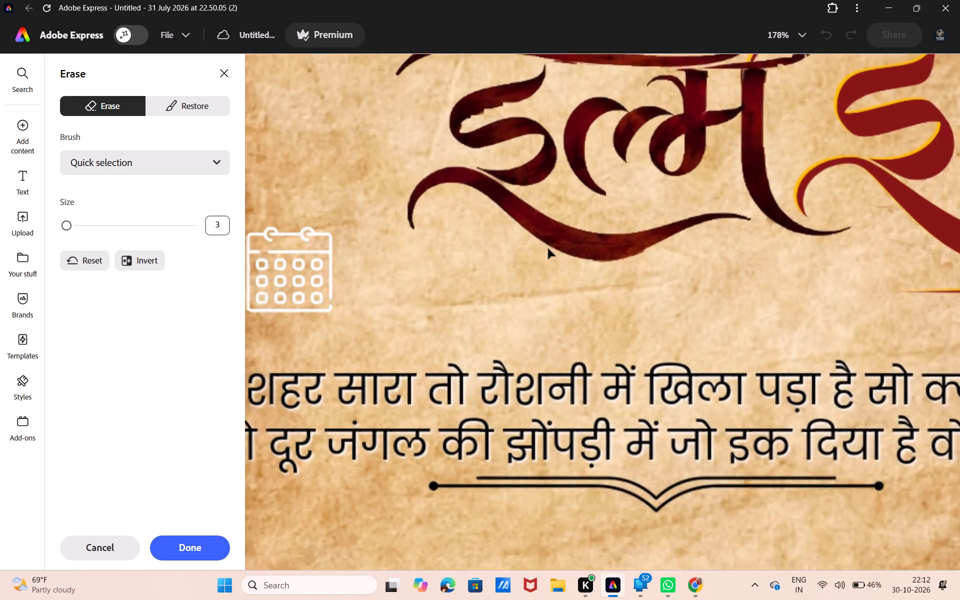
{"action": "scroll", "coordinate": [548, 248], "scroll_direction": "up", "scroll_amount": 3}
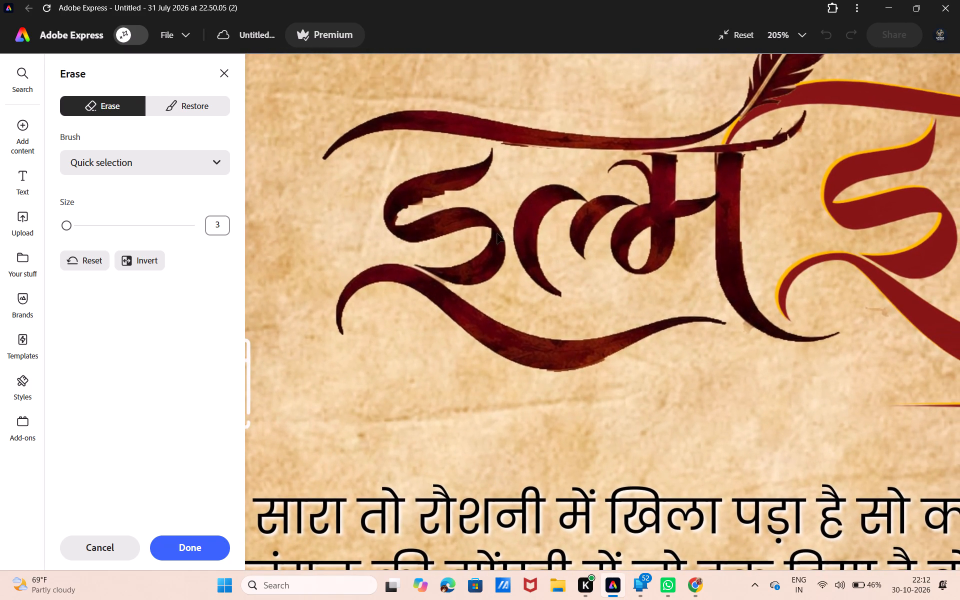
{"action": "scroll", "coordinate": [740, 142], "scroll_direction": "up", "scroll_amount": 1}
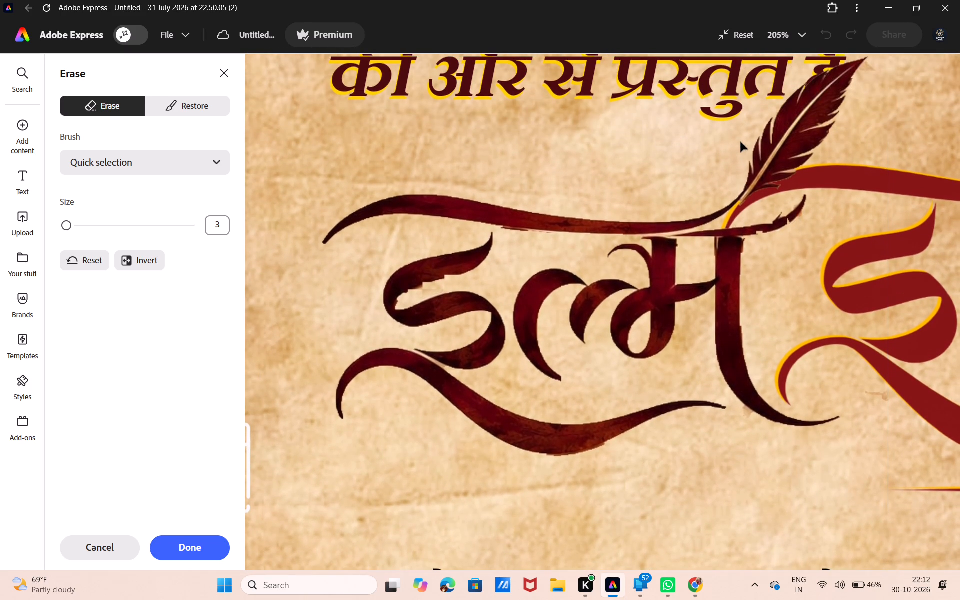
{"action": "scroll", "coordinate": [740, 142], "scroll_direction": "up", "scroll_amount": 1}
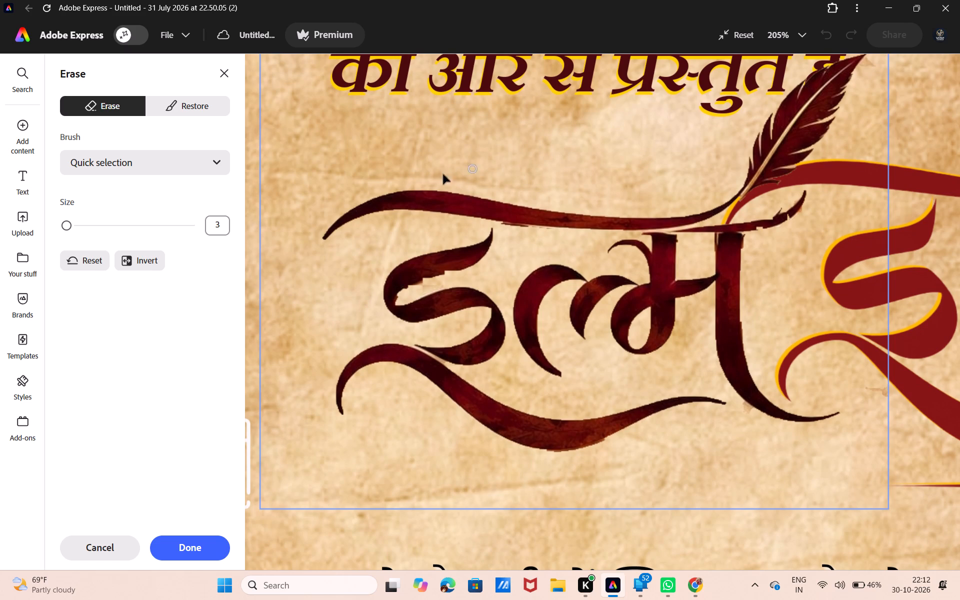
{"action": "left_click", "coordinate": [186, 97]}
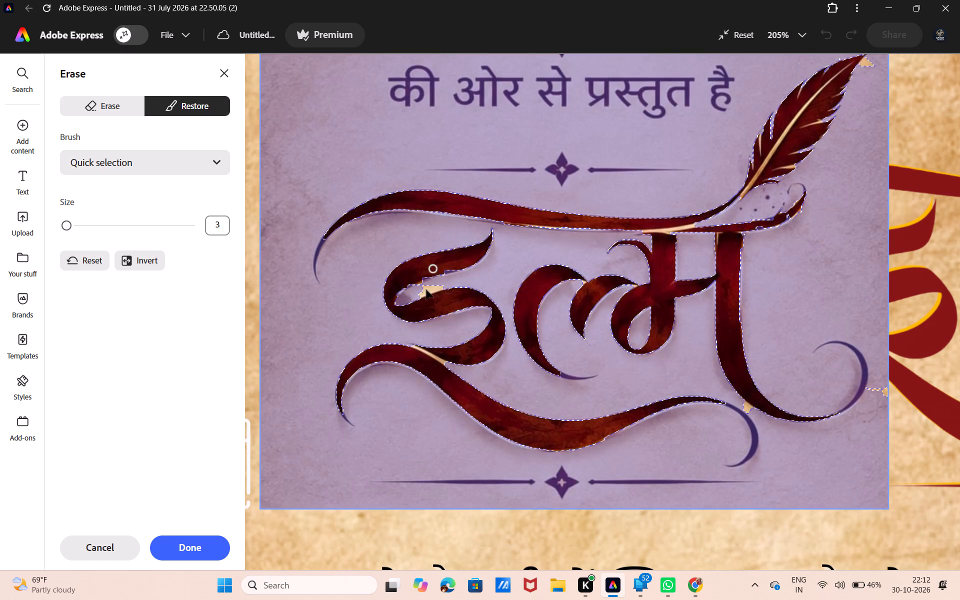
{"action": "left_click", "coordinate": [105, 112]}
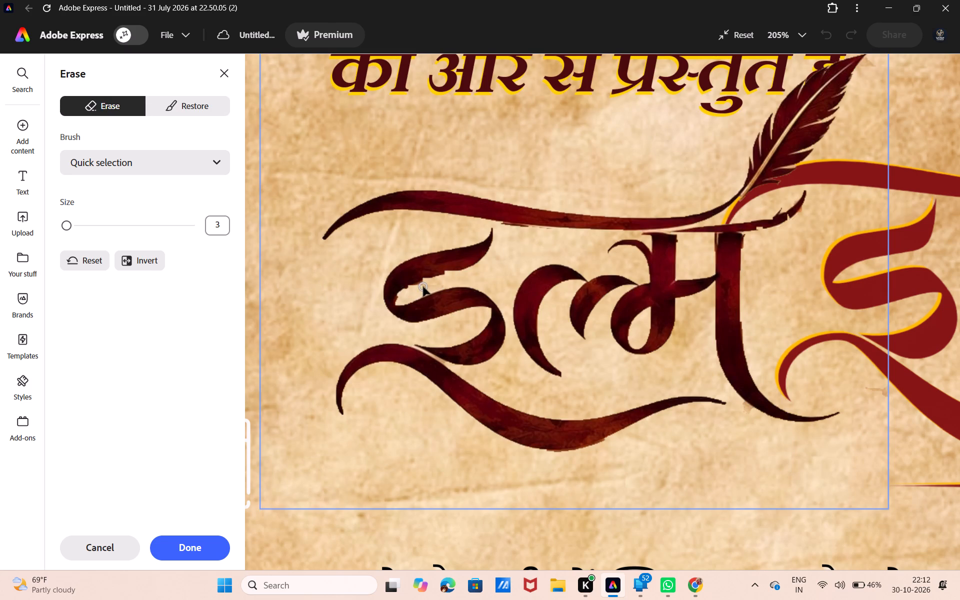
{"action": "left_click", "coordinate": [428, 287]}
{"action": "left_click_drag", "start_coordinate": [428, 287], "coordinate": [416, 291]}
{"action": "left_click_drag", "start_coordinate": [416, 291], "coordinate": [451, 277]}
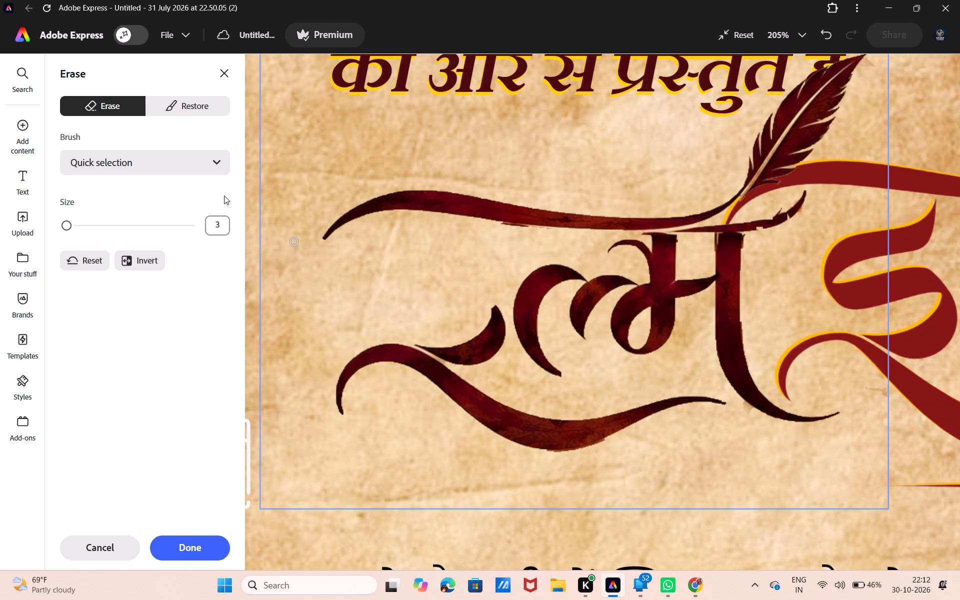
Restore the इ's upper and middle strokes with the size 3 Quick selection brush, and undo the last restore at their bend.
{"action": "left_click", "coordinate": [194, 93]}
{"action": "left_click", "coordinate": [194, 103]}
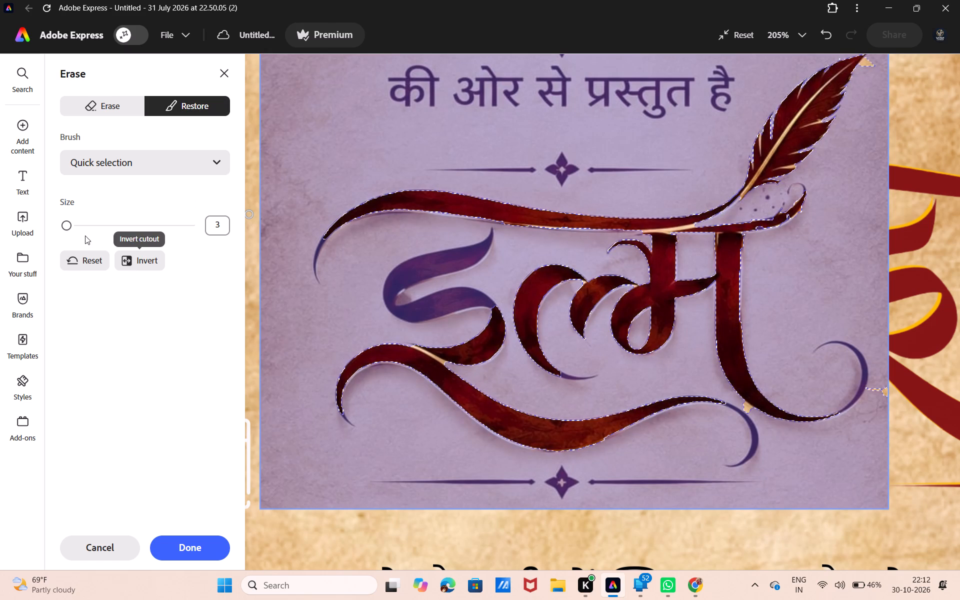
{"action": "left_click", "coordinate": [428, 267]}
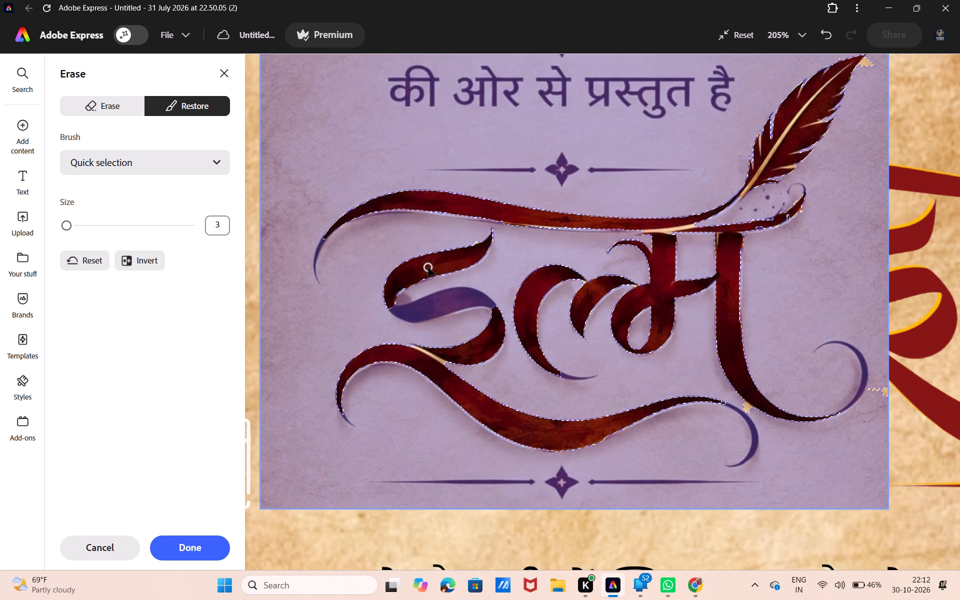
{"action": "left_click", "coordinate": [442, 302]}
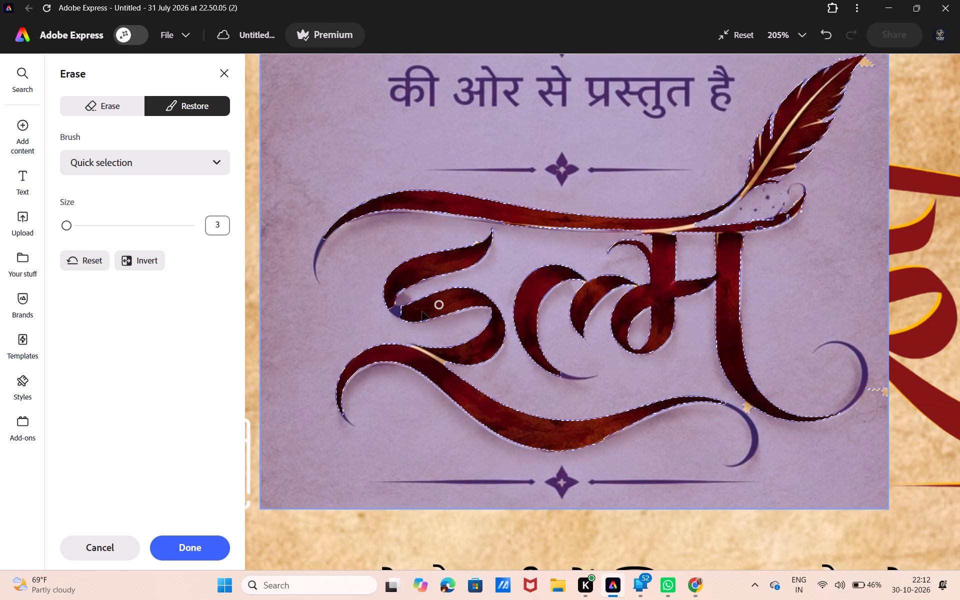
{"action": "left_click", "coordinate": [400, 311]}
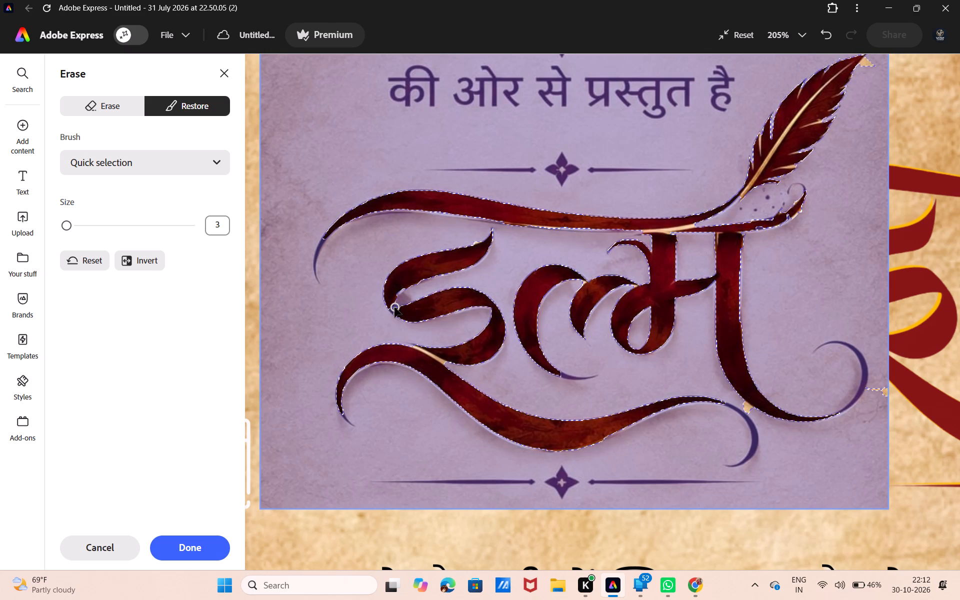
{"action": "left_click", "coordinate": [394, 307]}
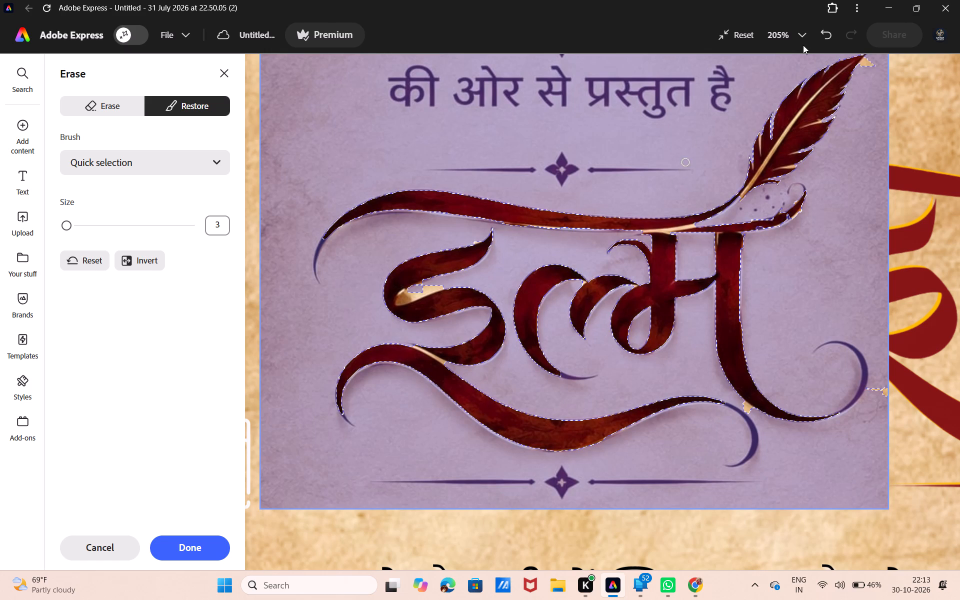
{"action": "left_click", "coordinate": [823, 43]}
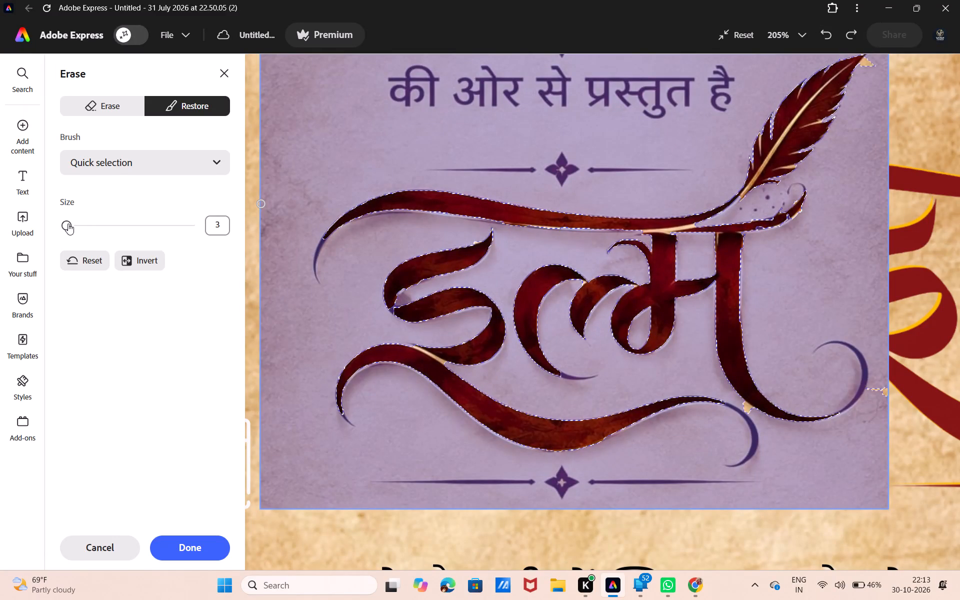
Reduce the Quick selection brush to size 2 and restore the bend joining the इ's upper and middle strokes.
{"action": "left_click_drag", "start_coordinate": [68, 223], "coordinate": [63, 223]}
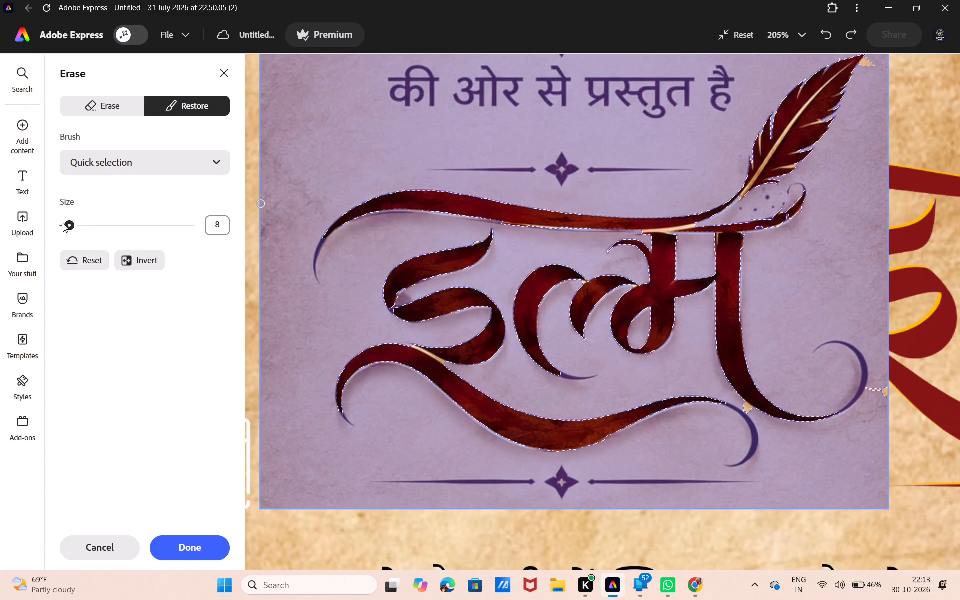
{"action": "left_click_drag", "start_coordinate": [63, 223], "coordinate": [60, 224]}
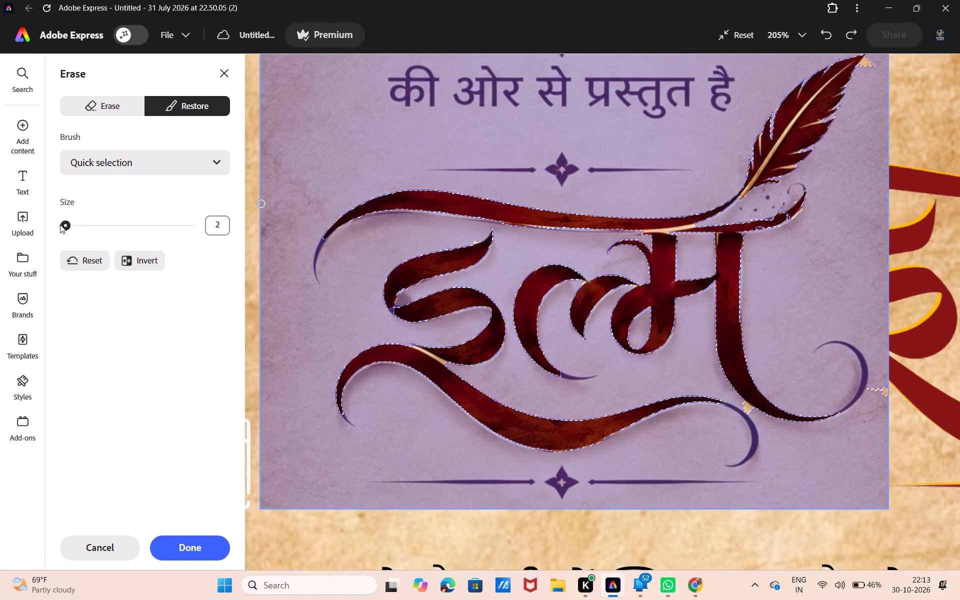
{"action": "left_click_drag", "start_coordinate": [60, 224], "coordinate": [60, 224]}
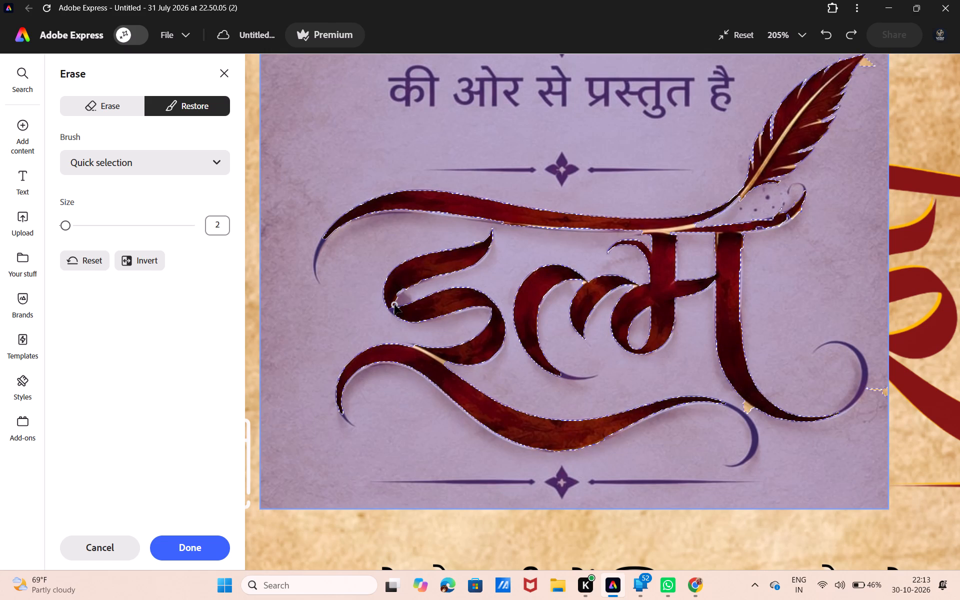
{"action": "left_click", "coordinate": [394, 304]}
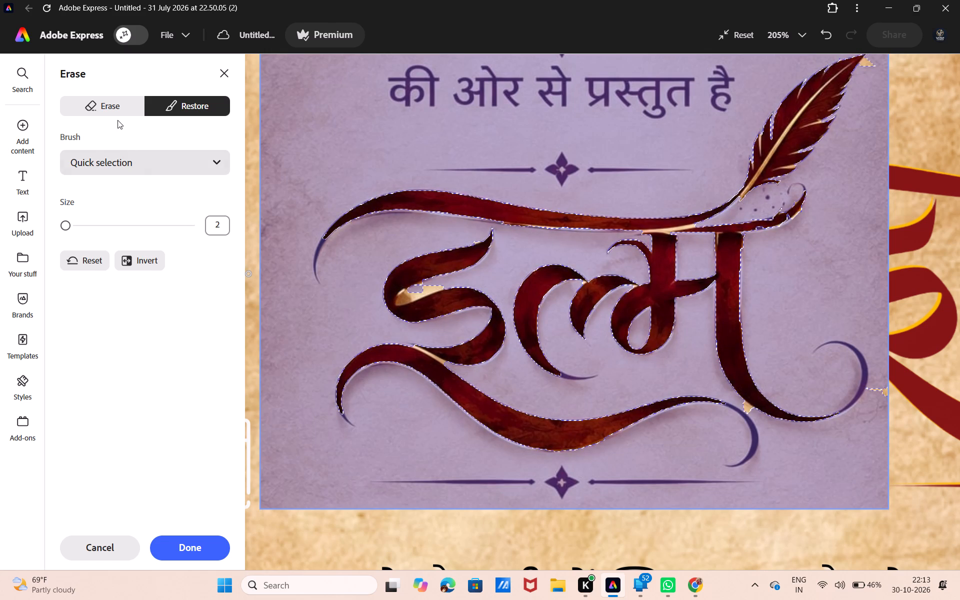
Erase the background patch inside the इ's loop with the size 2 brush, and restore the letter's upper stroke.
{"action": "left_click", "coordinate": [115, 104]}
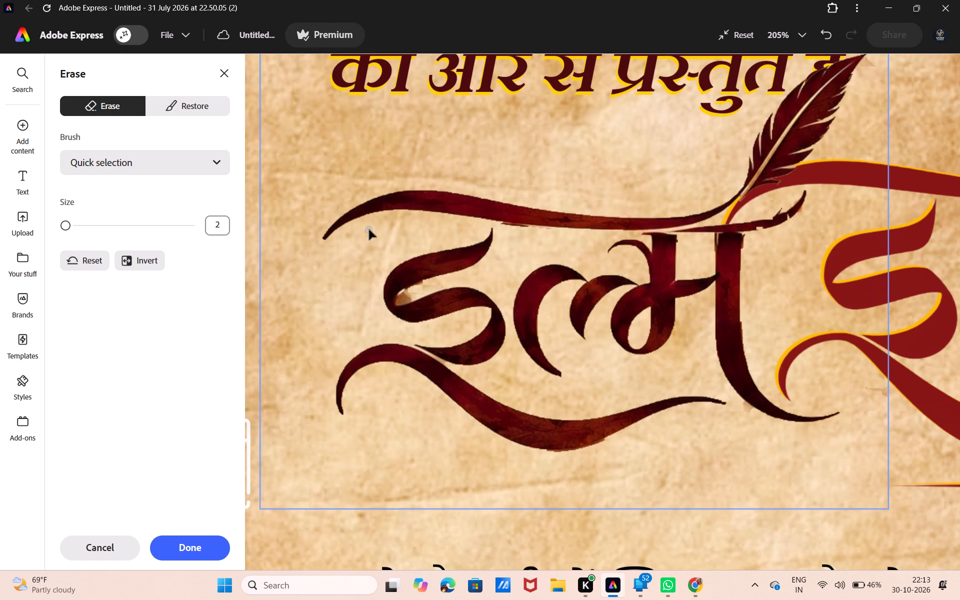
{"action": "left_click_drag", "start_coordinate": [430, 285], "coordinate": [421, 287]}
{"action": "left_click_drag", "start_coordinate": [421, 287], "coordinate": [409, 292]}
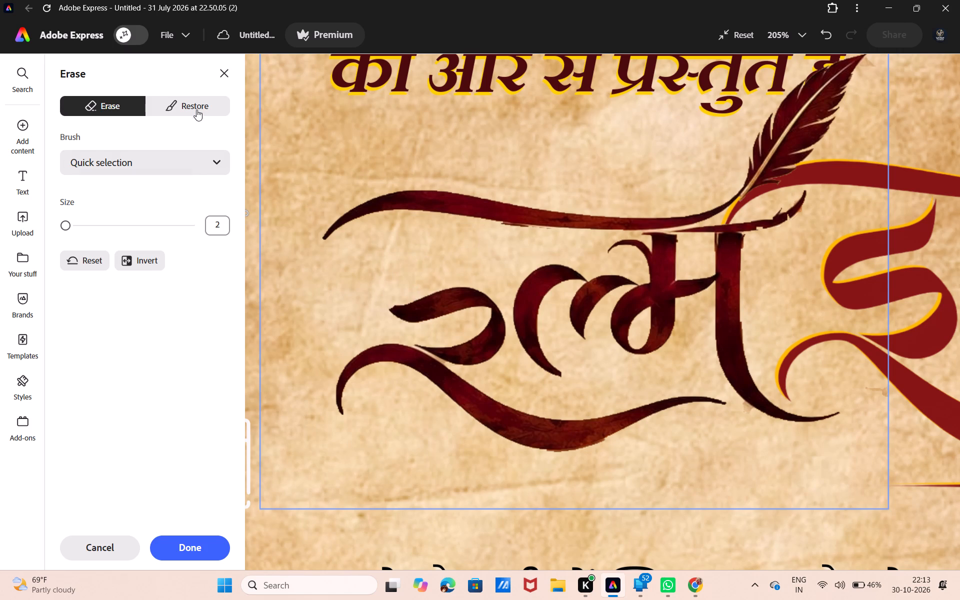
{"action": "left_click", "coordinate": [196, 107]}
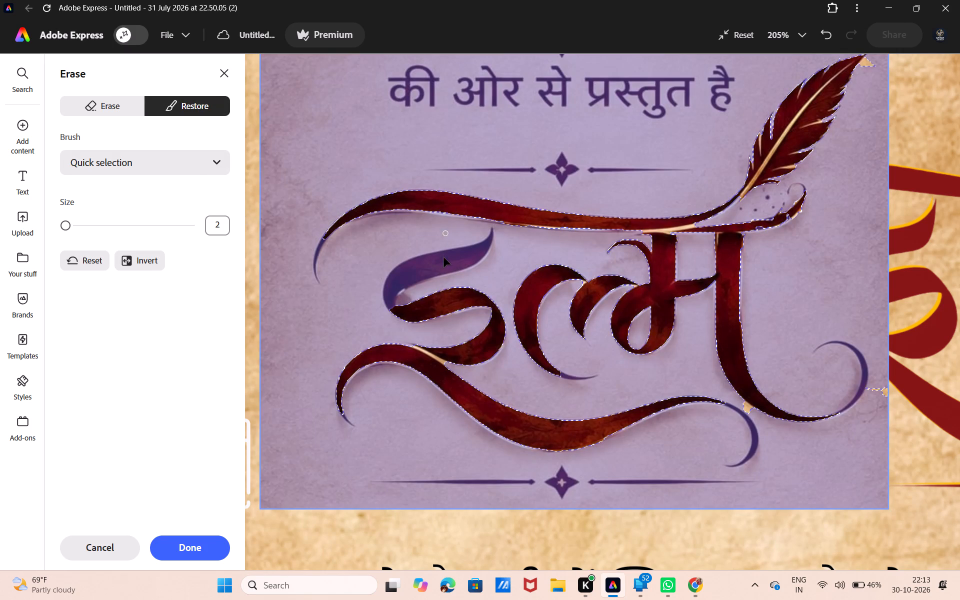
{"action": "left_click", "coordinate": [443, 259]}
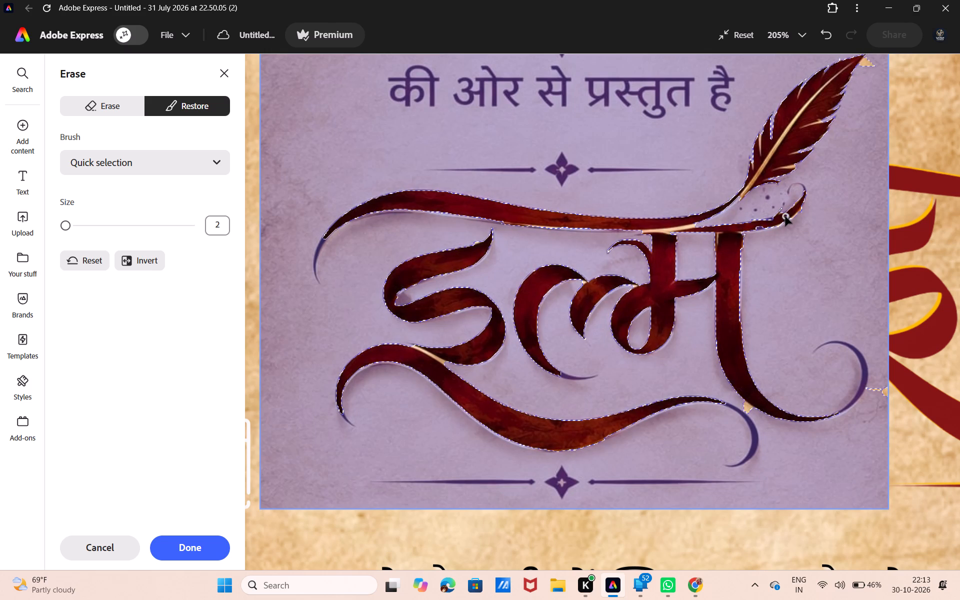
Restore more of the curled tail at the म's lower right end with brush size 2, and finish the cut-out.
{"action": "left_click", "coordinate": [864, 375]}
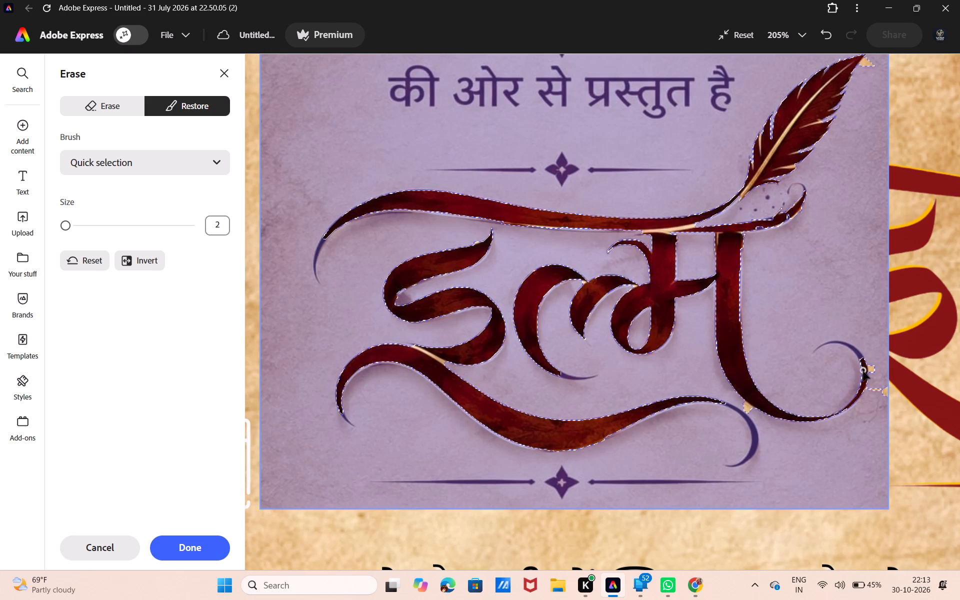
{"action": "left_click_drag", "start_coordinate": [863, 371], "coordinate": [855, 357]}
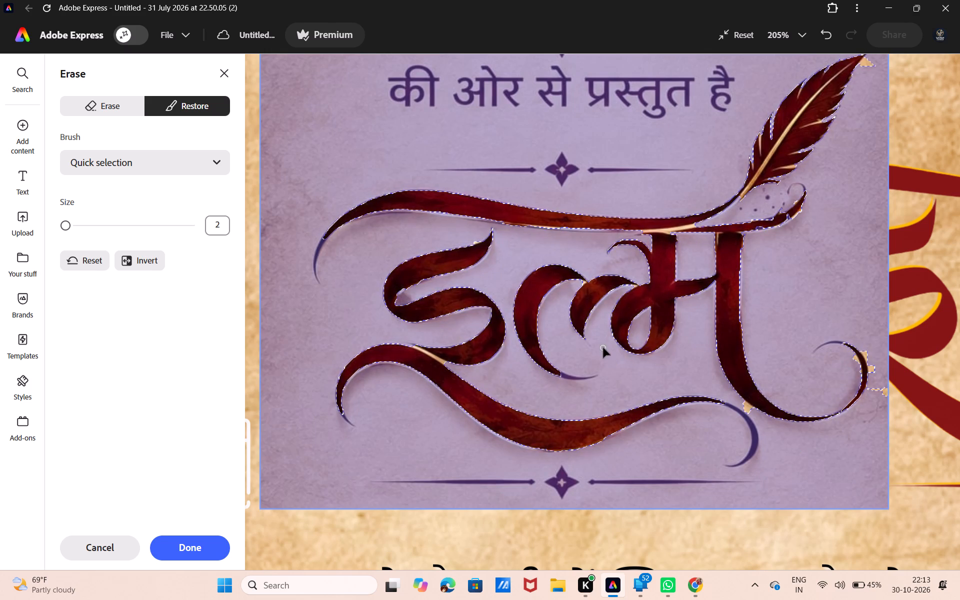
{"action": "left_click", "coordinate": [199, 541]}
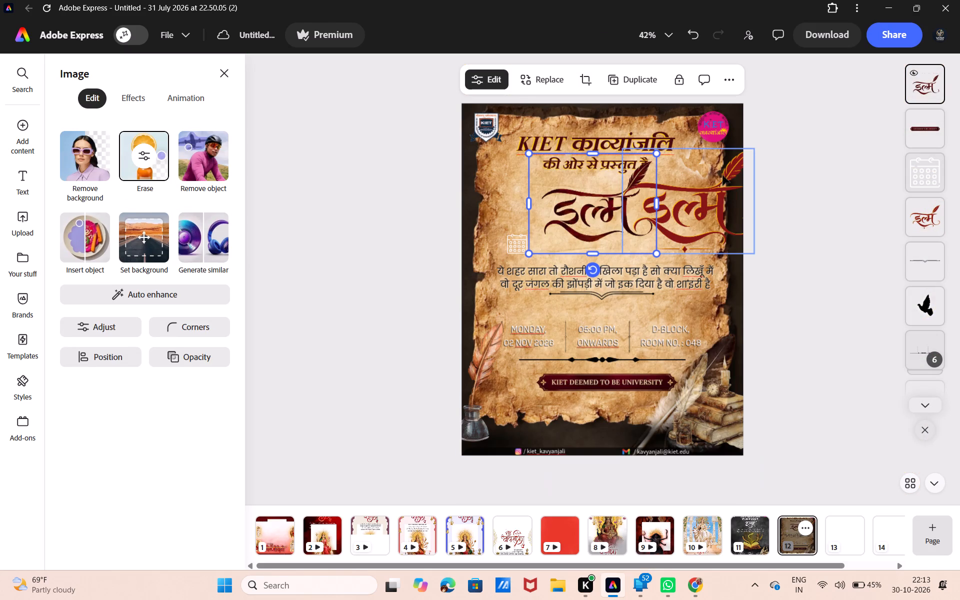
Move the old yellow-outlined इल्म lettering clear of the maroon cut-out and delete it from the poster.
{"action": "left_click", "coordinate": [703, 181]}
{"action": "left_click_drag", "start_coordinate": [703, 181], "coordinate": [739, 187]}
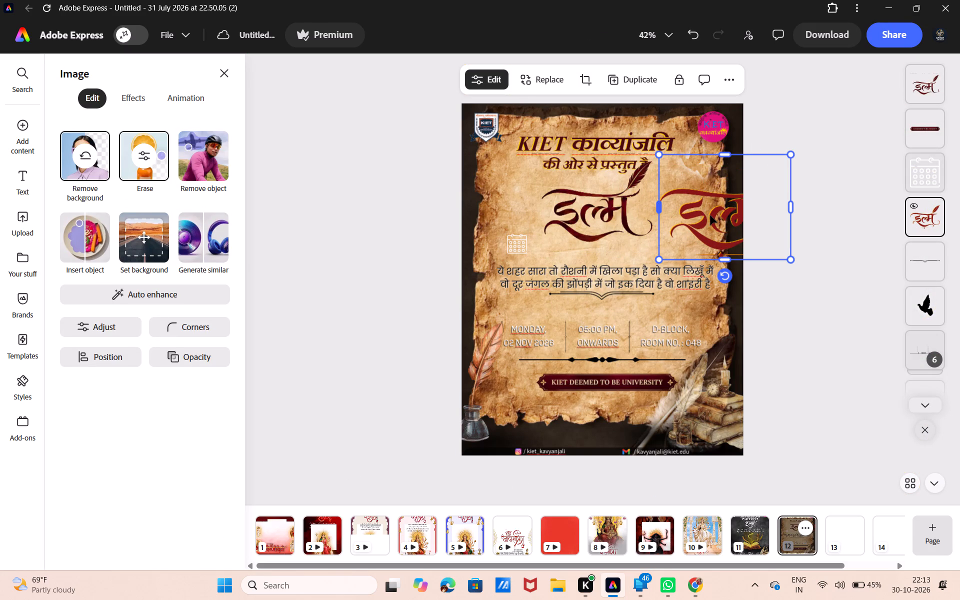
{"action": "left_click_drag", "start_coordinate": [710, 215], "coordinate": [695, 211]}
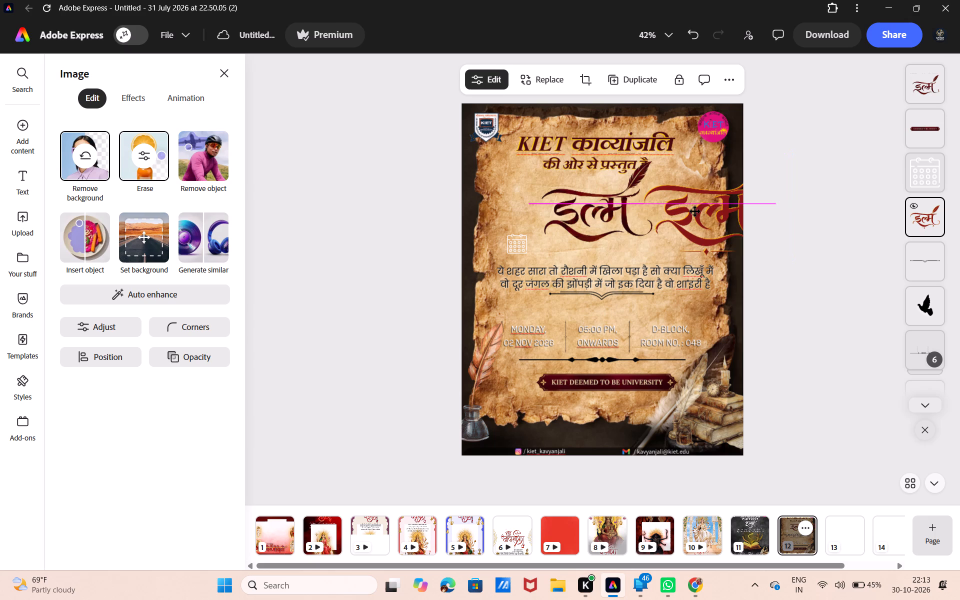
{"action": "left_click_drag", "start_coordinate": [695, 211], "coordinate": [598, 206]}
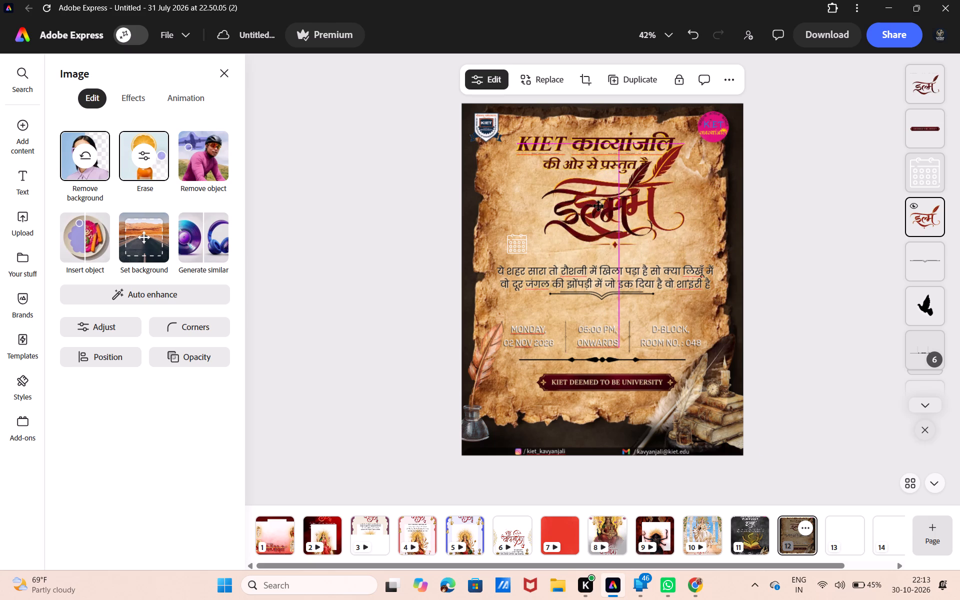
{"action": "left_click_drag", "start_coordinate": [598, 206], "coordinate": [614, 310]}
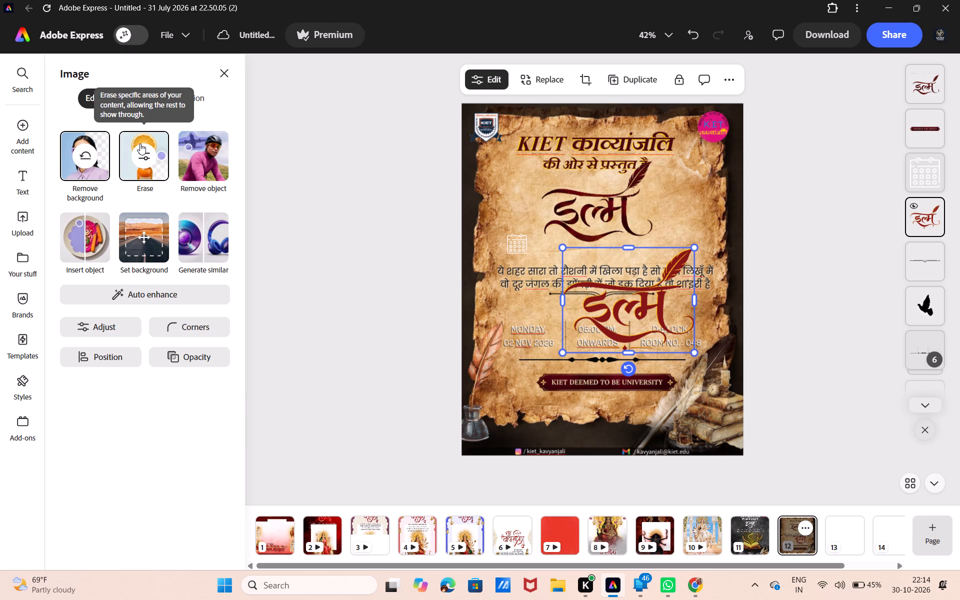
{"action": "key", "text": "BackSpace"}
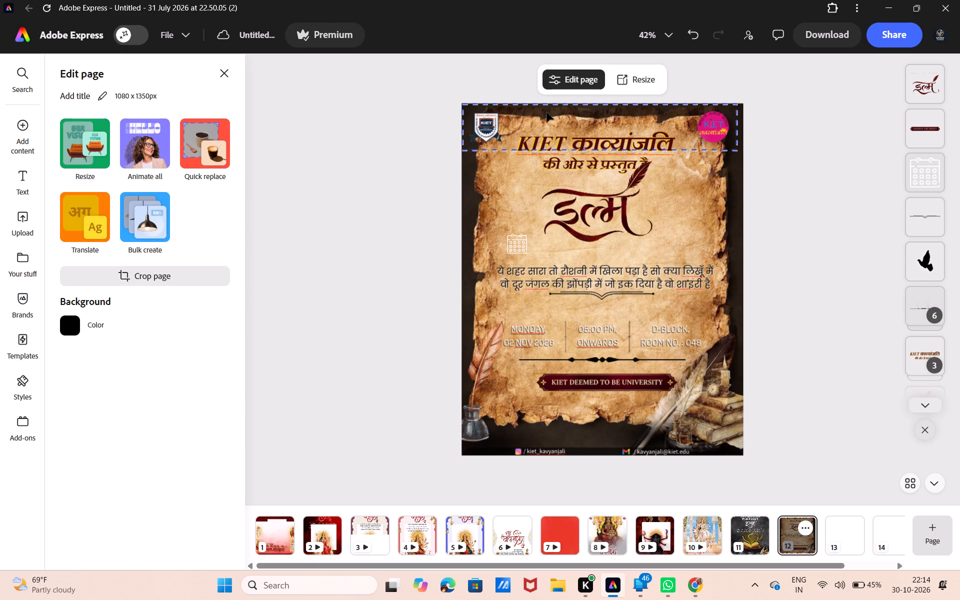
Enlarge the maroon इल्म calligraphy and shift it slightly down, between the presenter line and the couplet.
{"action": "left_click", "coordinate": [571, 170]}
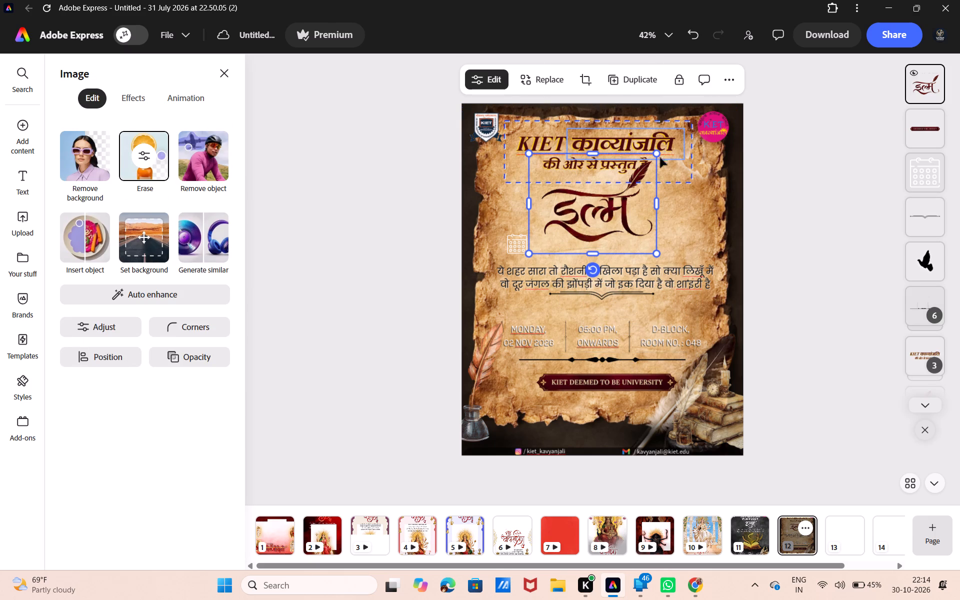
{"action": "left_click_drag", "start_coordinate": [658, 158], "coordinate": [678, 144]}
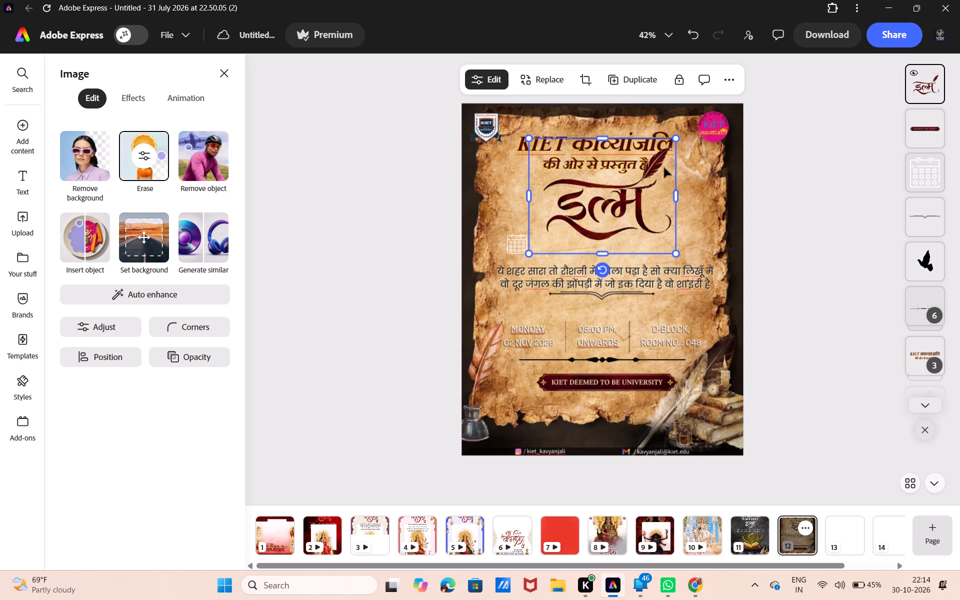
{"action": "left_click_drag", "start_coordinate": [656, 189], "coordinate": [656, 198]}
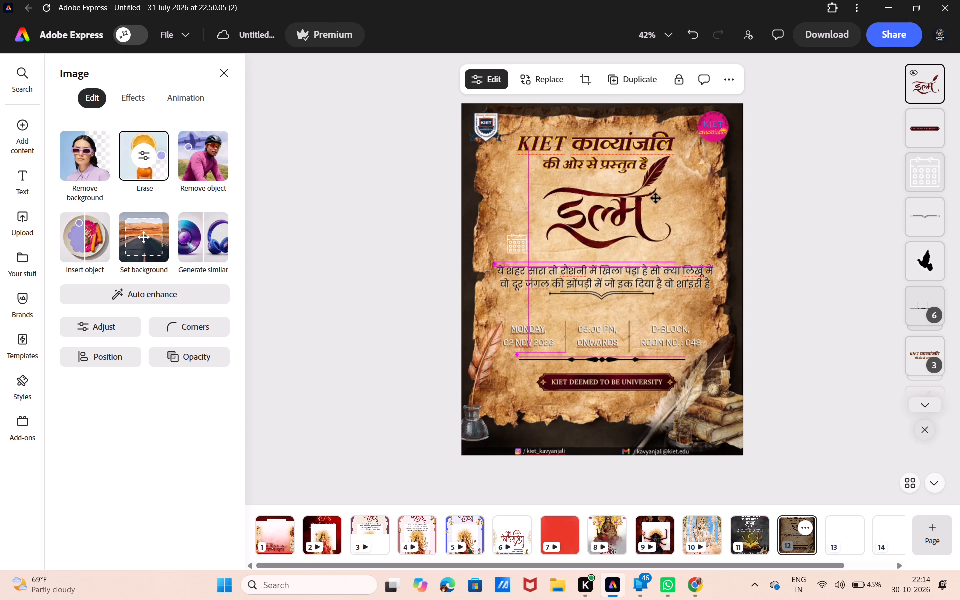
{"action": "left_click", "coordinate": [116, 346]}
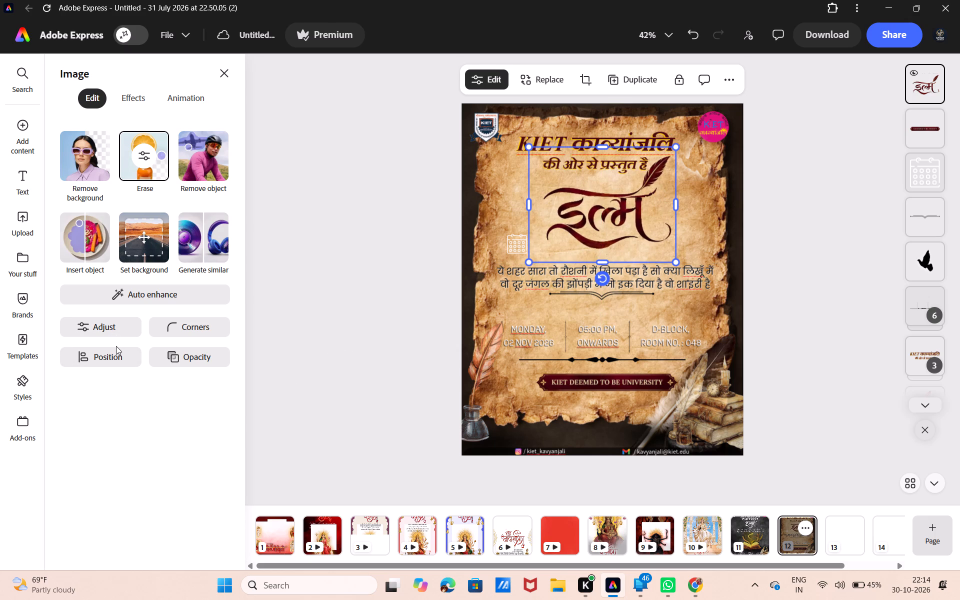
{"action": "left_click", "coordinate": [115, 354]}
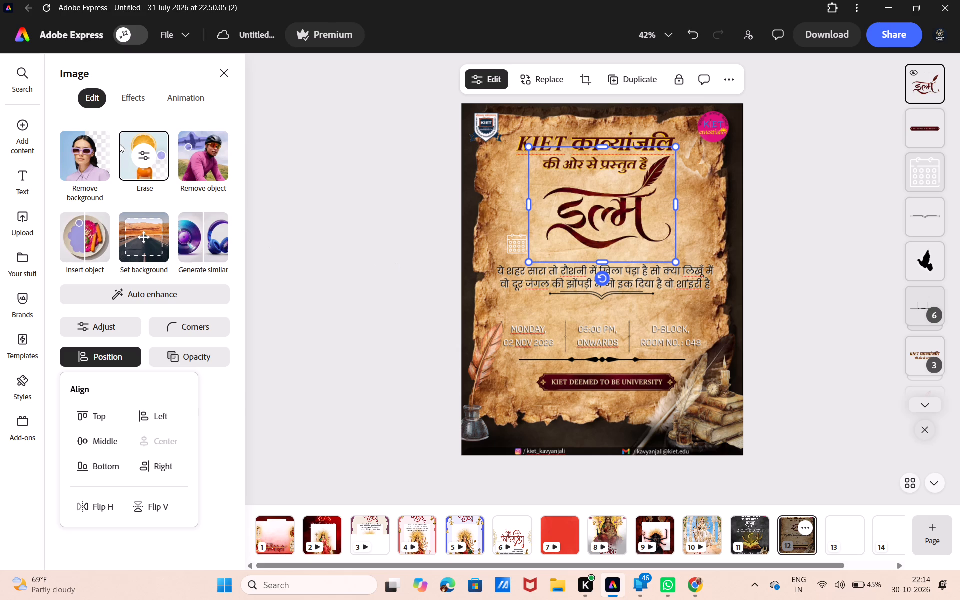
Reopen Erase for the इल्म image and dab the gap in the म's upper-right flourish using the Circle brush at size 1.
{"action": "left_click", "coordinate": [146, 147]}
{"action": "left_click", "coordinate": [146, 147]}
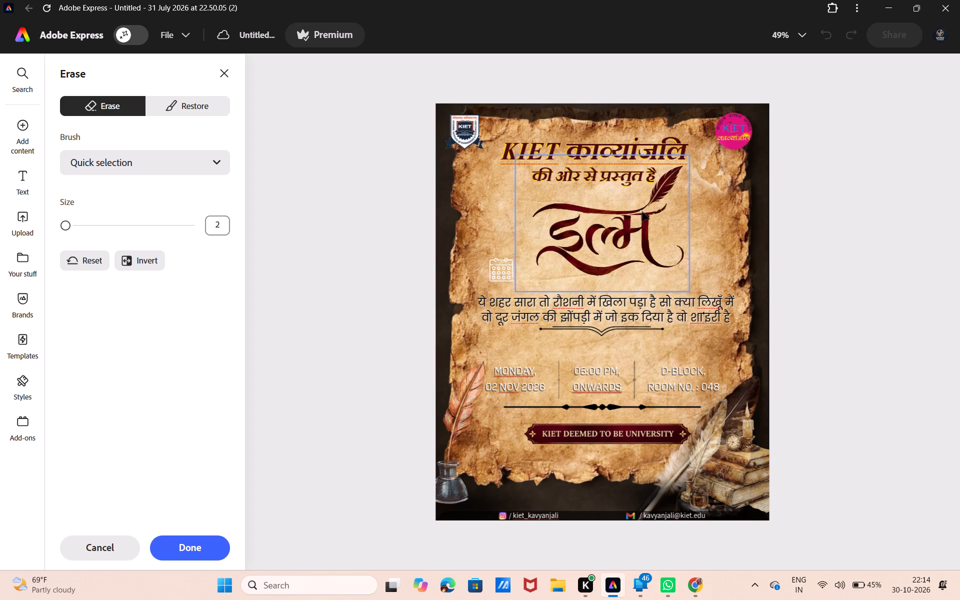
{"action": "scroll", "coordinate": [642, 211], "scroll_direction": "left", "scroll_amount": 6}
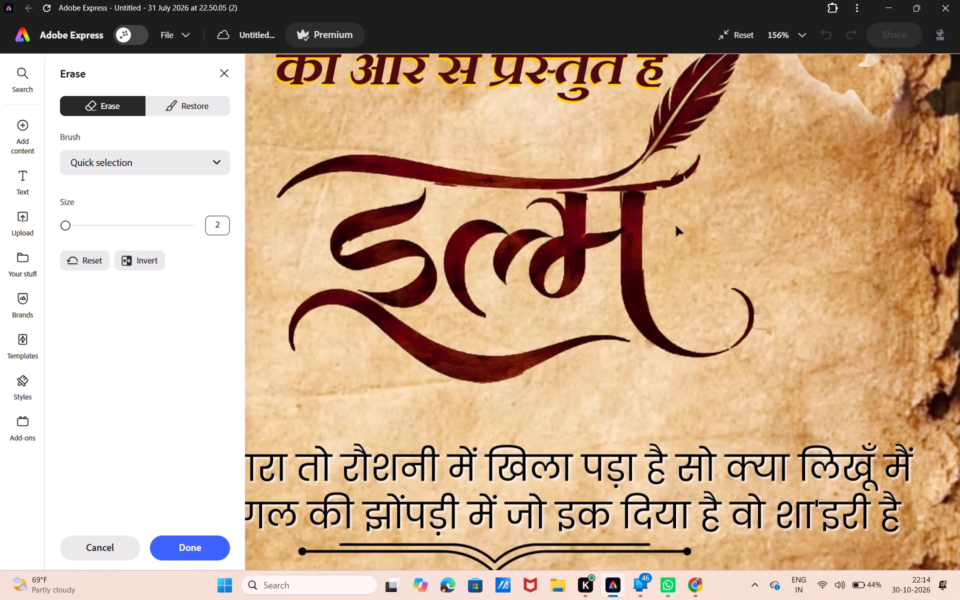
{"action": "scroll", "coordinate": [676, 226], "scroll_direction": "left", "scroll_amount": 2}
{"action": "scroll", "coordinate": [676, 226], "scroll_direction": "up", "scroll_amount": 1}
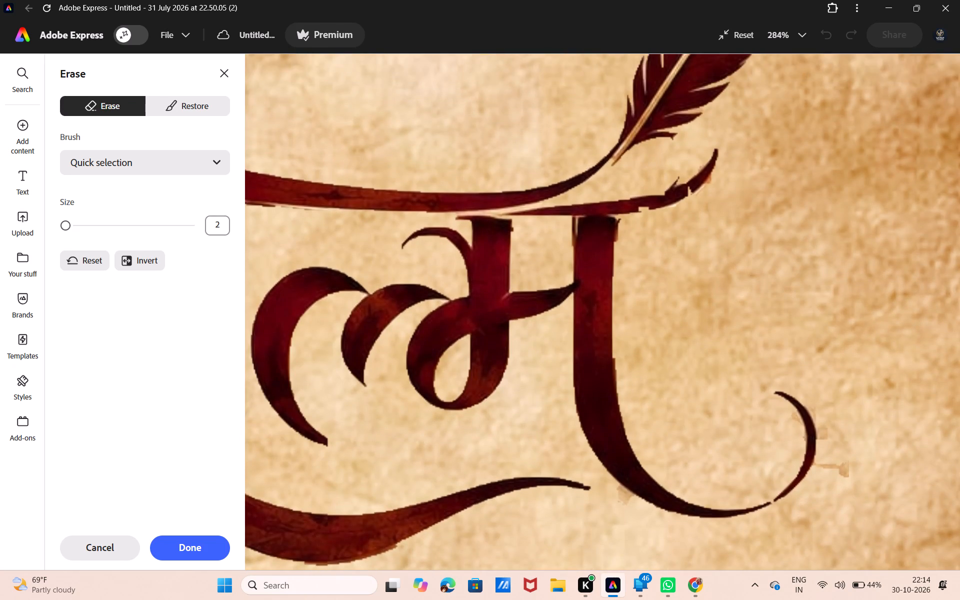
{"action": "scroll", "coordinate": [676, 226], "scroll_direction": "up", "scroll_amount": 1}
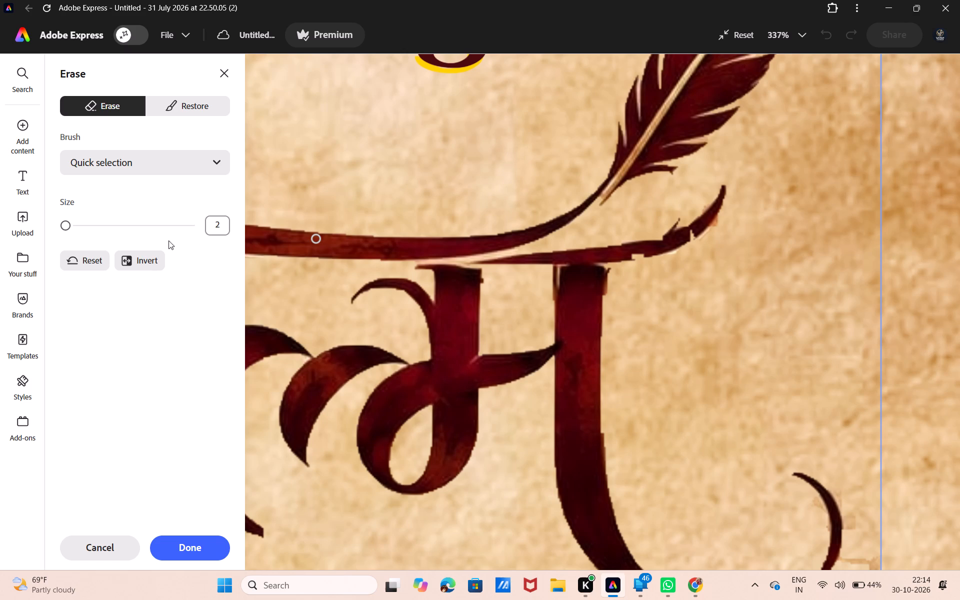
{"action": "left_click", "coordinate": [184, 158]}
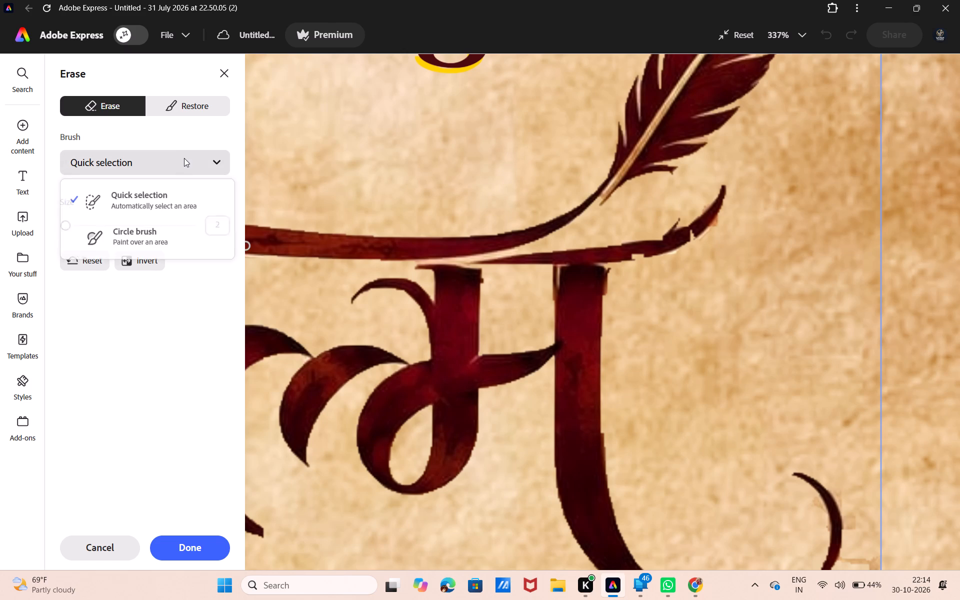
{"action": "left_click", "coordinate": [179, 230]}
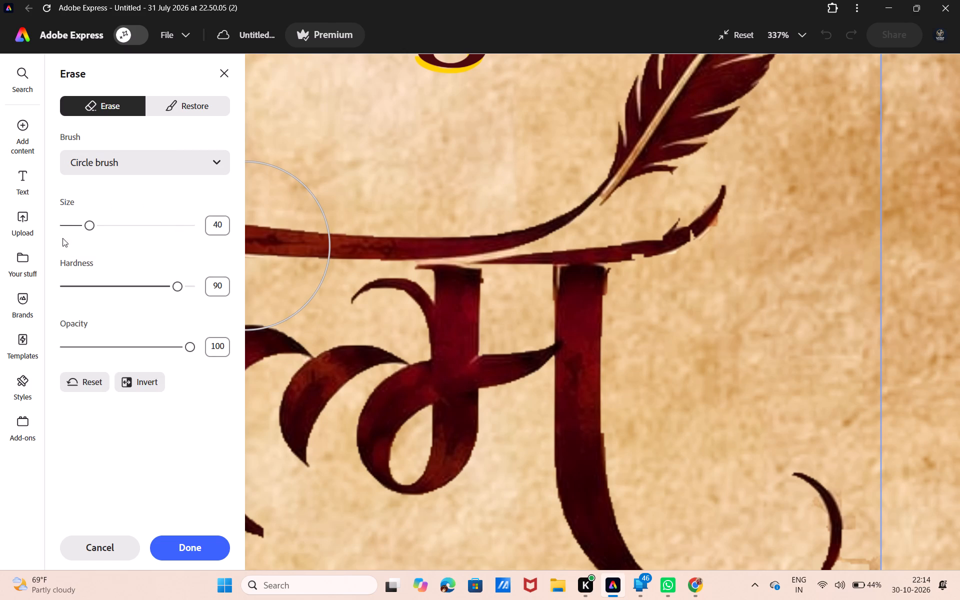
{"action": "left_click", "coordinate": [63, 225]}
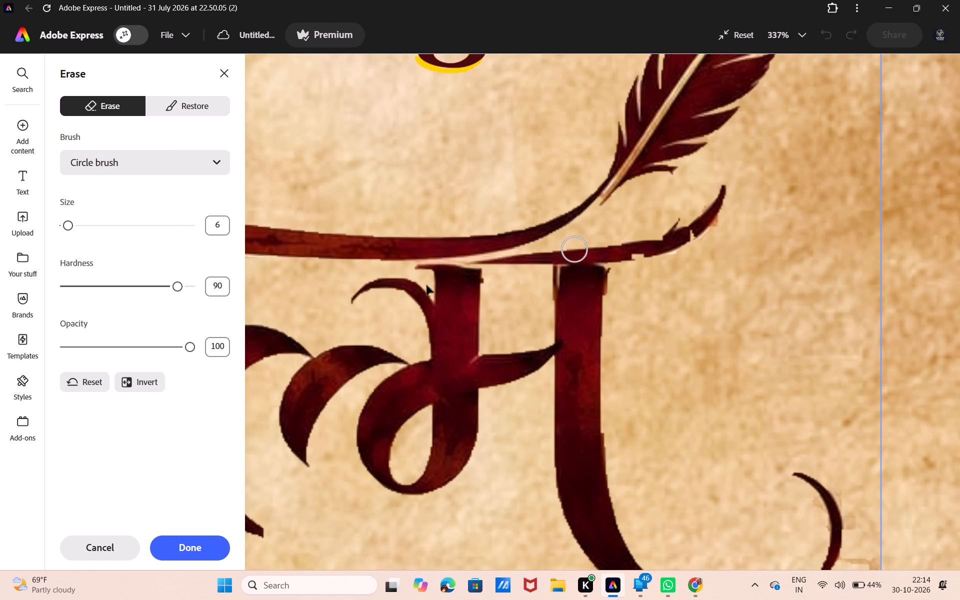
{"action": "left_click_drag", "start_coordinate": [63, 224], "coordinate": [59, 224]}
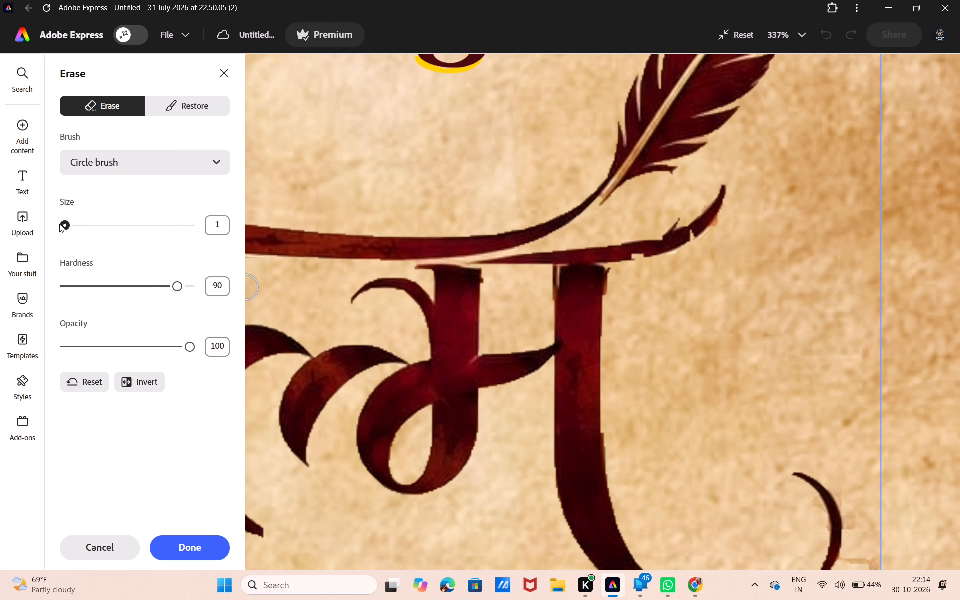
{"action": "left_click_drag", "start_coordinate": [59, 224], "coordinate": [59, 224]}
{"action": "left_click", "coordinate": [696, 228]}
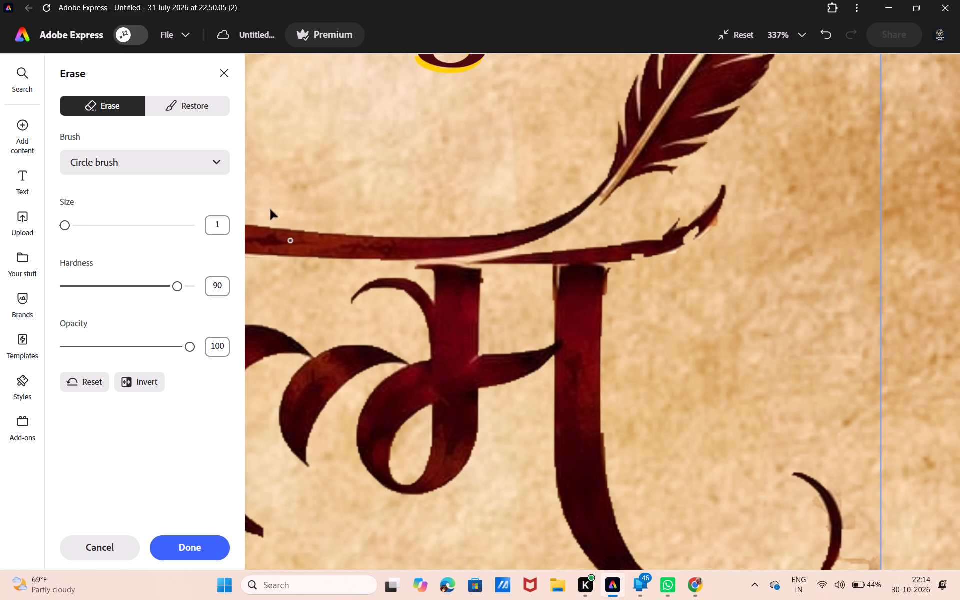
Restore the missing patches along the flourish below the quill with the size 1 Circle brush, and finish the cut-out.
{"action": "left_click", "coordinate": [212, 104]}
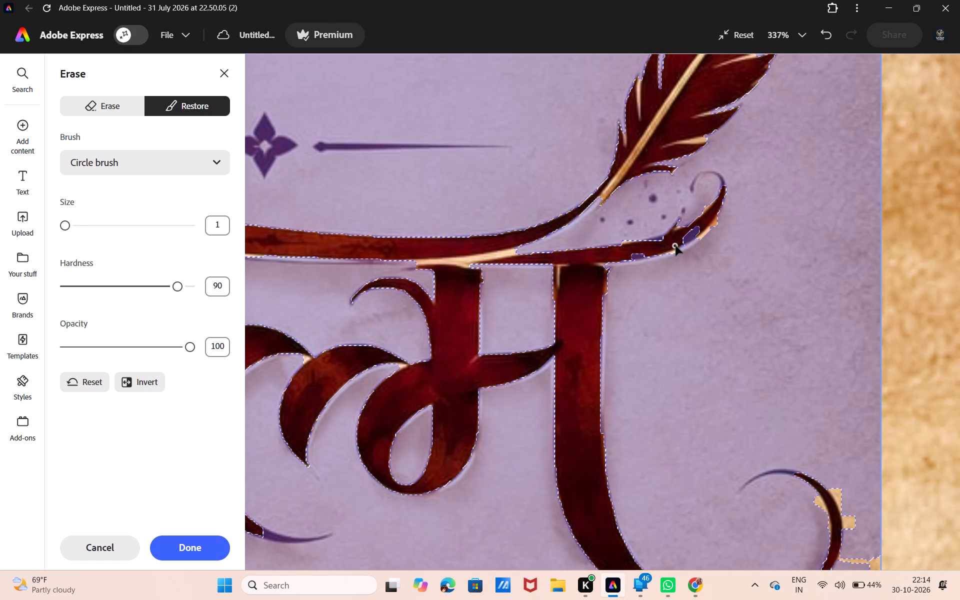
{"action": "left_click_drag", "start_coordinate": [675, 245], "coordinate": [693, 229]}
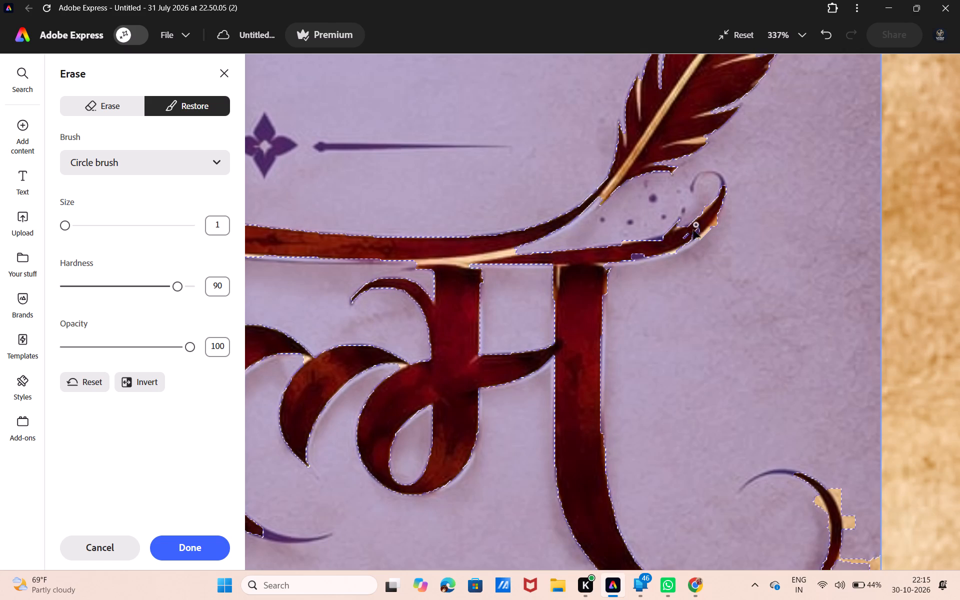
{"action": "left_click_drag", "start_coordinate": [693, 229], "coordinate": [690, 236]}
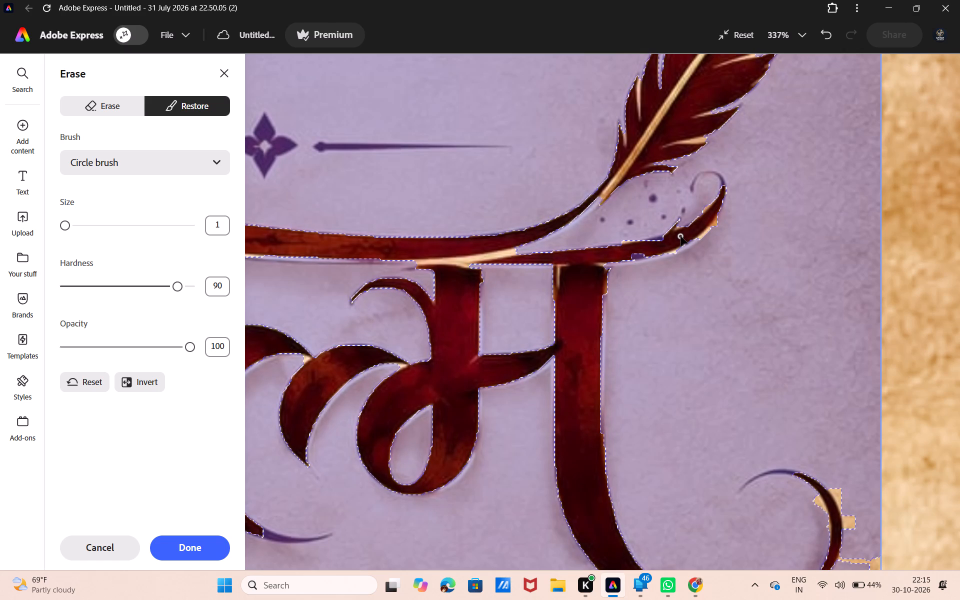
{"action": "left_click_drag", "start_coordinate": [680, 236], "coordinate": [646, 244]}
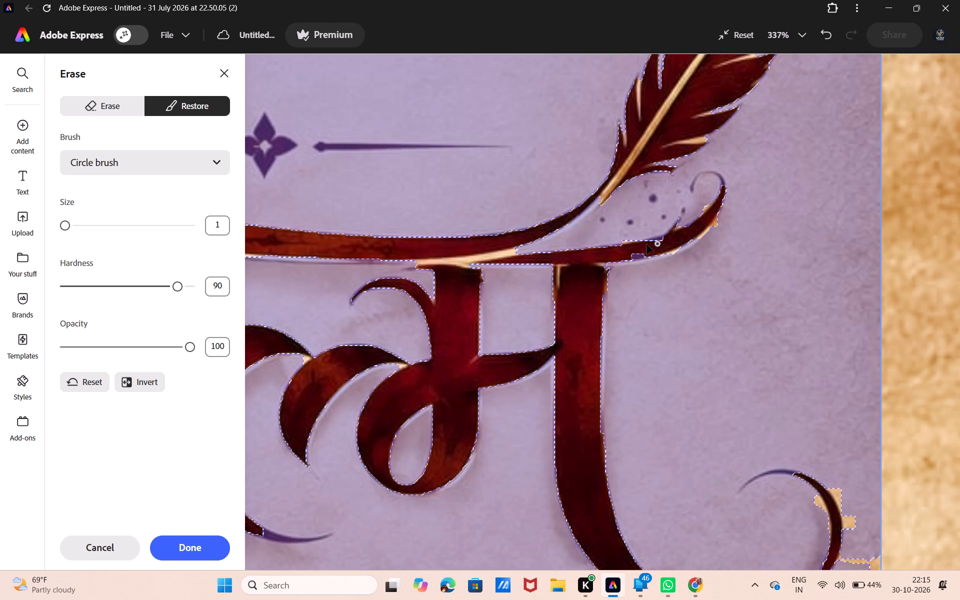
{"action": "left_click_drag", "start_coordinate": [646, 244], "coordinate": [667, 237]}
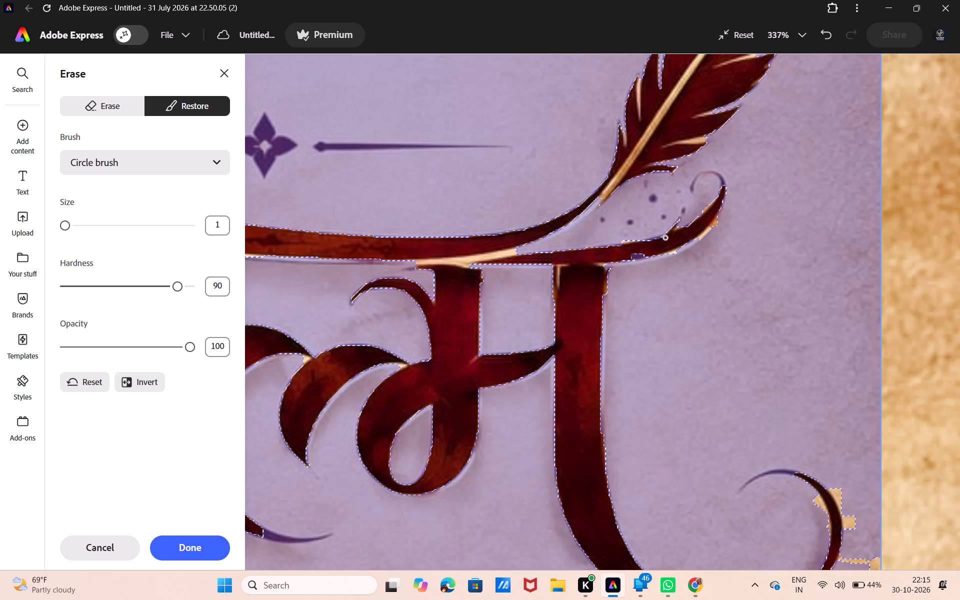
{"action": "left_click_drag", "start_coordinate": [667, 237], "coordinate": [631, 254]}
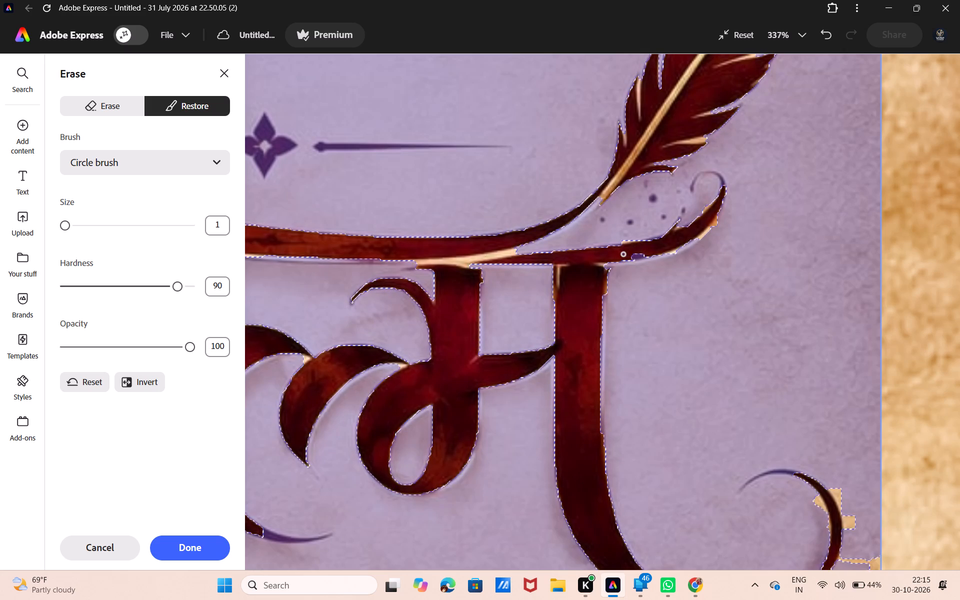
{"action": "left_click_drag", "start_coordinate": [631, 254], "coordinate": [634, 254]}
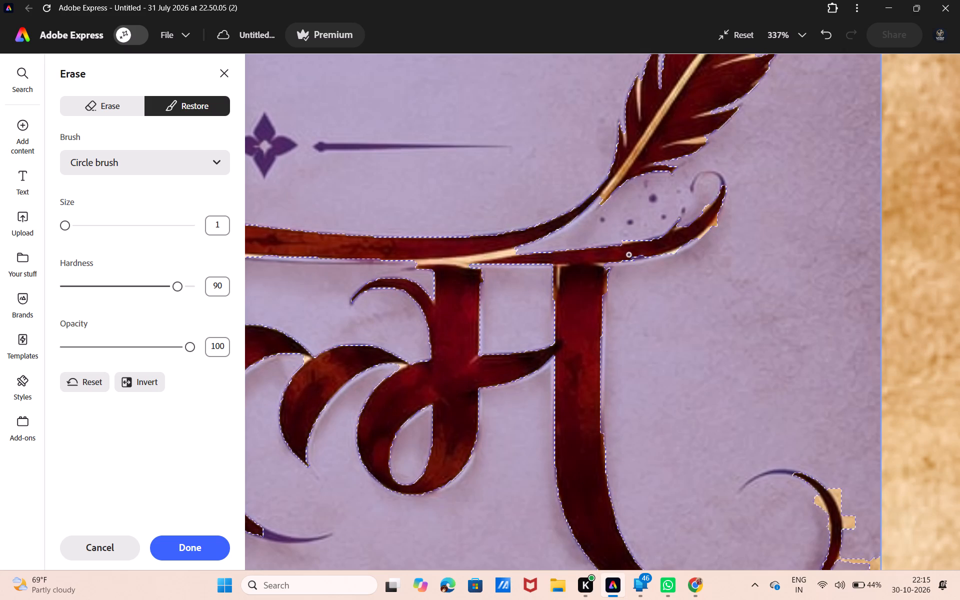
{"action": "left_click_drag", "start_coordinate": [634, 254], "coordinate": [652, 248]}
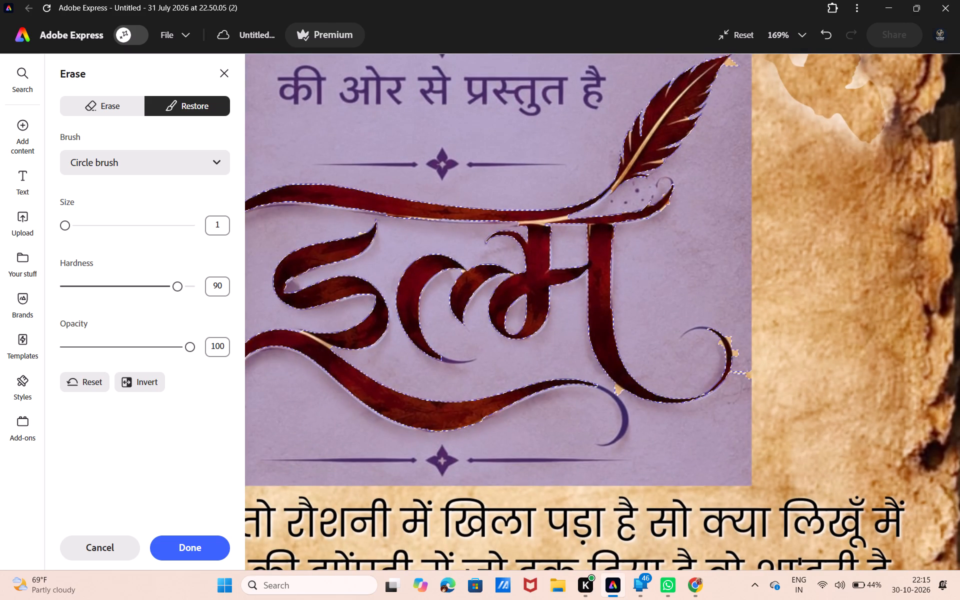
{"action": "scroll", "coordinate": [621, 182], "scroll_direction": "right", "scroll_amount": 2}
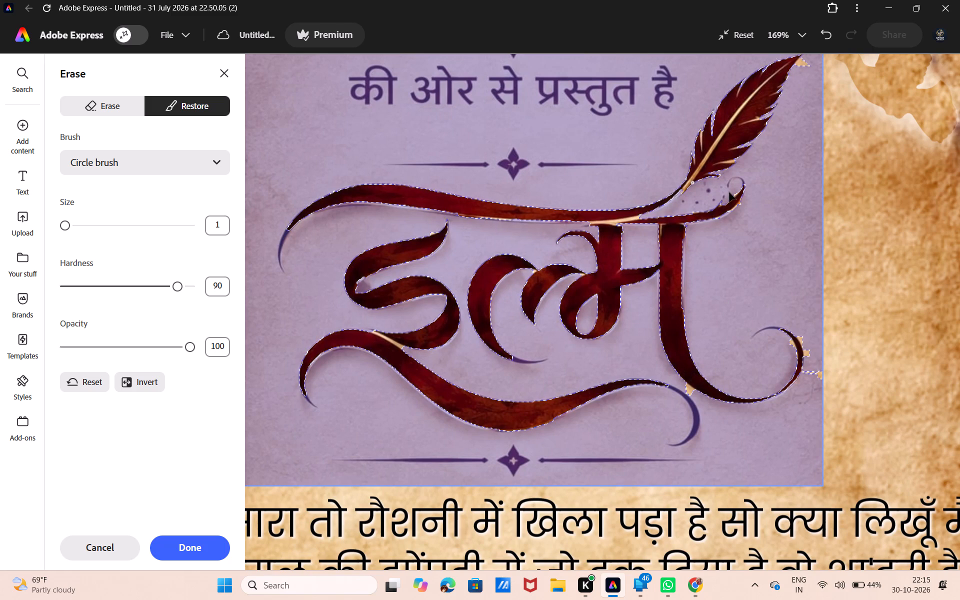
{"action": "left_click", "coordinate": [187, 544]}
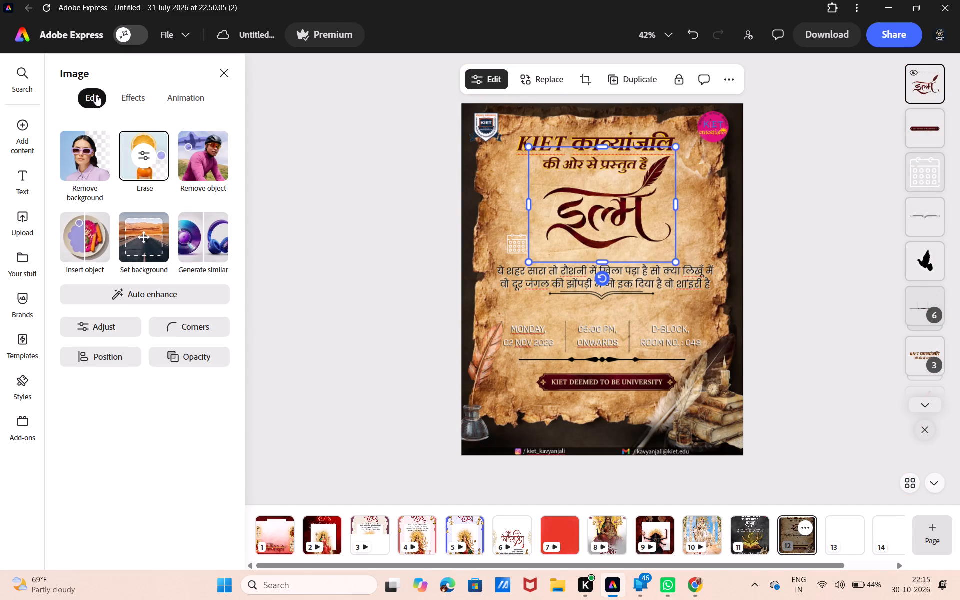
Apply the Smooth shadow effect to the maroon इल्म calligraphy.
{"action": "left_click", "coordinate": [131, 96]}
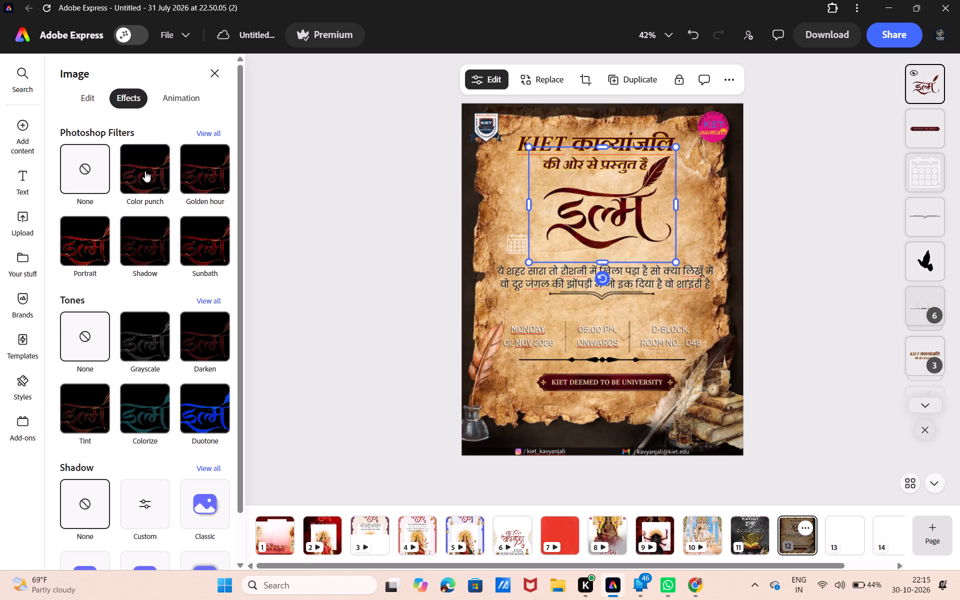
{"action": "scroll", "coordinate": [158, 453], "scroll_direction": "down", "scroll_amount": 3}
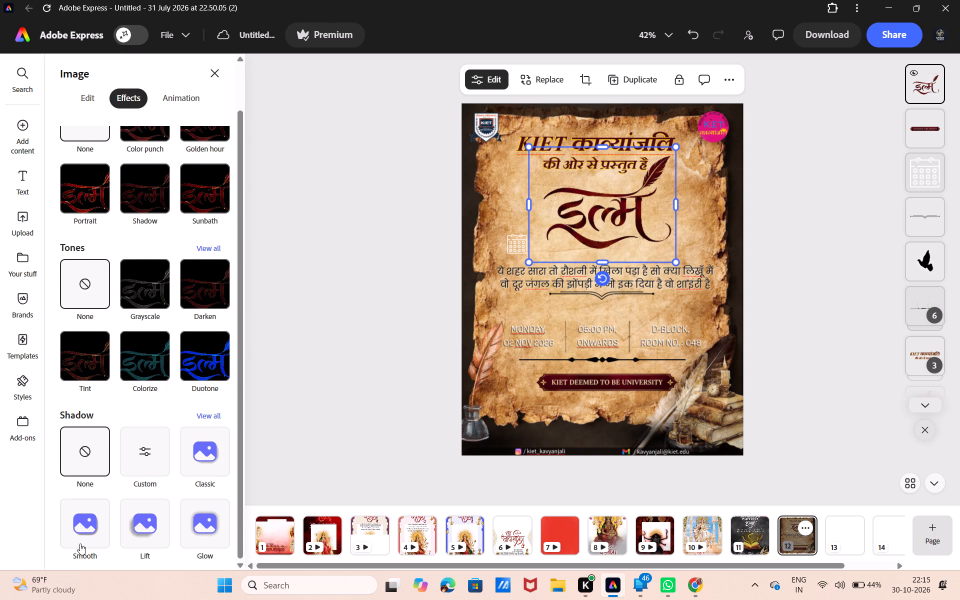
{"action": "left_click", "coordinate": [80, 543]}
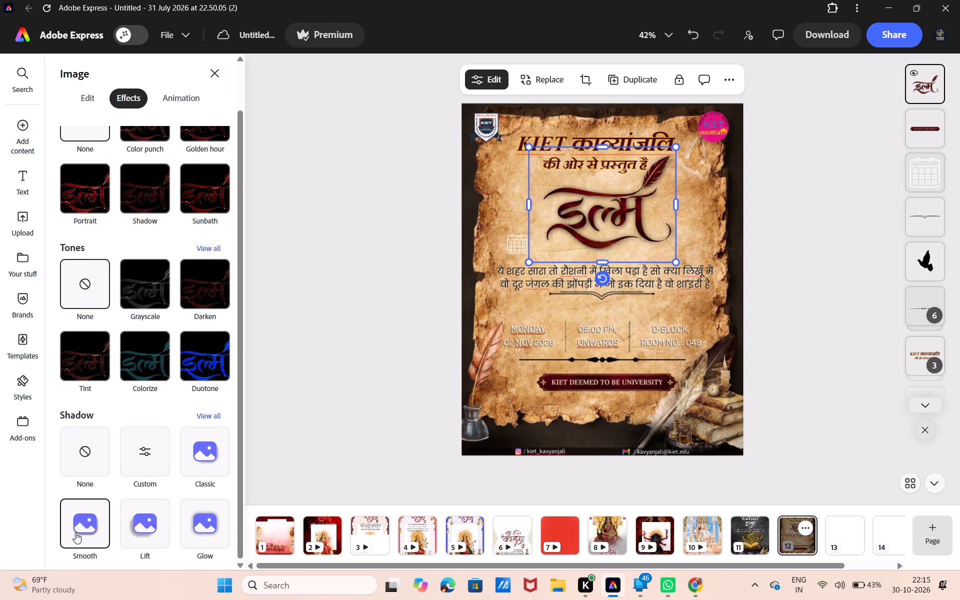
{"action": "left_click", "coordinate": [82, 527]}
Customise the calligraphy's shadow with angle -57, distance 2 and blur 2.
{"action": "left_click", "coordinate": [145, 473]}
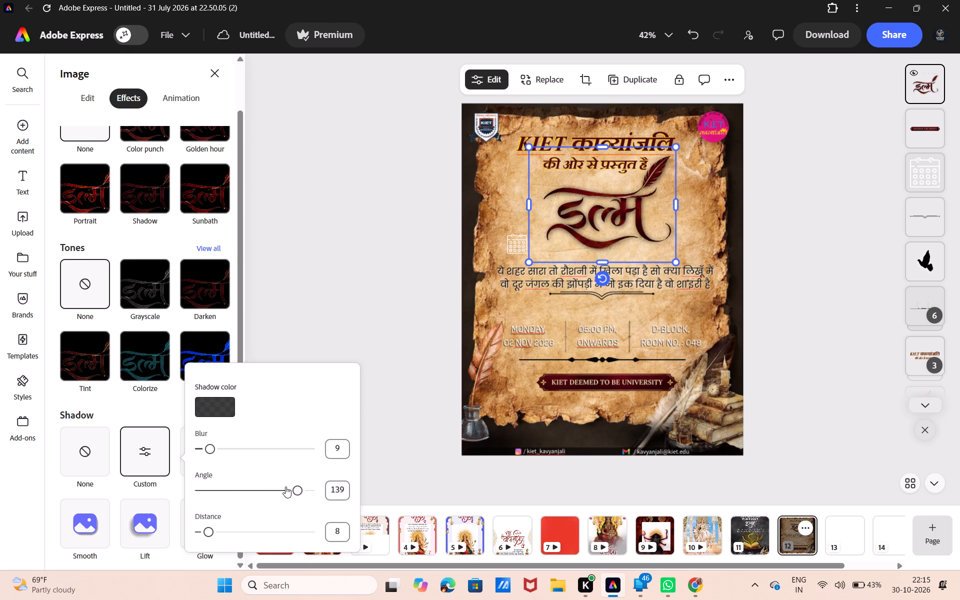
{"action": "left_click_drag", "start_coordinate": [285, 486], "coordinate": [236, 493]}
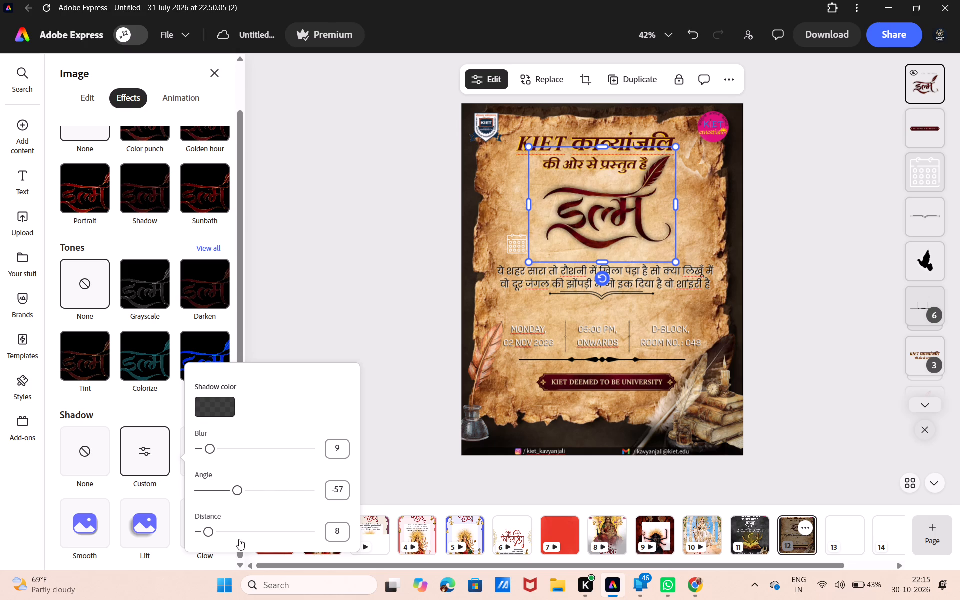
{"action": "left_click_drag", "start_coordinate": [206, 531], "coordinate": [197, 532]}
{"action": "left_click", "coordinate": [197, 450]}
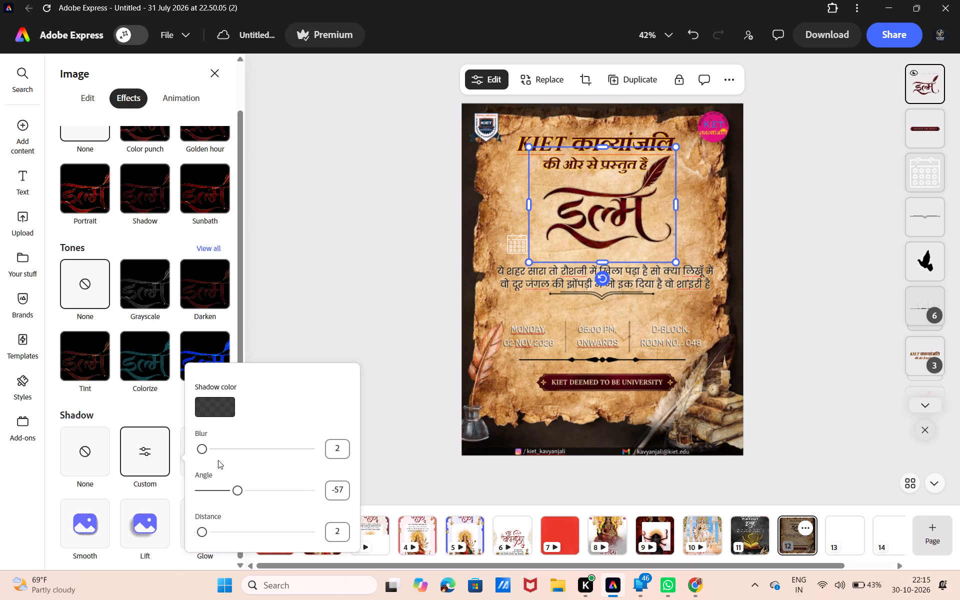
Set the इल्म calligraphy's shadow colour to the custom gold #C7A50E at 100% opacity.
{"action": "left_click", "coordinate": [214, 402]}
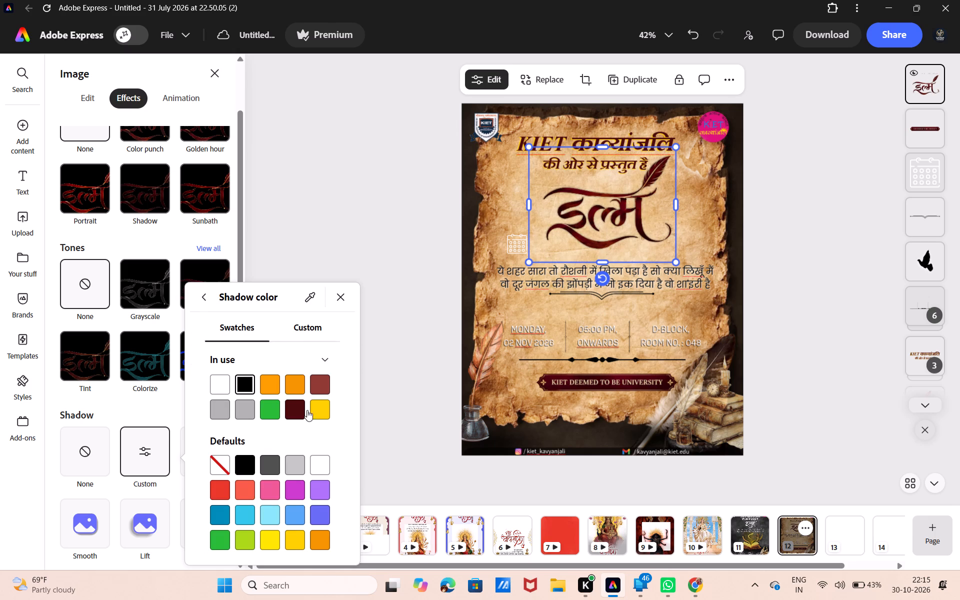
{"action": "scroll", "coordinate": [293, 536], "scroll_direction": "down", "scroll_amount": 2}
{"action": "left_click", "coordinate": [292, 540]}
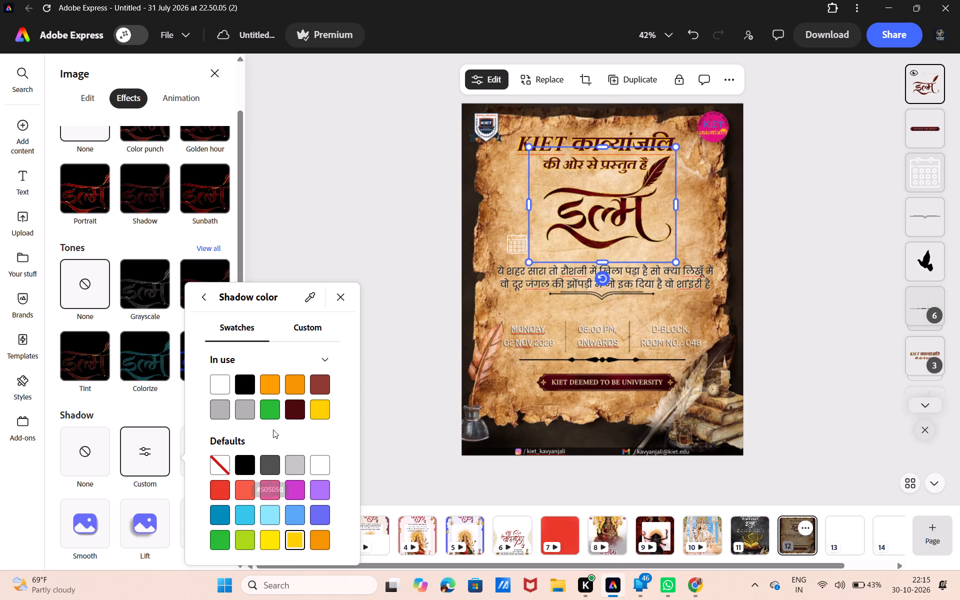
{"action": "left_click", "coordinate": [305, 333]}
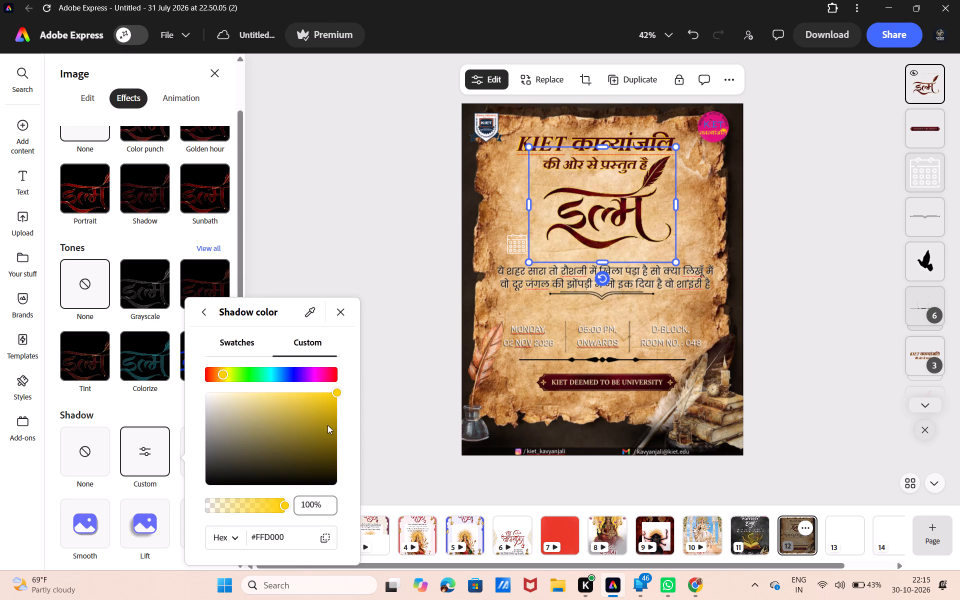
{"action": "left_click", "coordinate": [327, 412]}
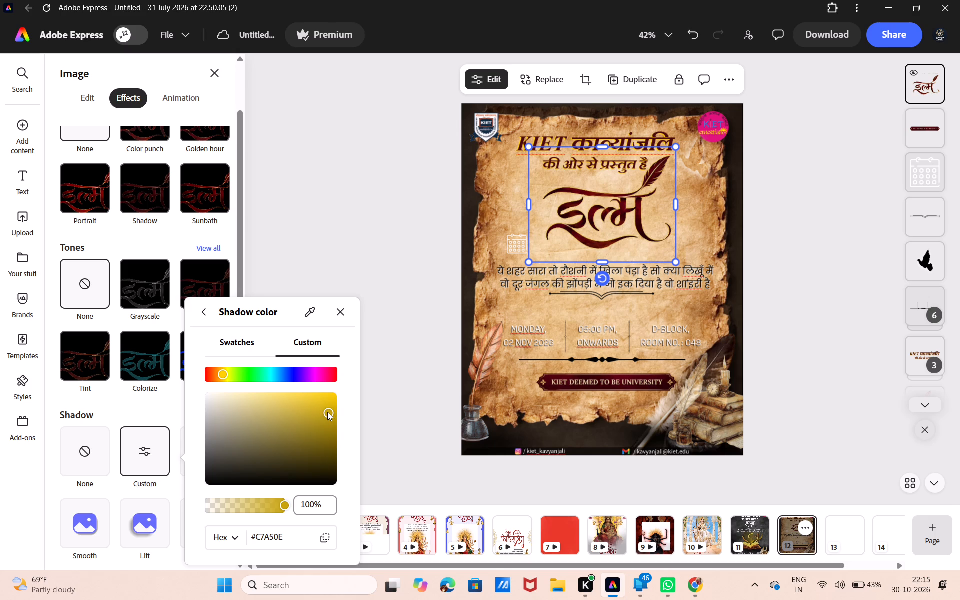
{"action": "left_click", "coordinate": [314, 179]}
{"action": "left_click", "coordinate": [314, 179]}
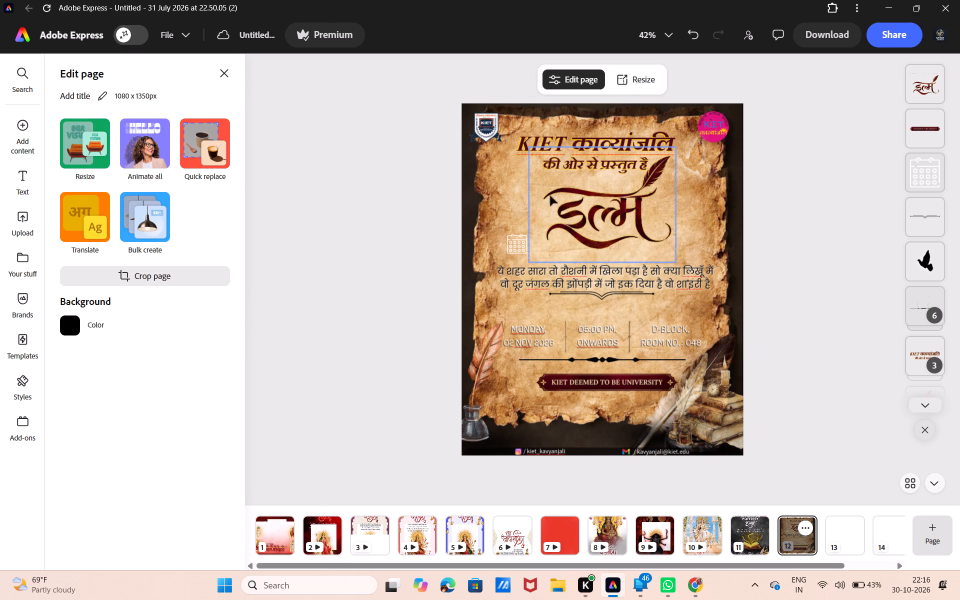
Upload the latest WhatsApp reference poster image from Downloads and place it over the poster's upper part with its event details showing.
{"action": "left_click", "coordinate": [26, 221]}
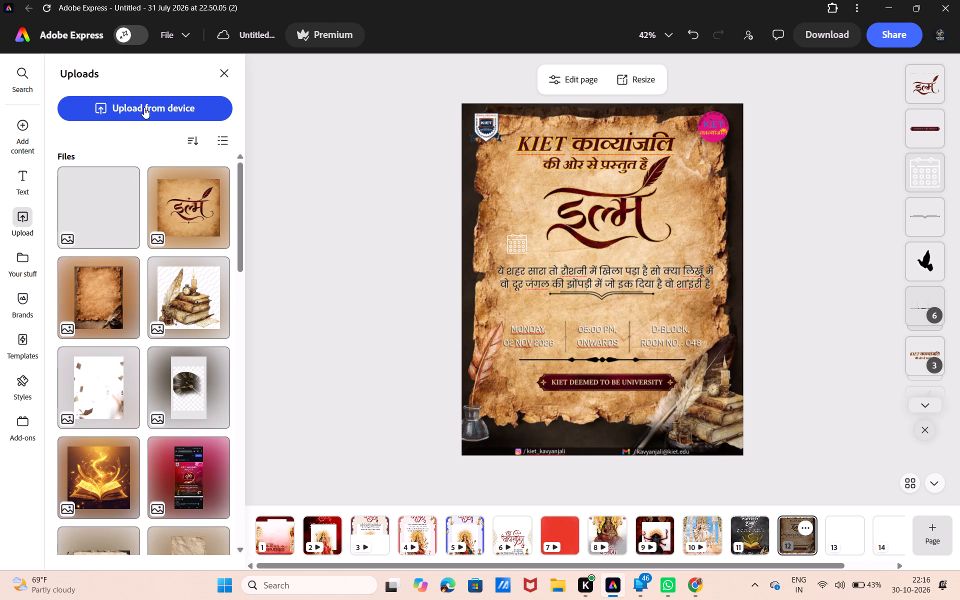
{"action": "left_click", "coordinate": [143, 107]}
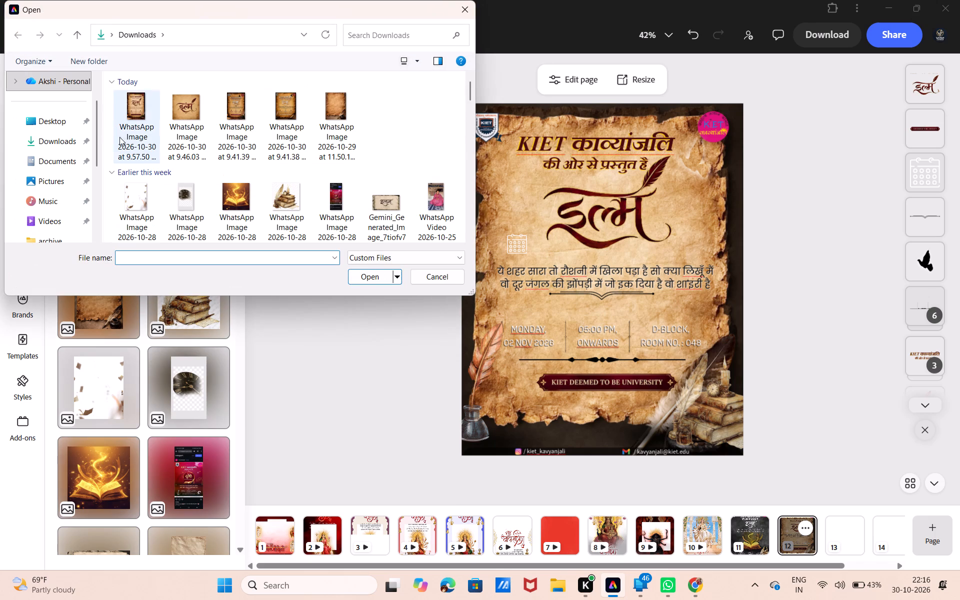
{"action": "double_click", "coordinate": [143, 116]}
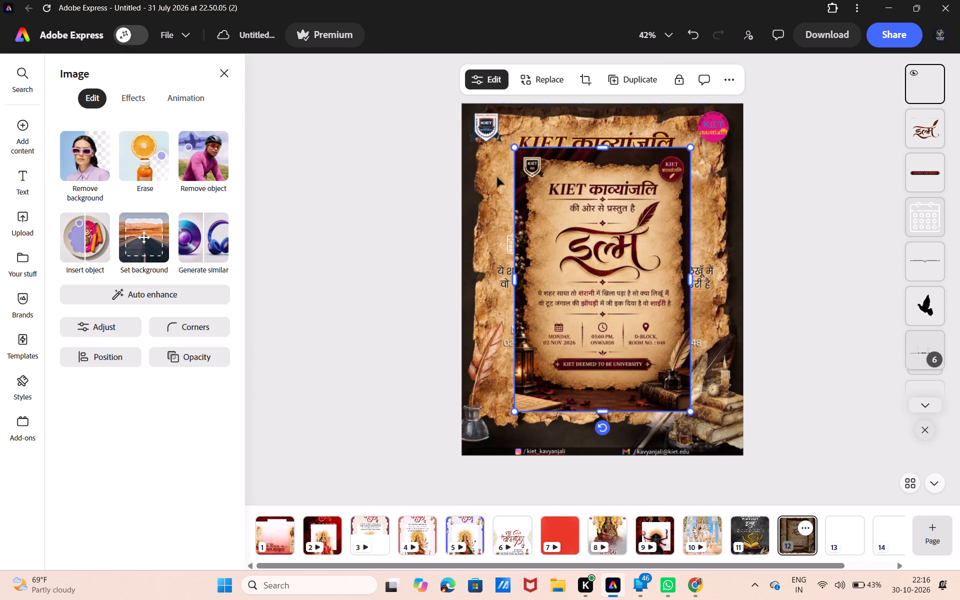
{"action": "left_click_drag", "start_coordinate": [610, 214], "coordinate": [348, 286]}
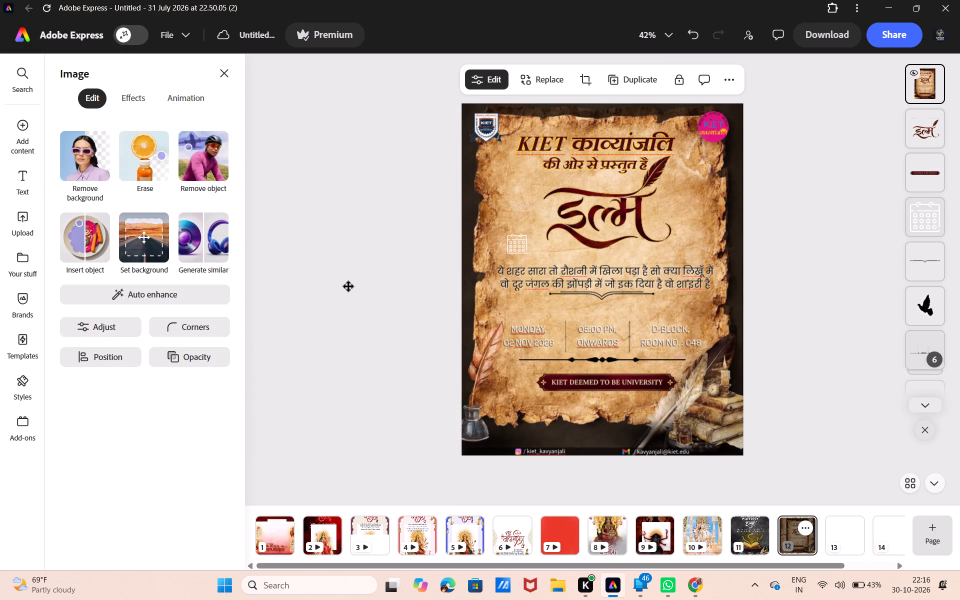
{"action": "left_click_drag", "start_coordinate": [348, 286], "coordinate": [572, 30]}
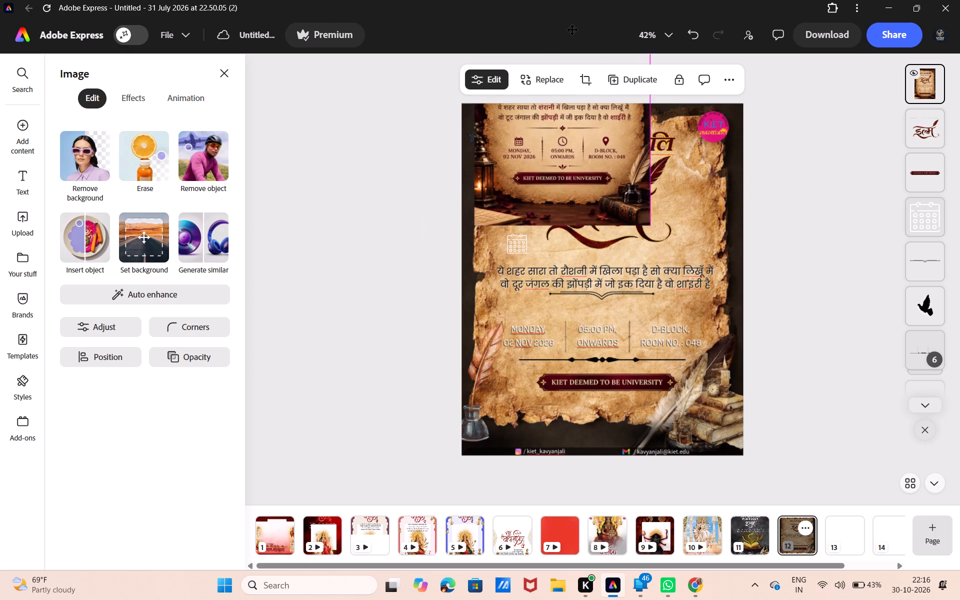
{"action": "left_click_drag", "start_coordinate": [572, 30], "coordinate": [608, 41]}
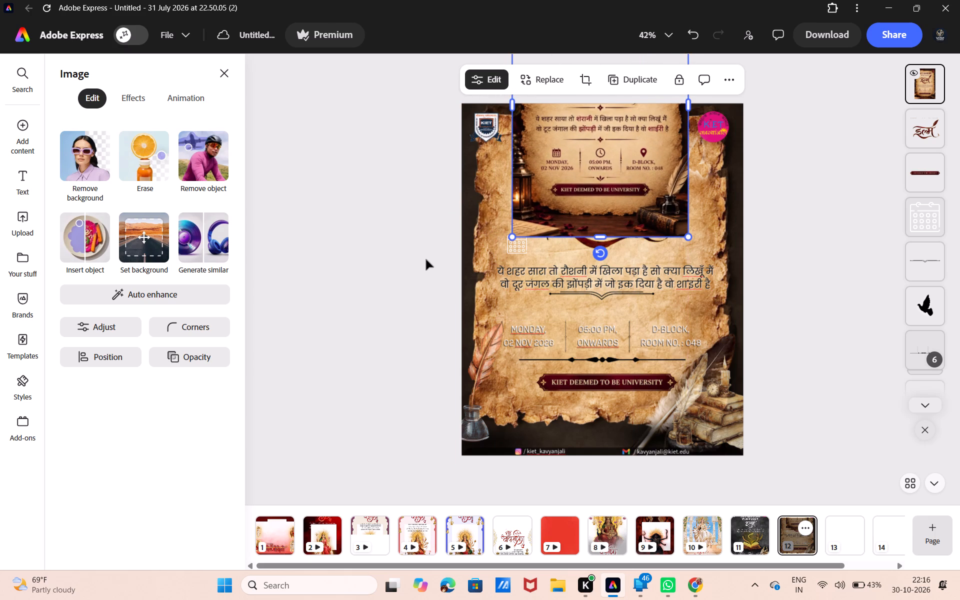
Shrink the date, time and venue group slightly, move it a little lower, and centre it horizontally on the page.
{"action": "left_click", "coordinate": [561, 314]}
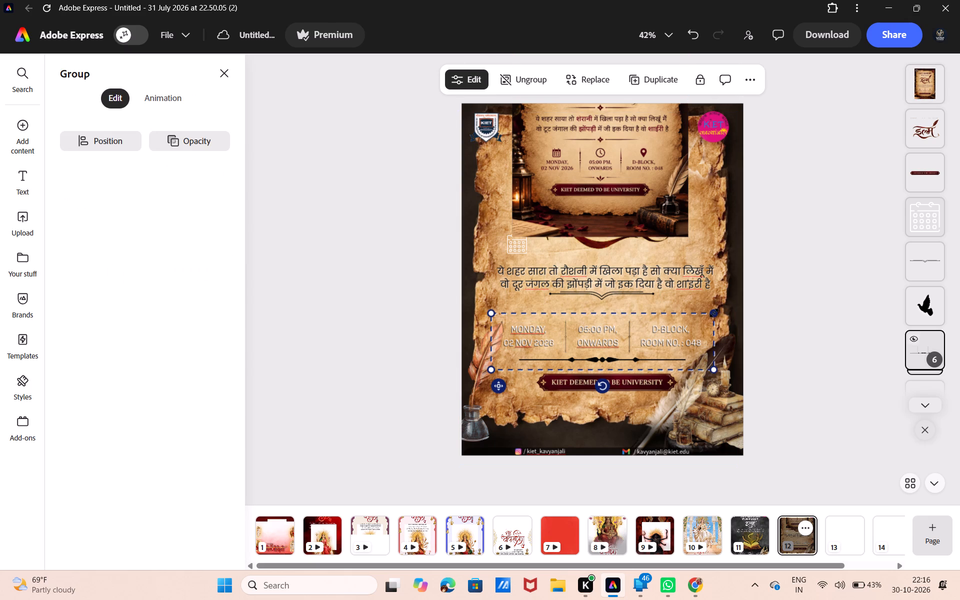
{"action": "left_click_drag", "start_coordinate": [713, 312], "coordinate": [701, 325]}
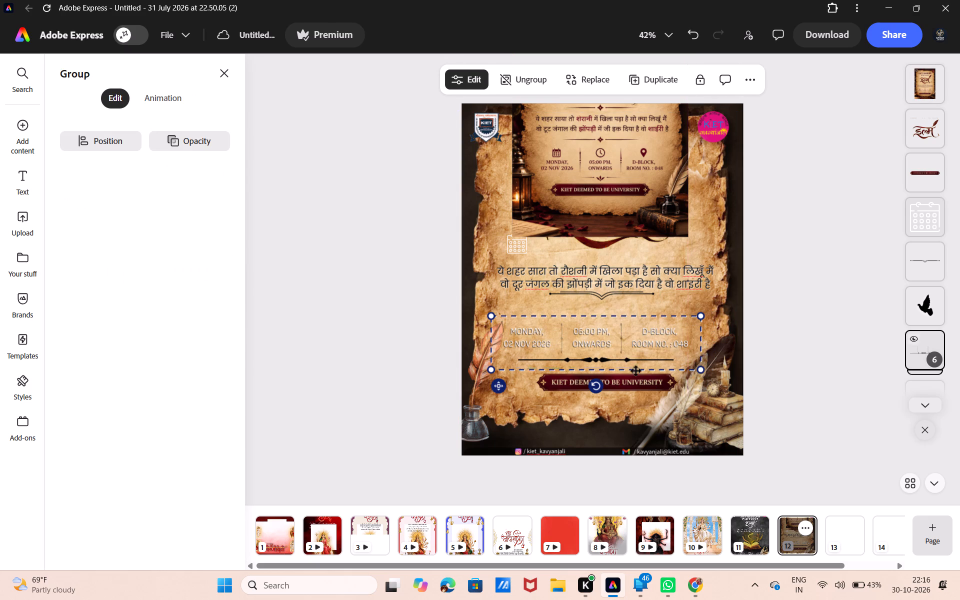
{"action": "left_click", "coordinate": [616, 364]}
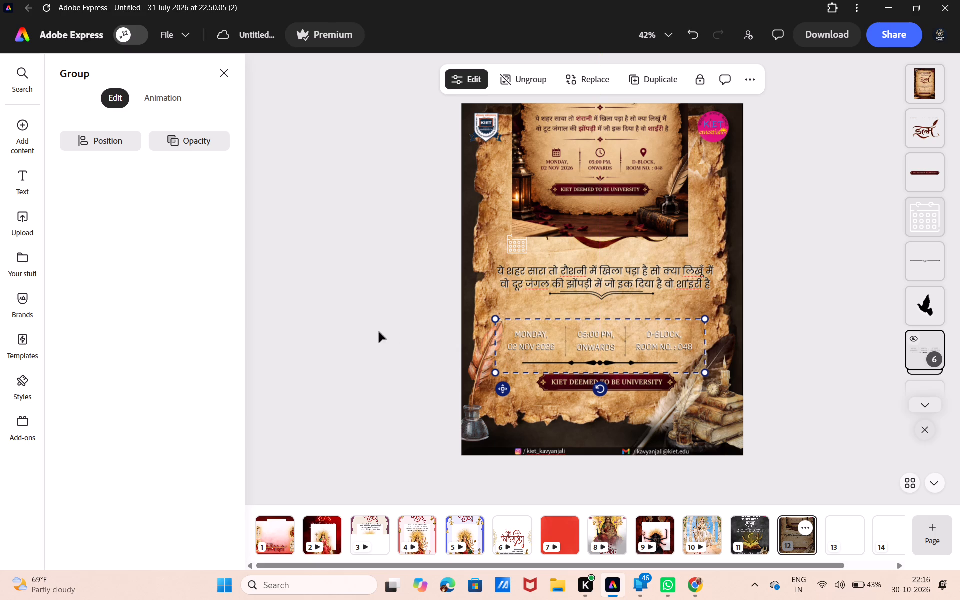
{"action": "left_click", "coordinate": [127, 149]}
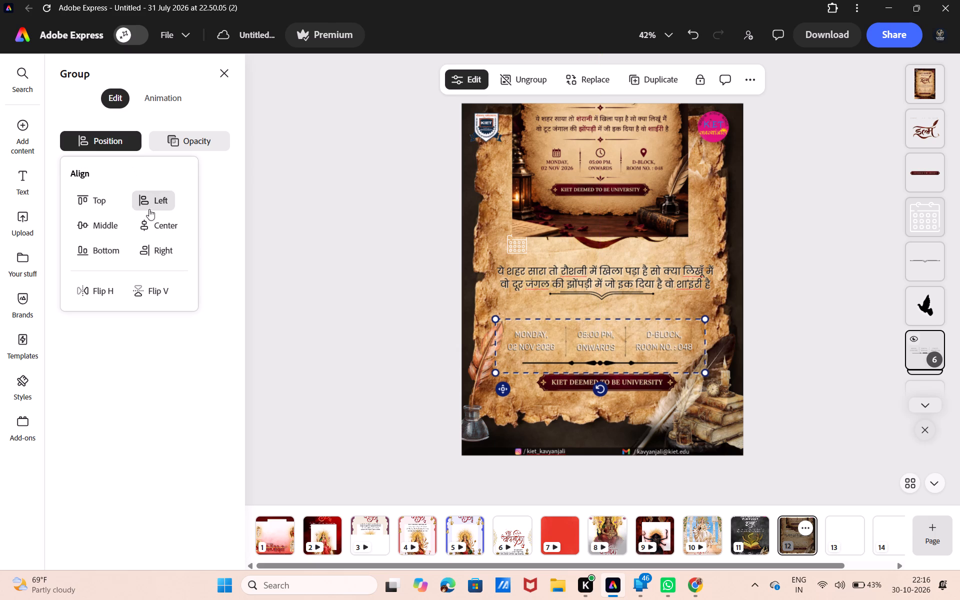
{"action": "left_click", "coordinate": [152, 219]}
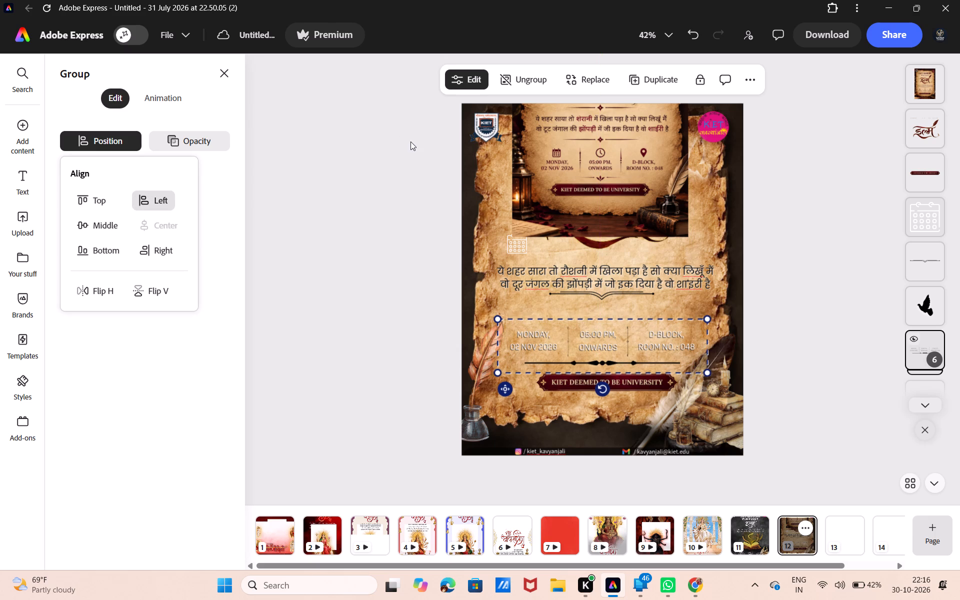
Recolour the MONDAY, 02 NOV 2026 text by sampling the maroon-brown of the date in the reference image with the Eyedropper.
{"action": "left_click", "coordinate": [517, 248]}
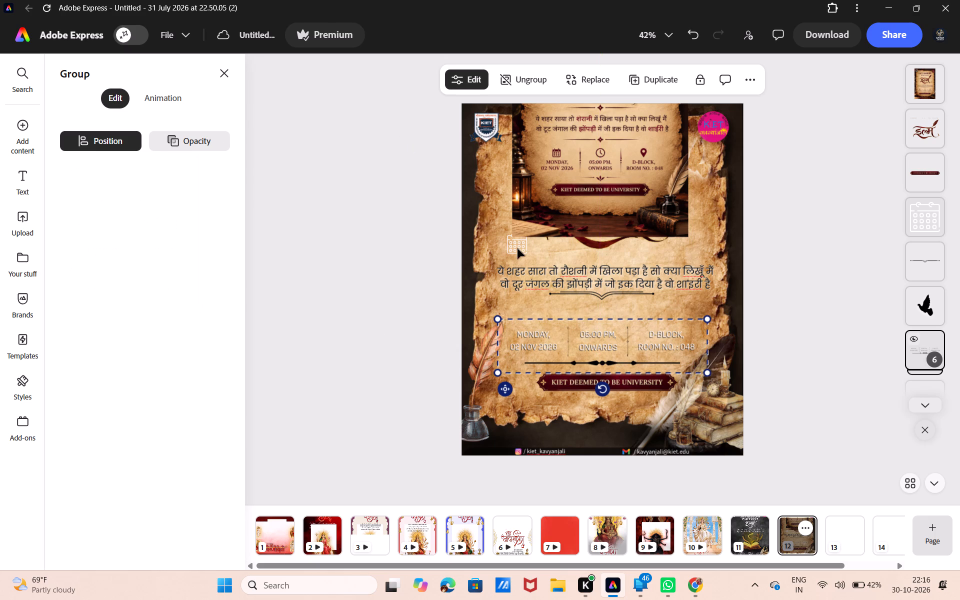
{"action": "left_click", "coordinate": [537, 337]}
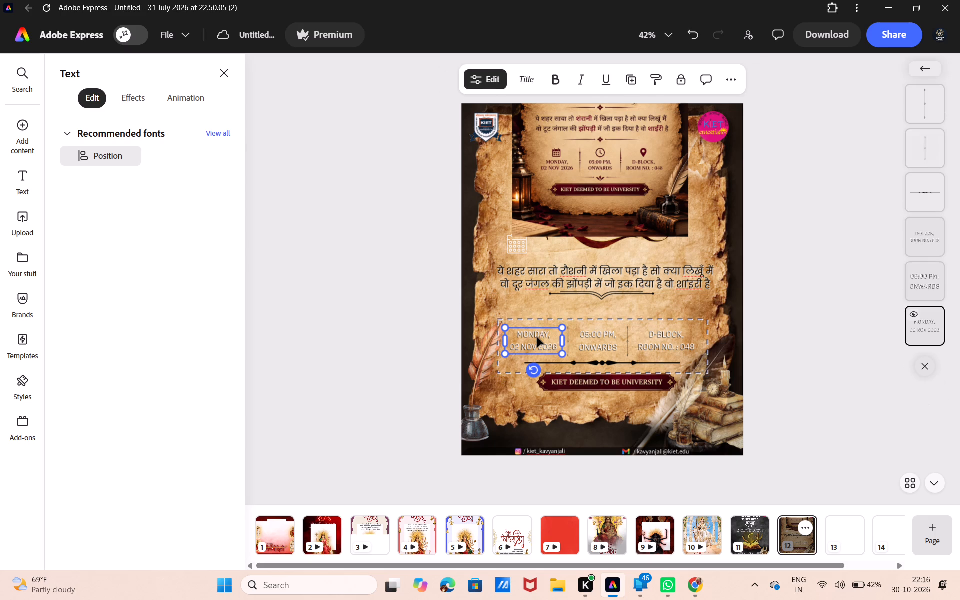
{"action": "left_click", "coordinate": [67, 348]}
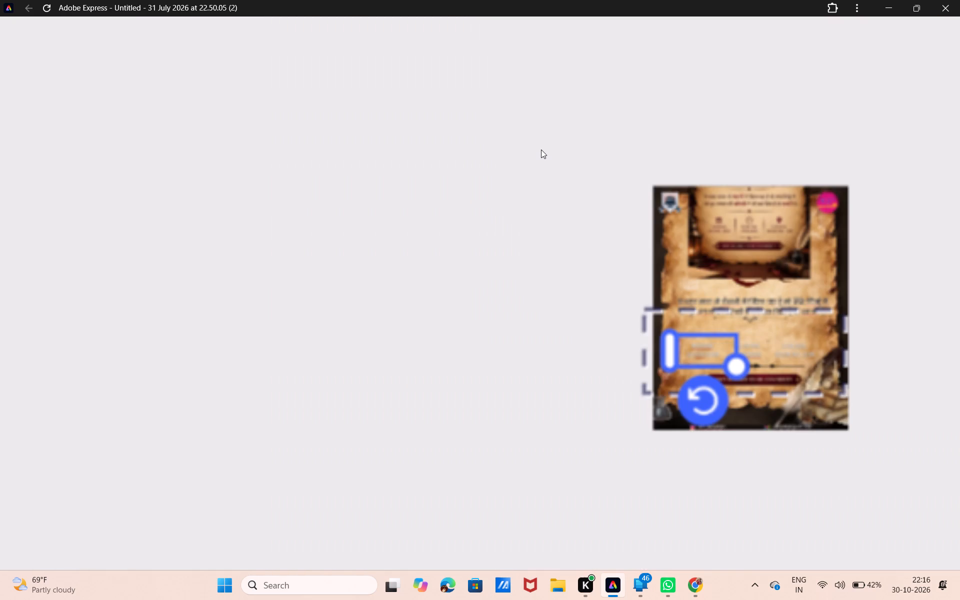
{"action": "scroll", "coordinate": [541, 149], "scroll_direction": "left", "scroll_amount": 3}
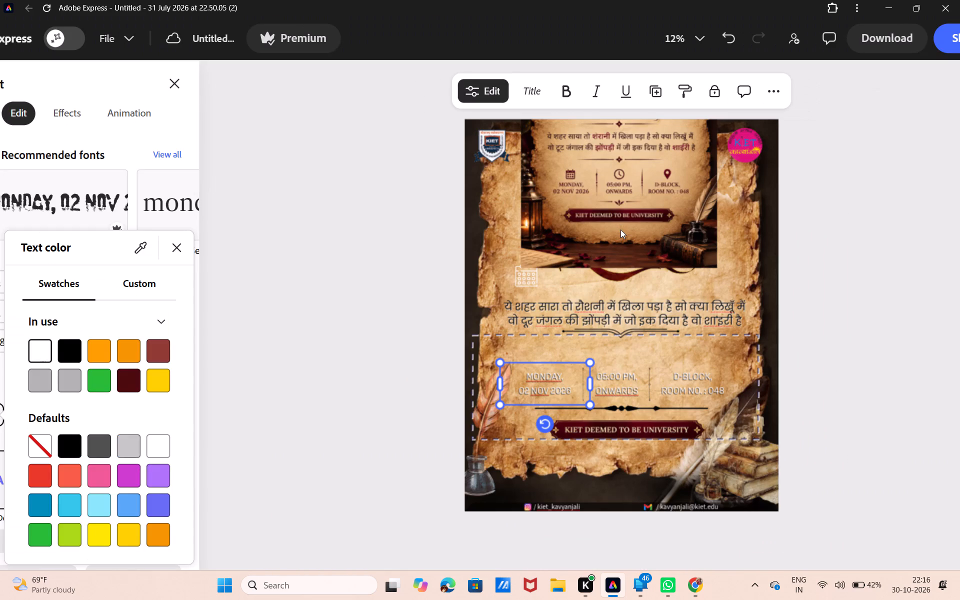
{"action": "scroll", "coordinate": [620, 229], "scroll_direction": "up", "scroll_amount": 1}
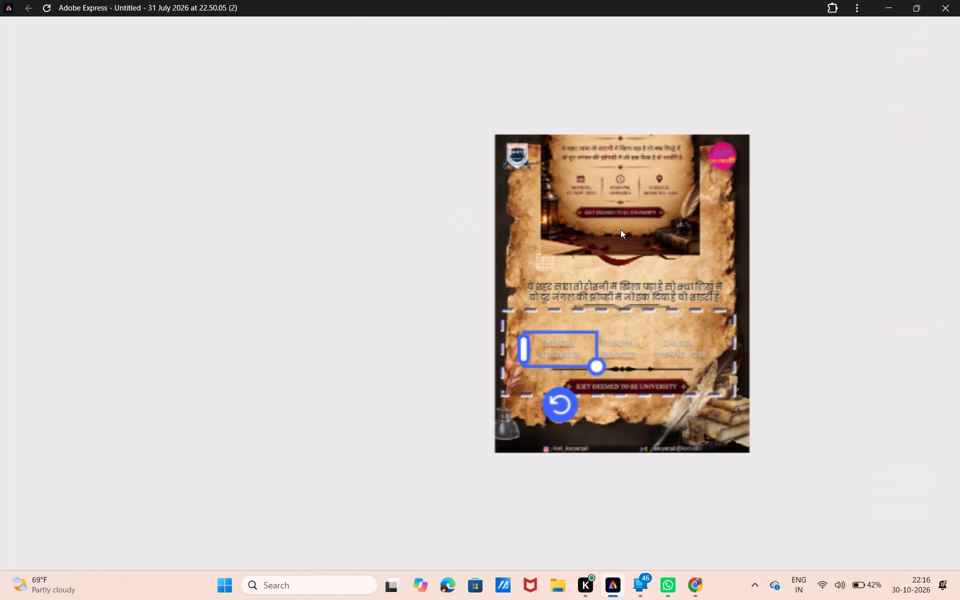
{"action": "scroll", "coordinate": [620, 229], "scroll_direction": "up", "scroll_amount": 1}
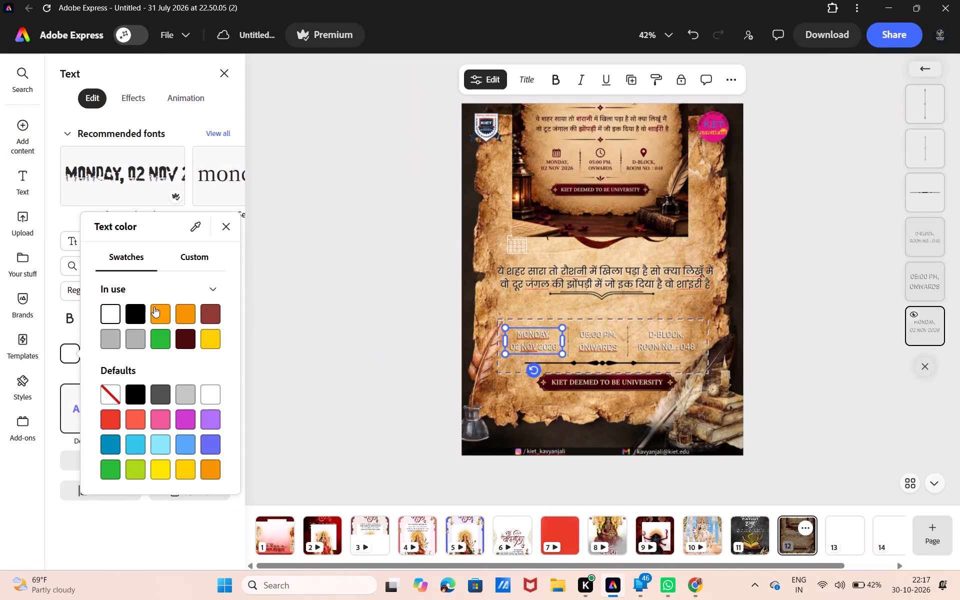
{"action": "left_click", "coordinate": [195, 219]}
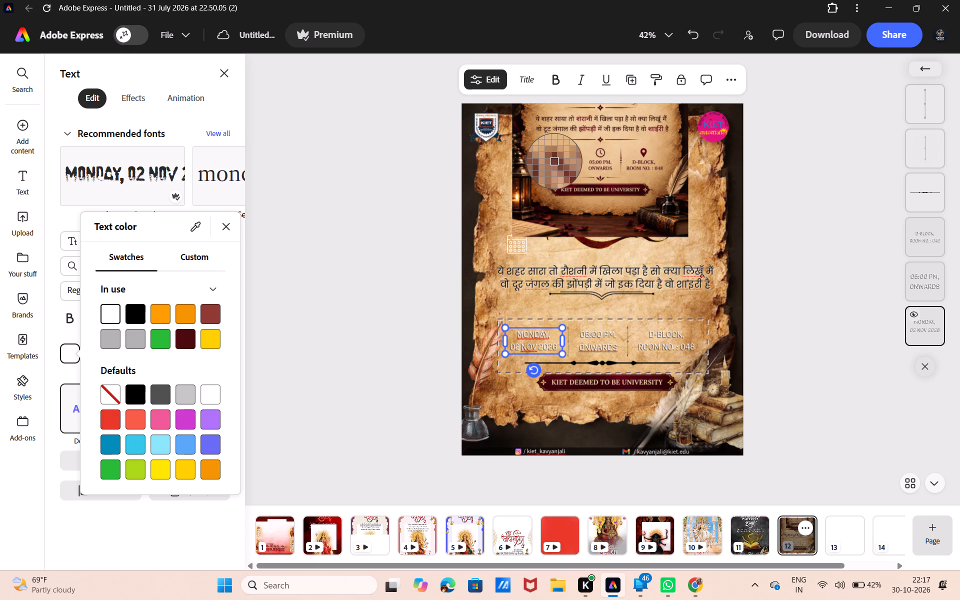
{"action": "left_click", "coordinate": [554, 161]}
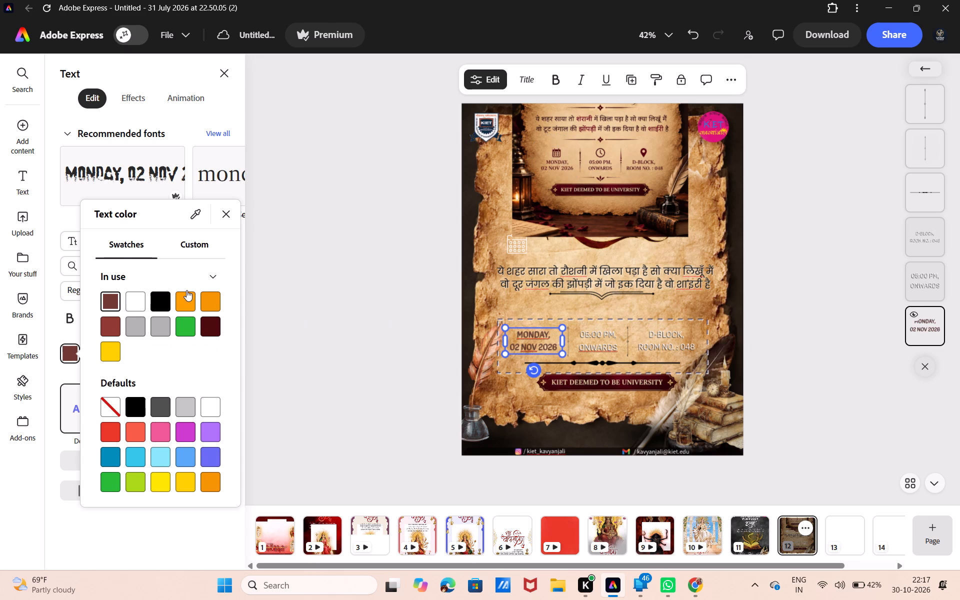
Recolour the 05:00 PM, ONWARDS text with the Eyedropper, sampling the brown from the neighbouring date text.
{"action": "left_click", "coordinate": [590, 336]}
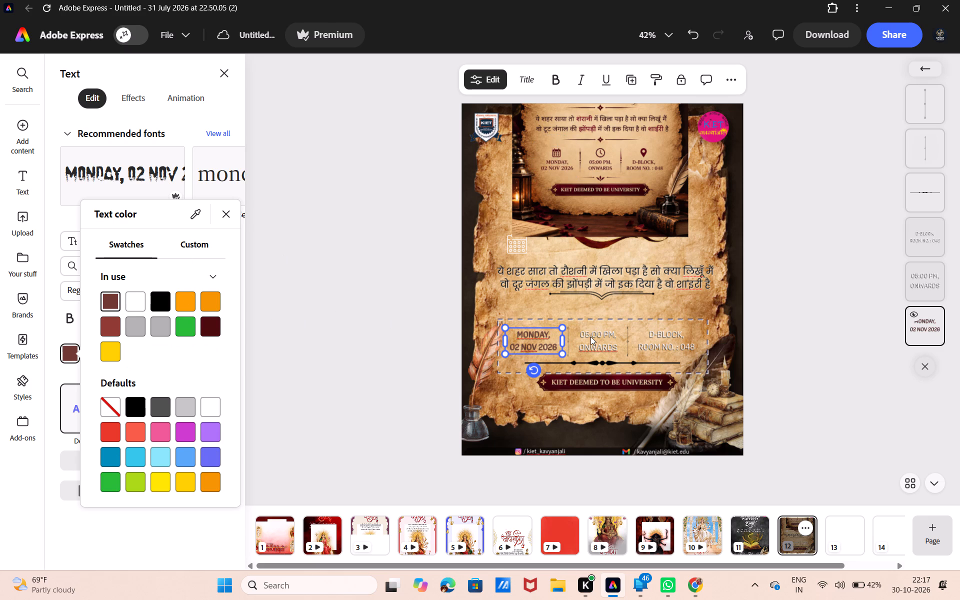
{"action": "left_click", "coordinate": [590, 336]}
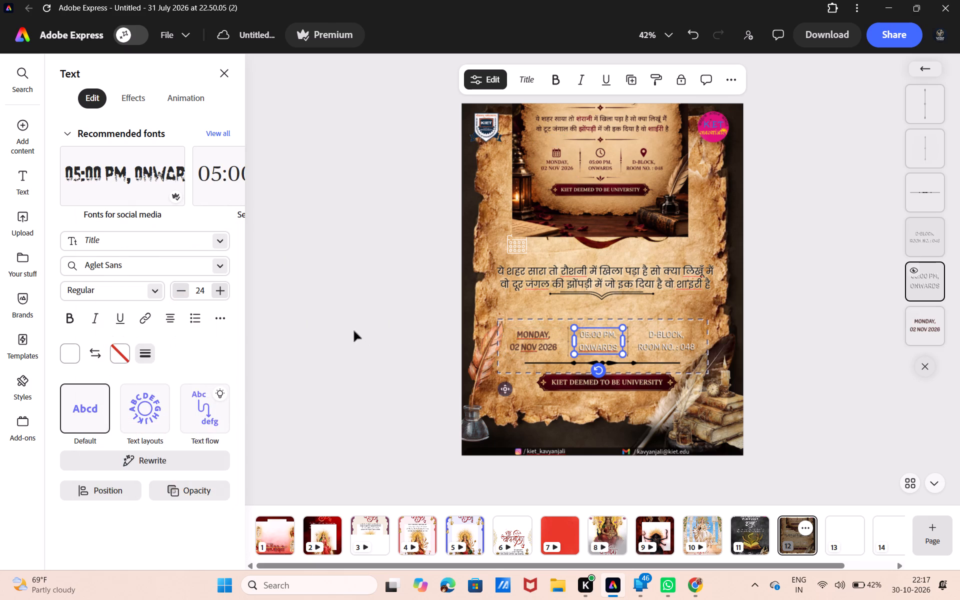
{"action": "left_click", "coordinate": [69, 356]}
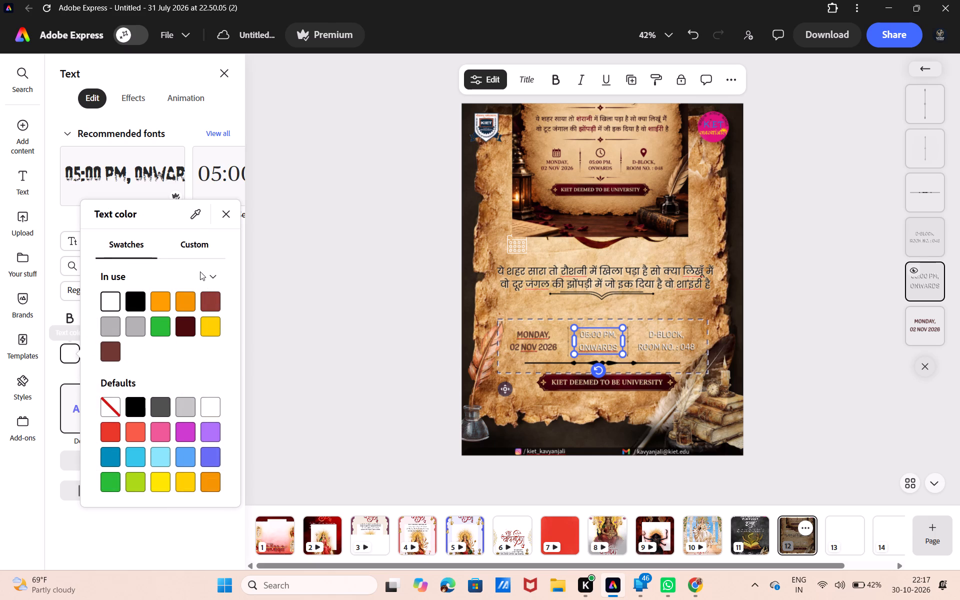
{"action": "left_click", "coordinate": [194, 217]}
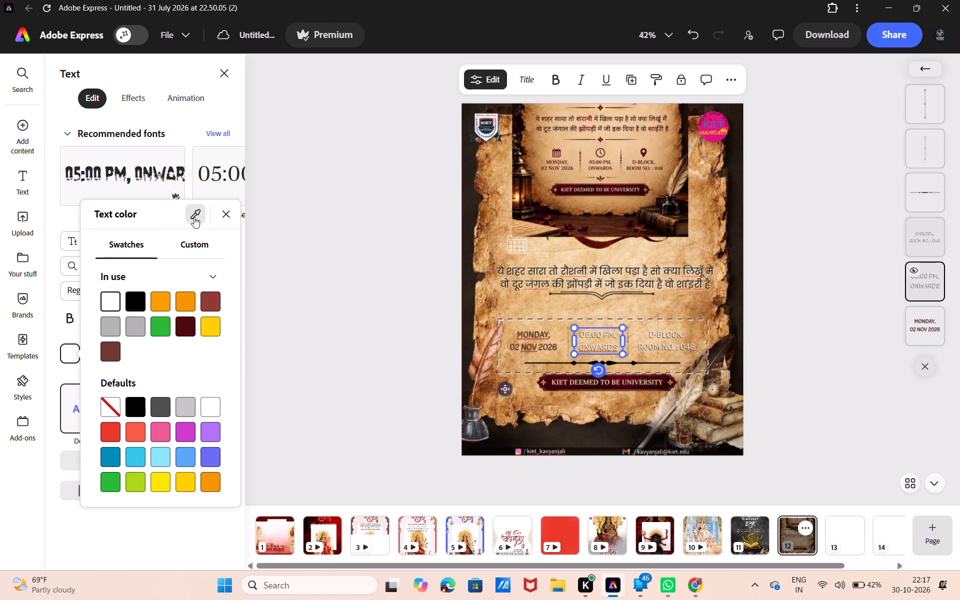
{"action": "left_click", "coordinate": [194, 217]}
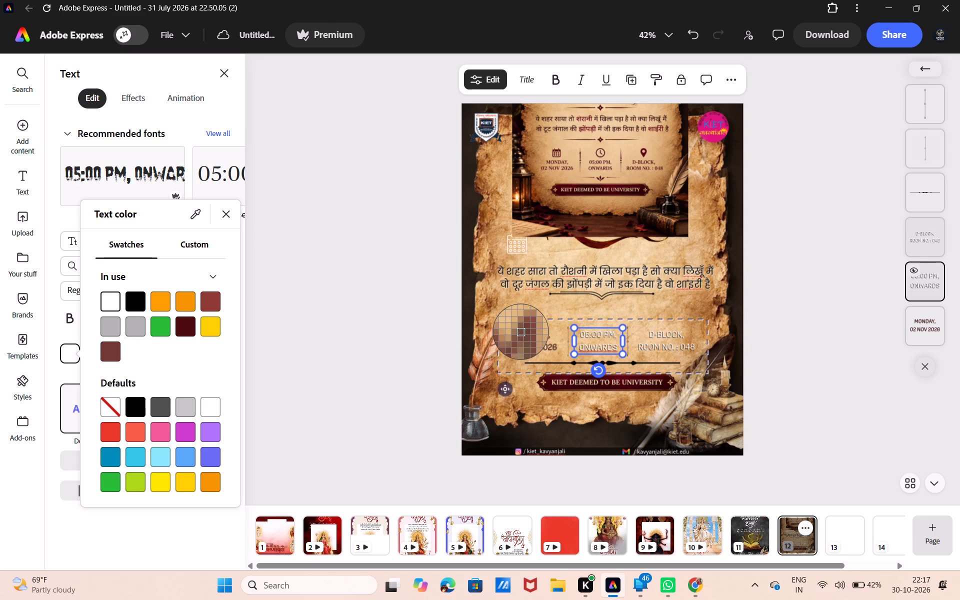
{"action": "left_click", "coordinate": [521, 332]}
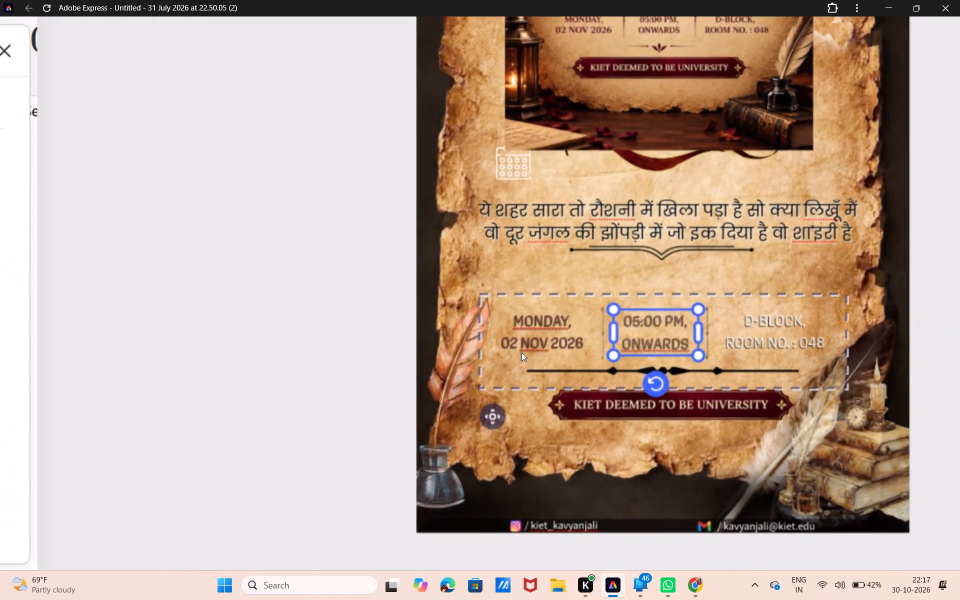
{"action": "scroll", "coordinate": [521, 352], "scroll_direction": "left", "scroll_amount": 1}
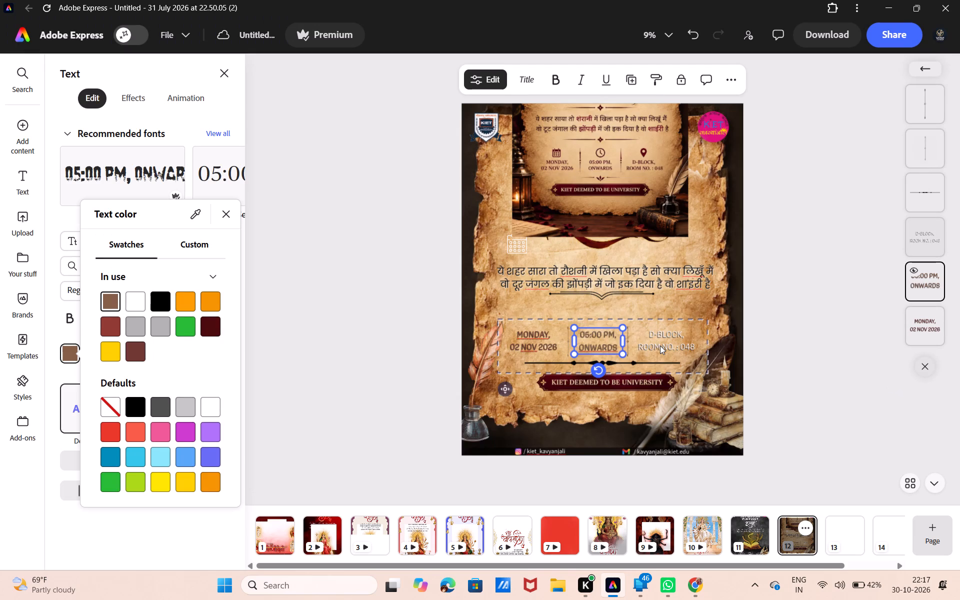
{"action": "left_click", "coordinate": [198, 210]}
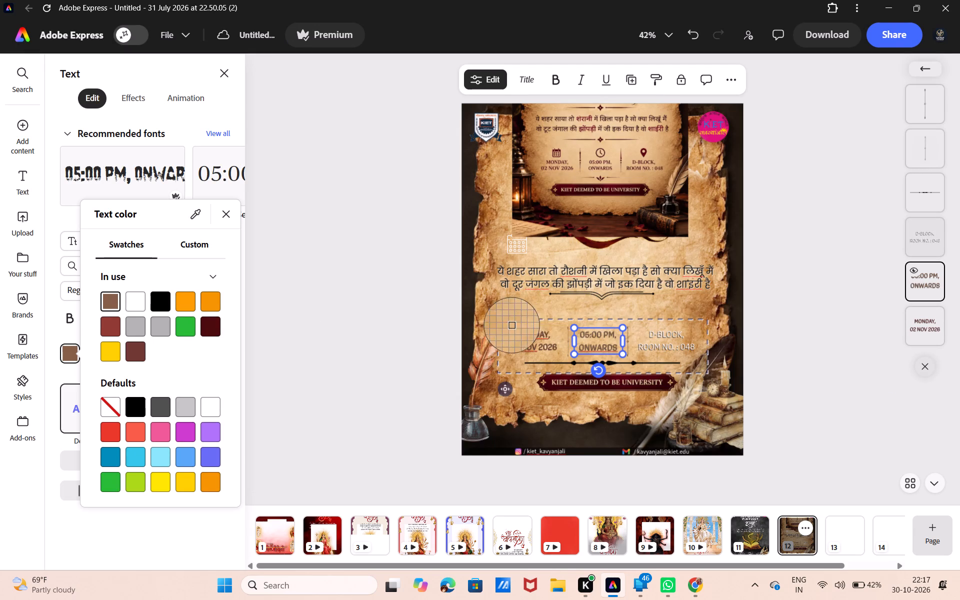
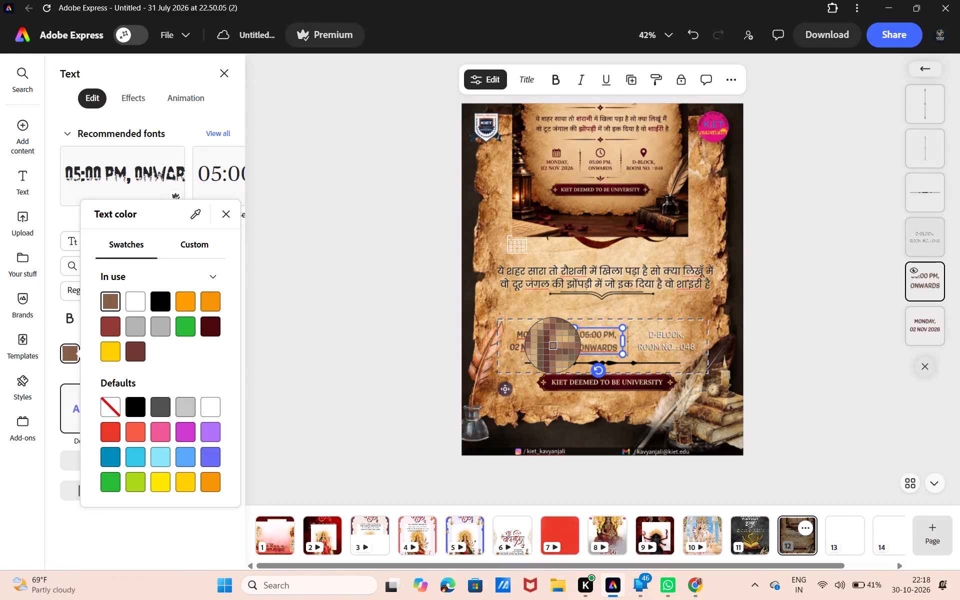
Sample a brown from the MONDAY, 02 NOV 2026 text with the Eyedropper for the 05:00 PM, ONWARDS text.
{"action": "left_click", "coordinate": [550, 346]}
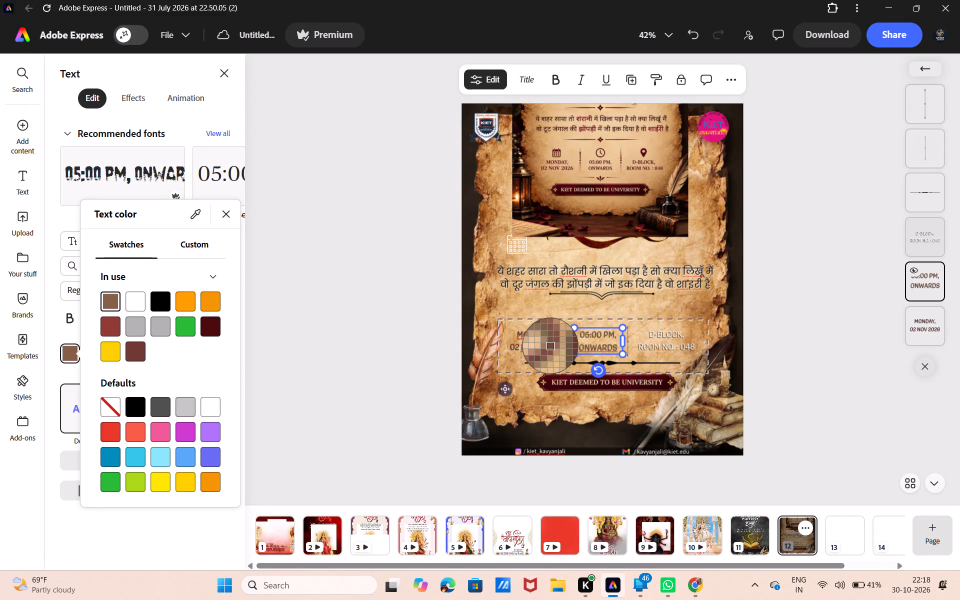
Recolour the D-BLOCK, ROOM NO. : 048, the 05:00 PM, ONWARDS and the MONDAY, 02 NOV 2026 texts with the in-use reddish-brown #8F3B33.
{"action": "left_click", "coordinate": [669, 338]}
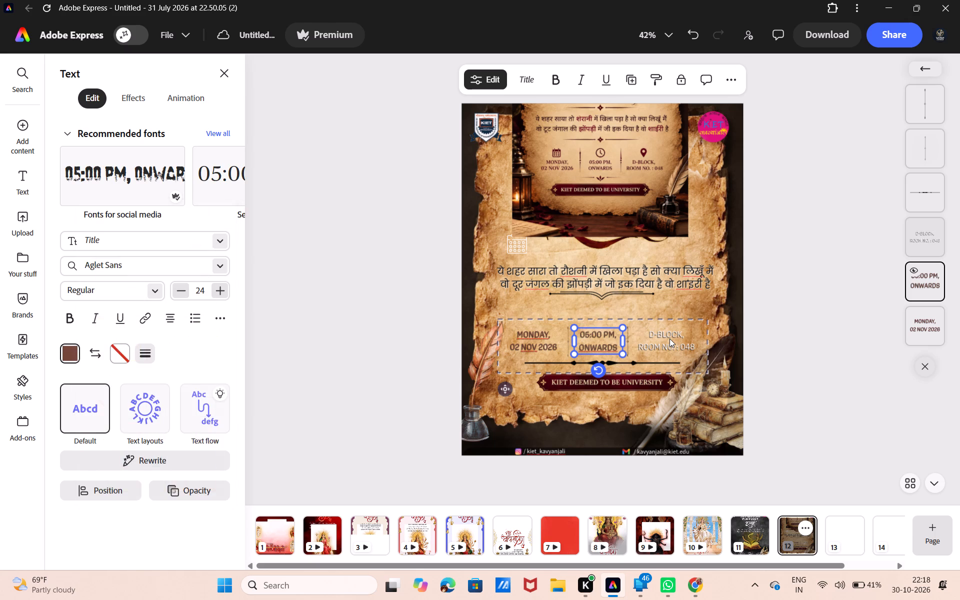
{"action": "left_click", "coordinate": [669, 338]}
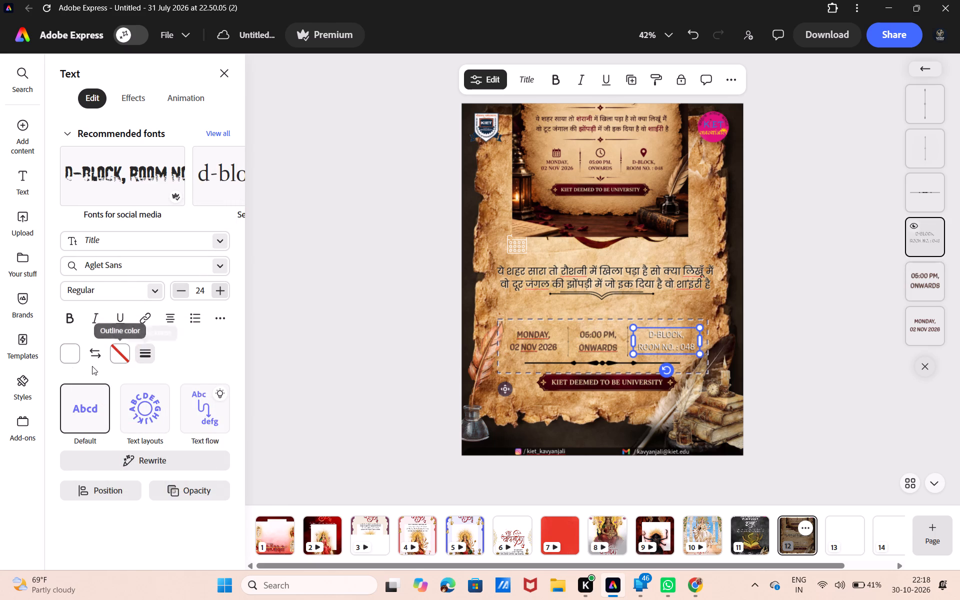
{"action": "left_click", "coordinate": [64, 357]}
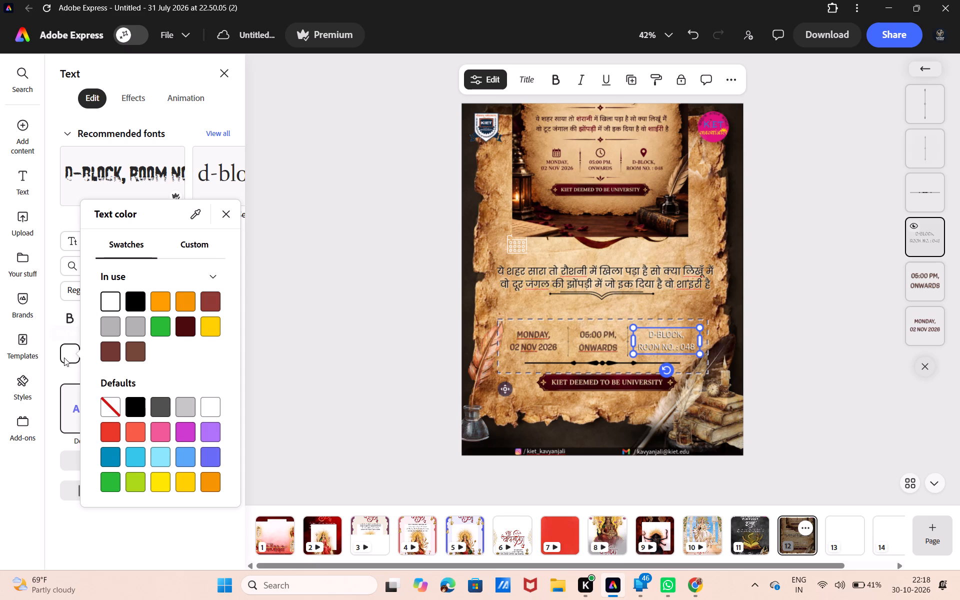
{"action": "left_click", "coordinate": [211, 298]}
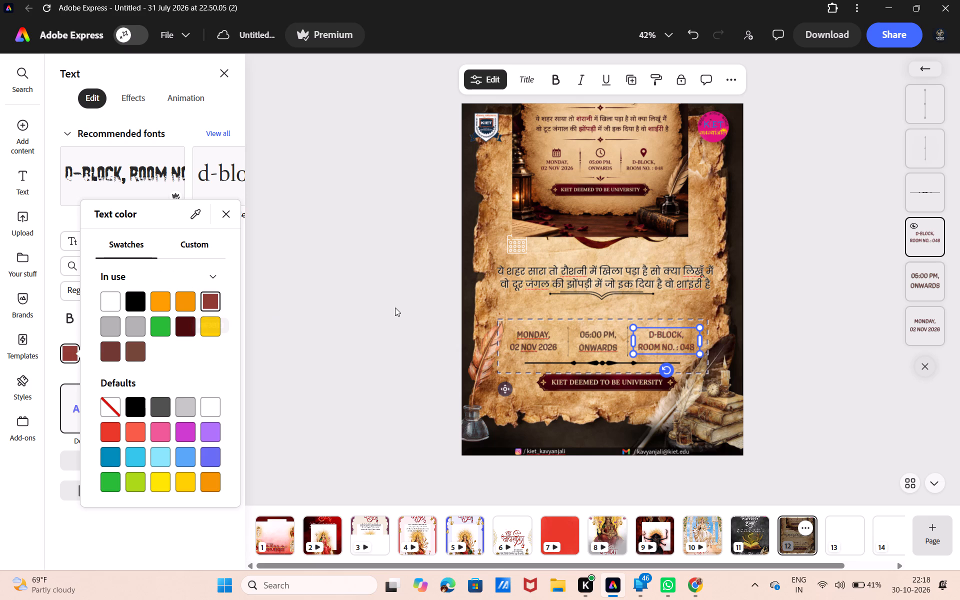
{"action": "left_click", "coordinate": [594, 338]}
{"action": "left_click", "coordinate": [594, 338]}
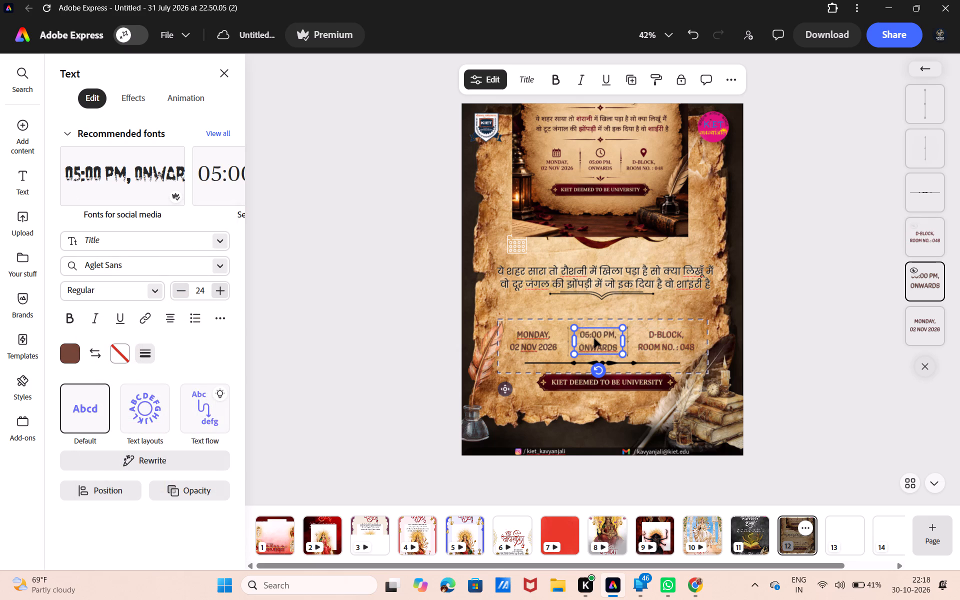
{"action": "left_click", "coordinate": [66, 356]}
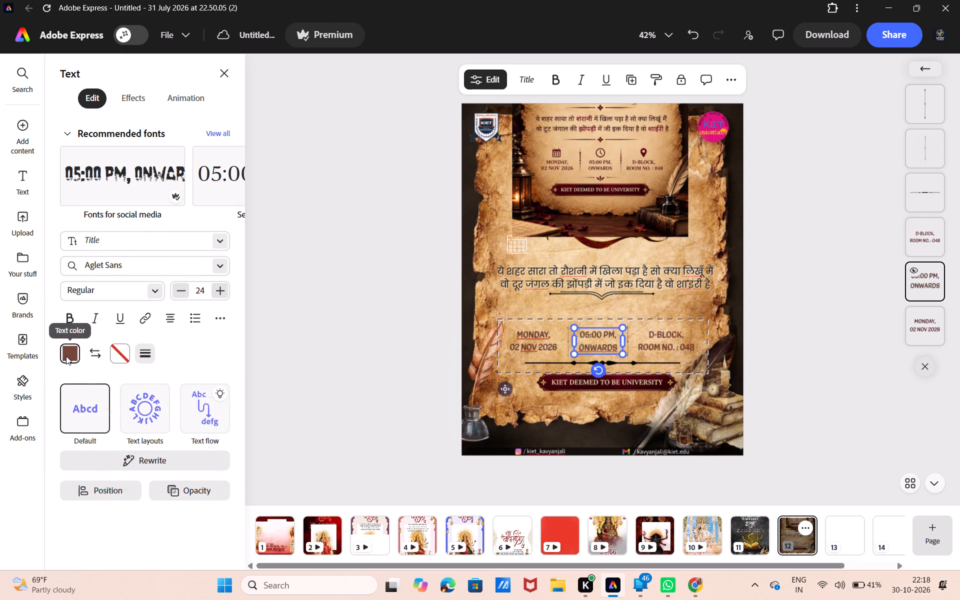
{"action": "left_click", "coordinate": [207, 295]}
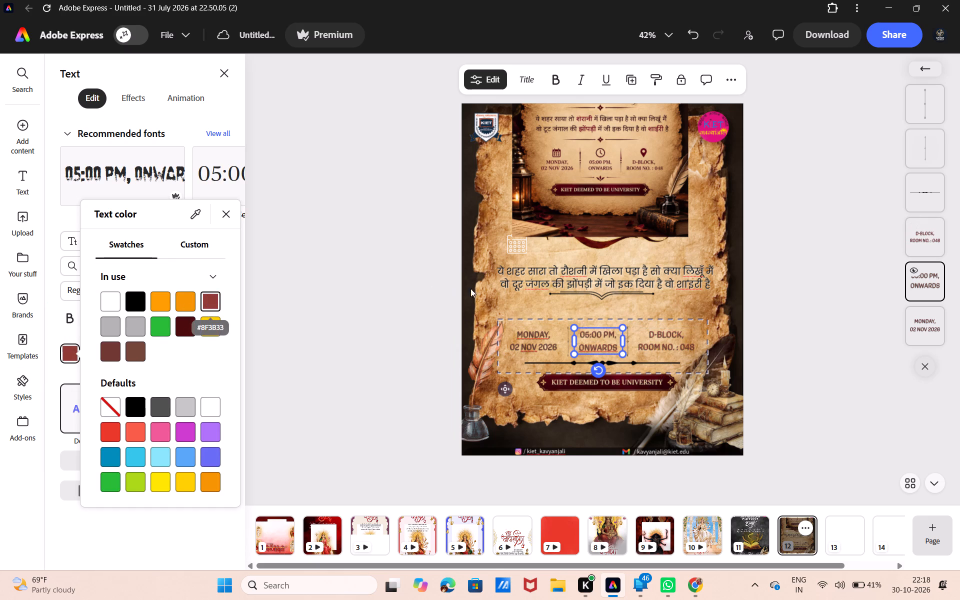
{"action": "left_click", "coordinate": [558, 341]}
{"action": "left_click", "coordinate": [551, 341]}
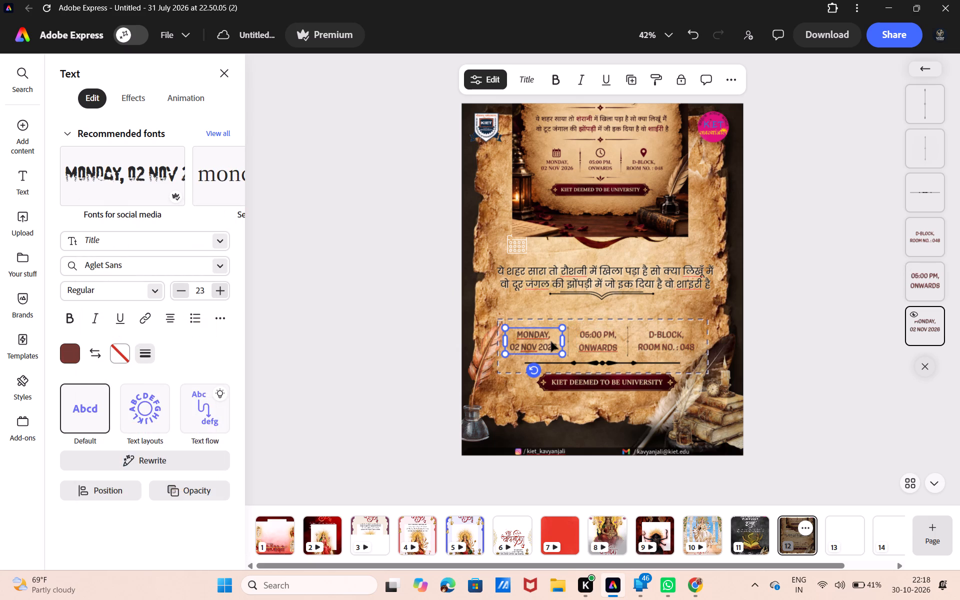
{"action": "left_click", "coordinate": [71, 362]}
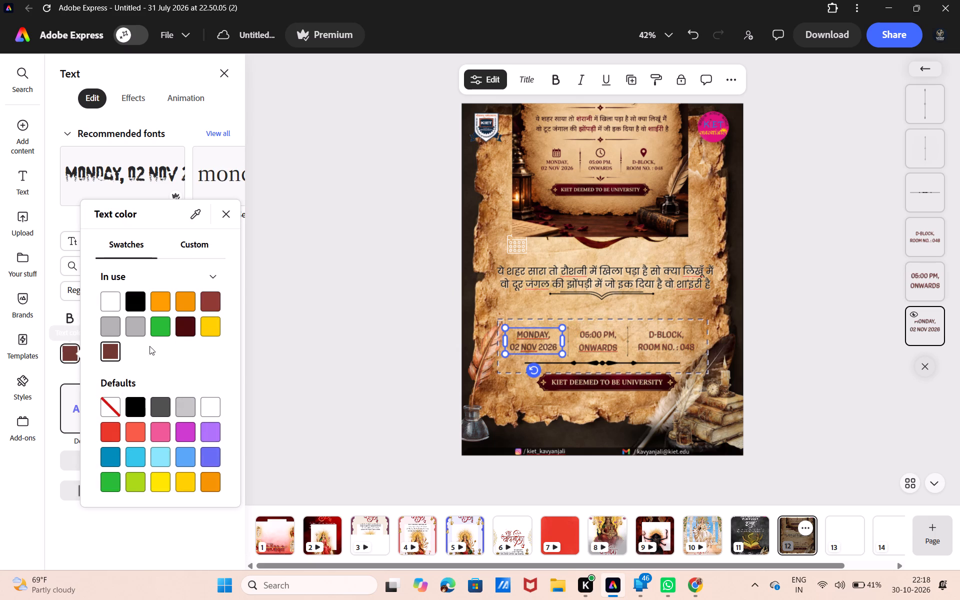
{"action": "left_click", "coordinate": [208, 305]}
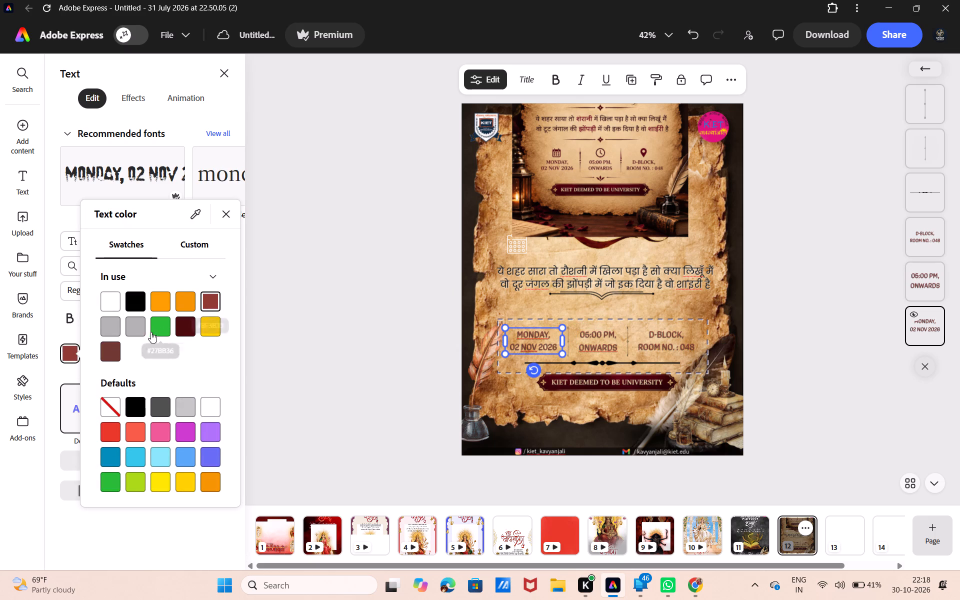
{"action": "left_click", "coordinate": [282, 297]}
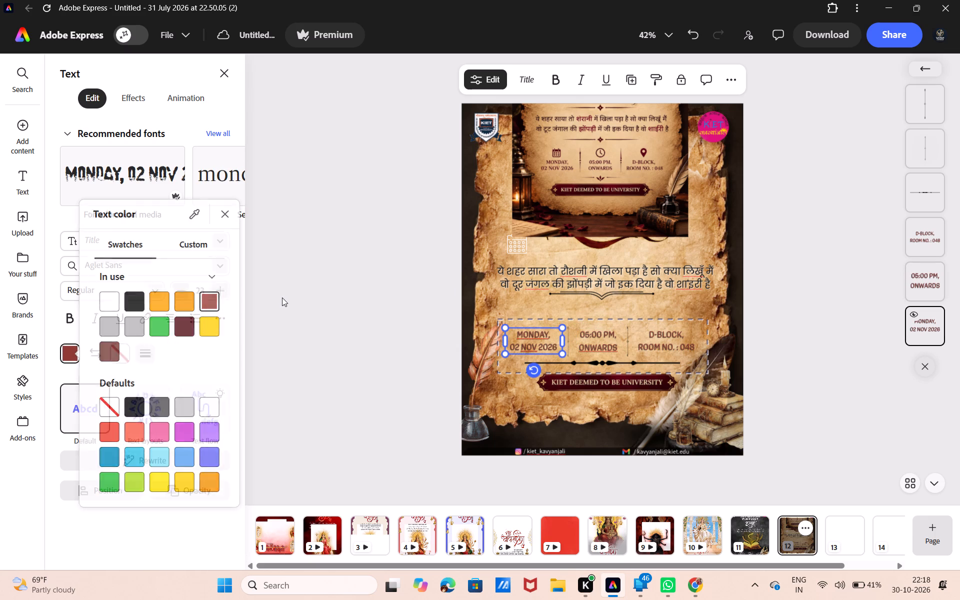
{"action": "left_click", "coordinate": [282, 297]}
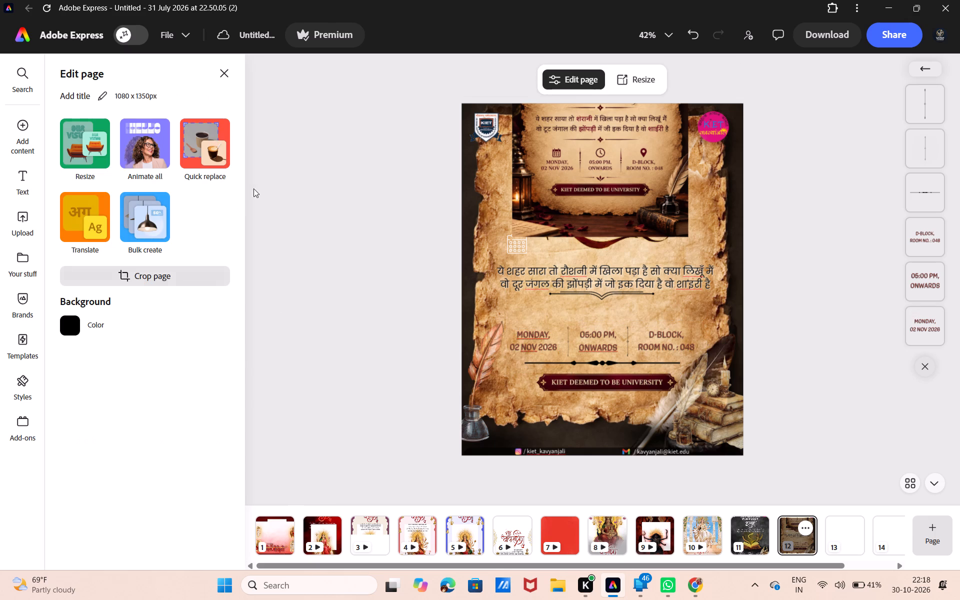
Move the calendar icon down to sit just above the MONDAY, 02 NOV 2026 text.
{"action": "left_click", "coordinate": [517, 245]}
{"action": "left_click_drag", "start_coordinate": [517, 245], "coordinate": [520, 289]}
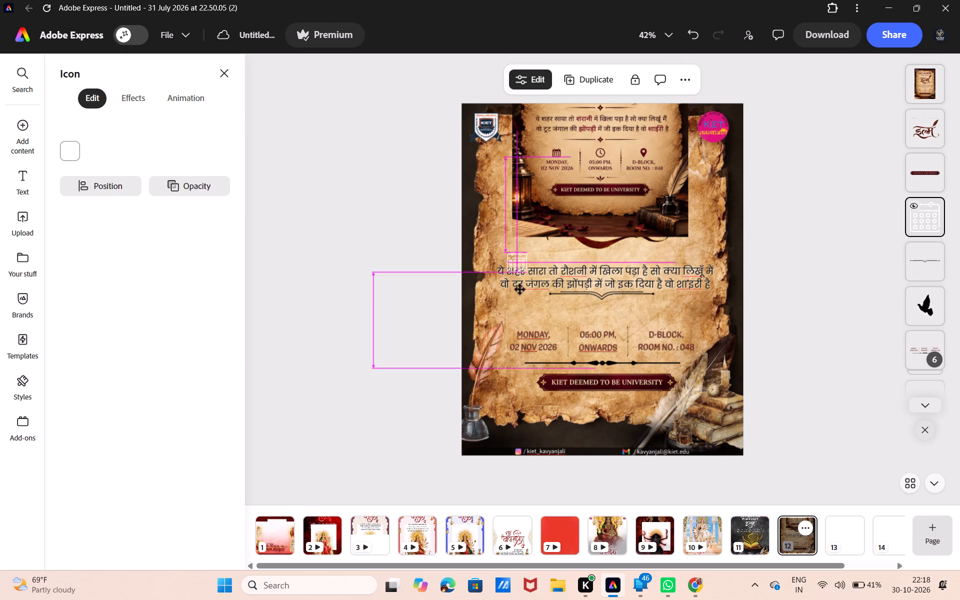
{"action": "left_click_drag", "start_coordinate": [520, 289], "coordinate": [531, 316]}
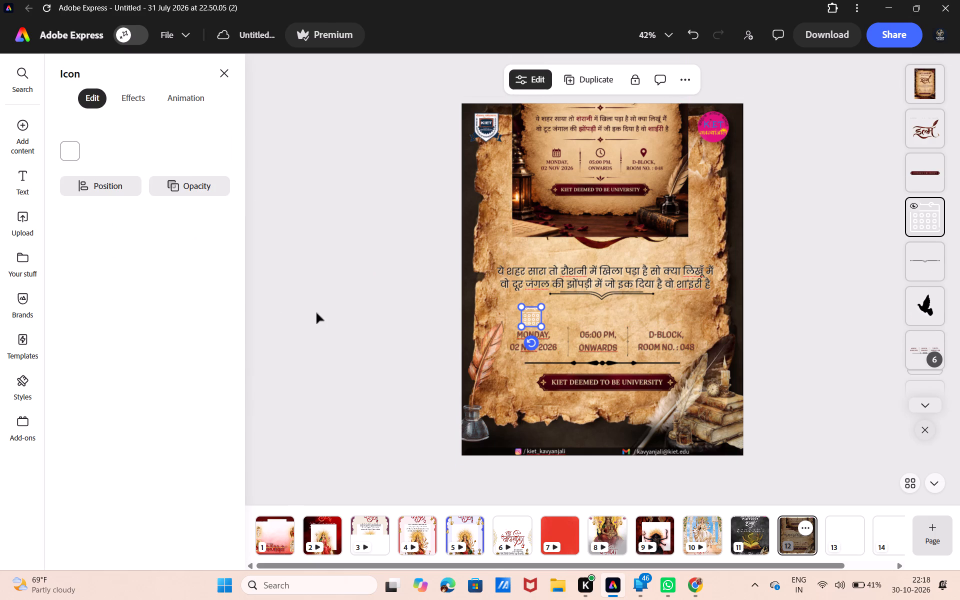
Recolour the calendar icon with the Eyedropper, sampling the dark maroon of the calendar icon in the reference image.
{"action": "left_click", "coordinate": [72, 152]}
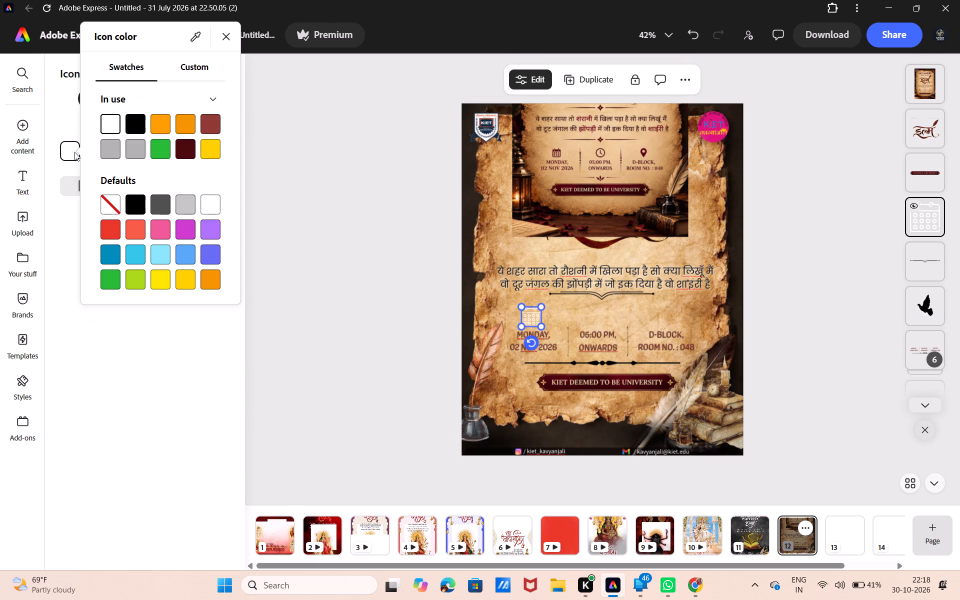
{"action": "left_click", "coordinate": [196, 37]}
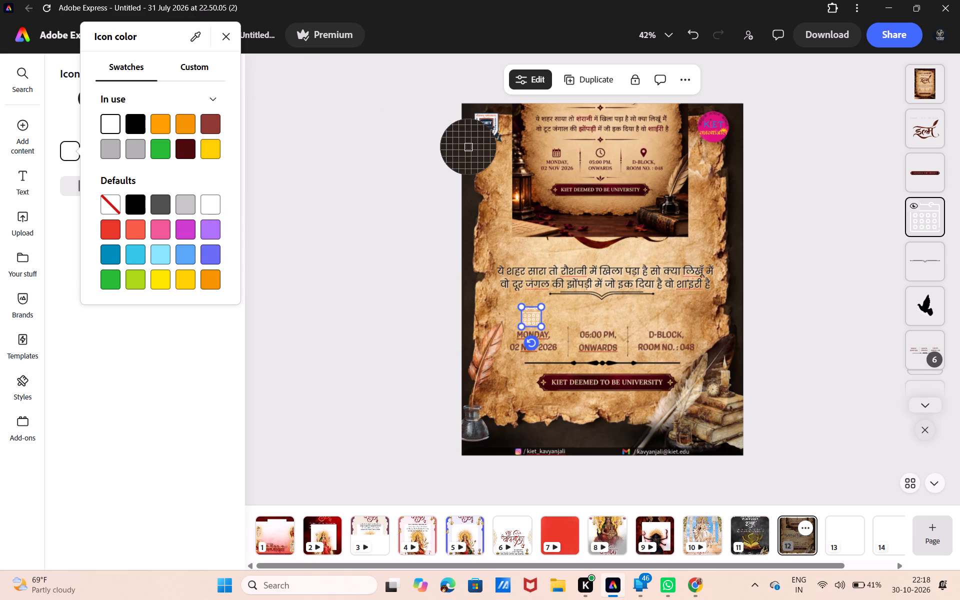
{"action": "left_click", "coordinate": [556, 149]}
{"action": "left_click", "coordinate": [413, 230]}
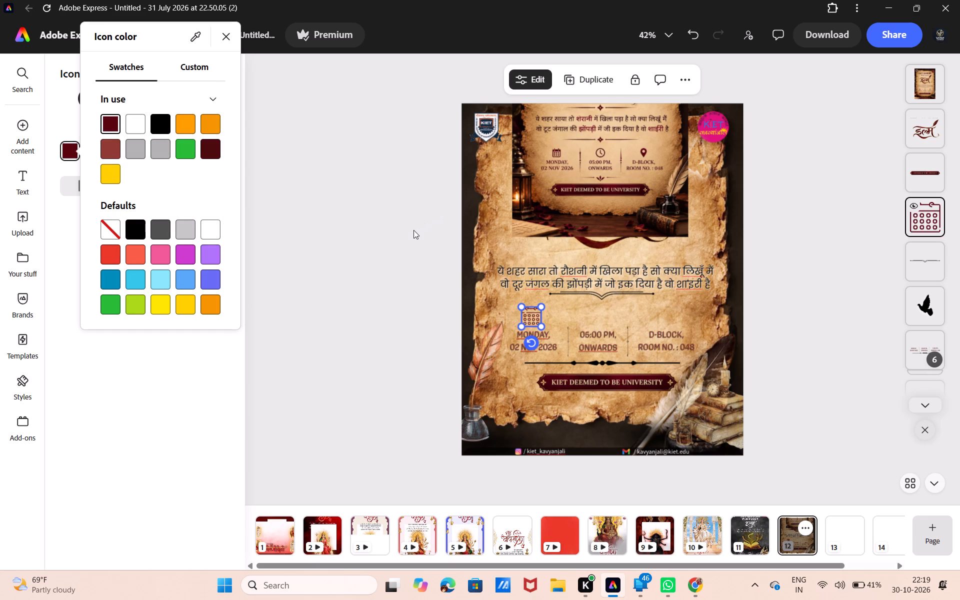
{"action": "left_click", "coordinate": [413, 230]}
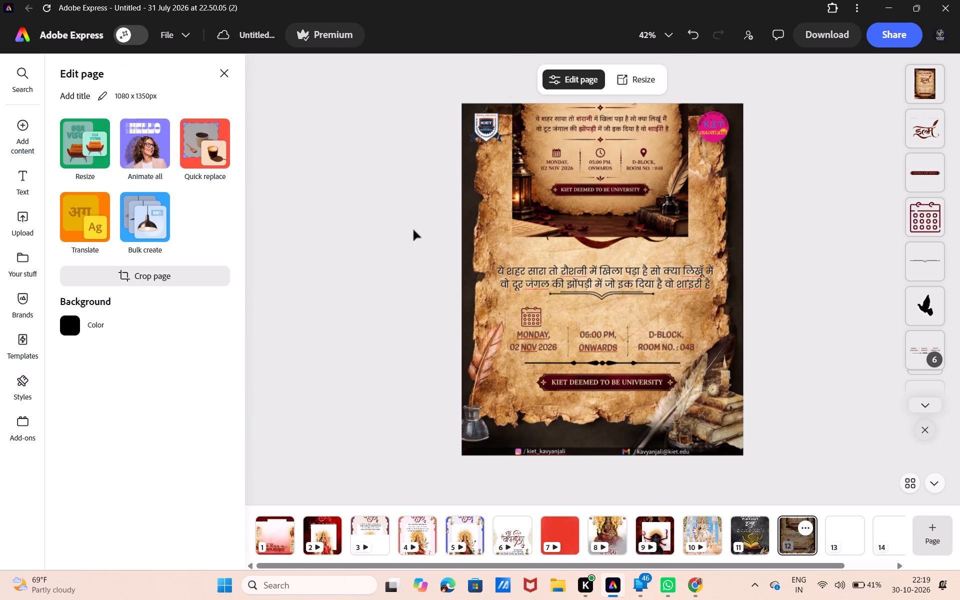
Search the icon library for "watch".
{"action": "left_click", "coordinate": [114, 197]}
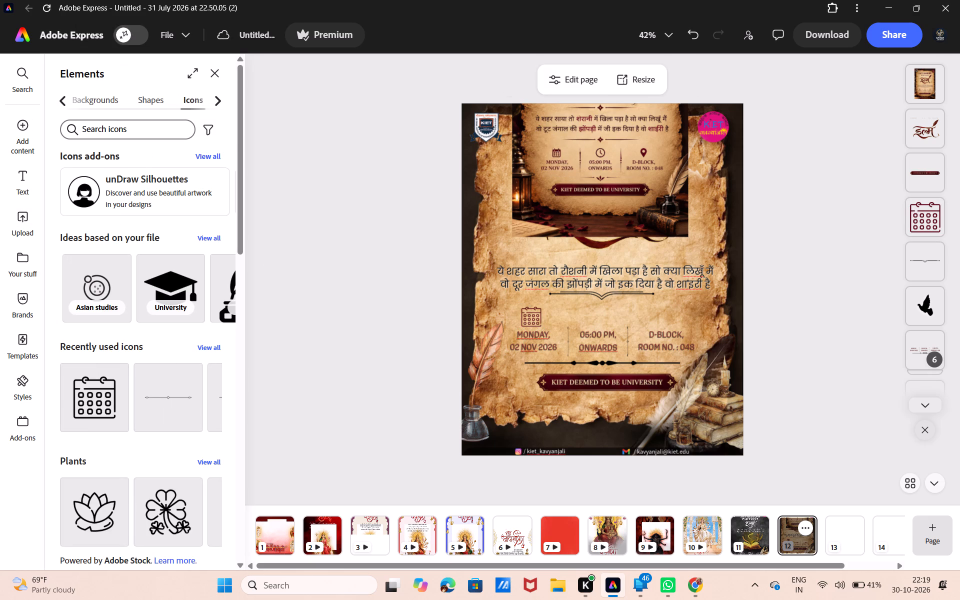
{"action": "left_click", "coordinate": [136, 131]}
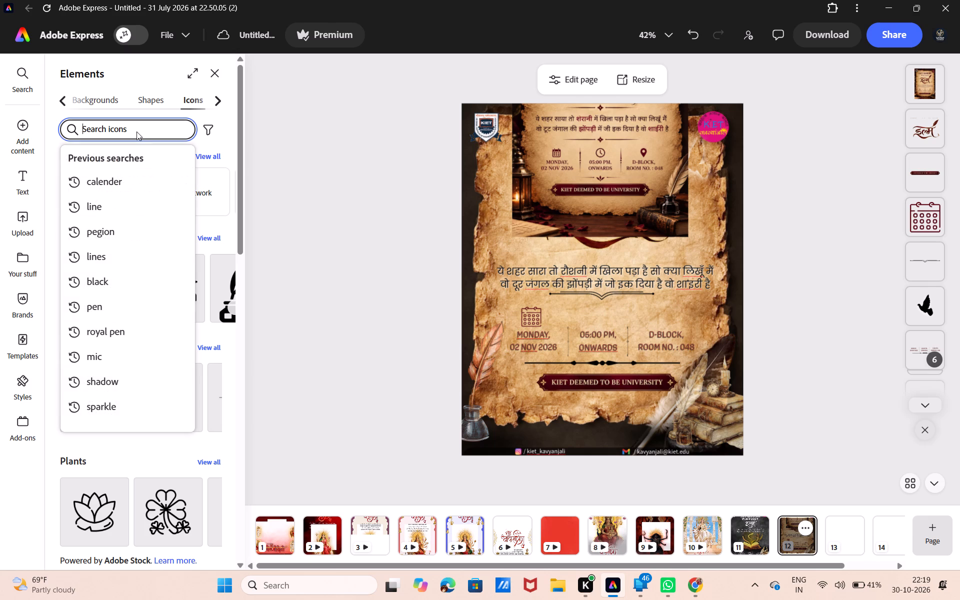
{"action": "type", "text": "watch"}
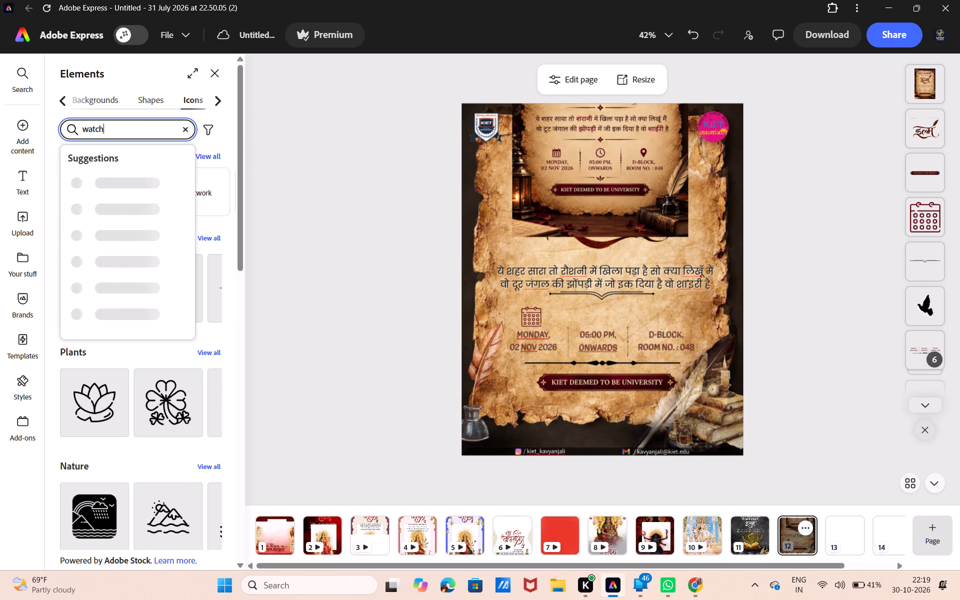
{"action": "key", "text": "Return"}
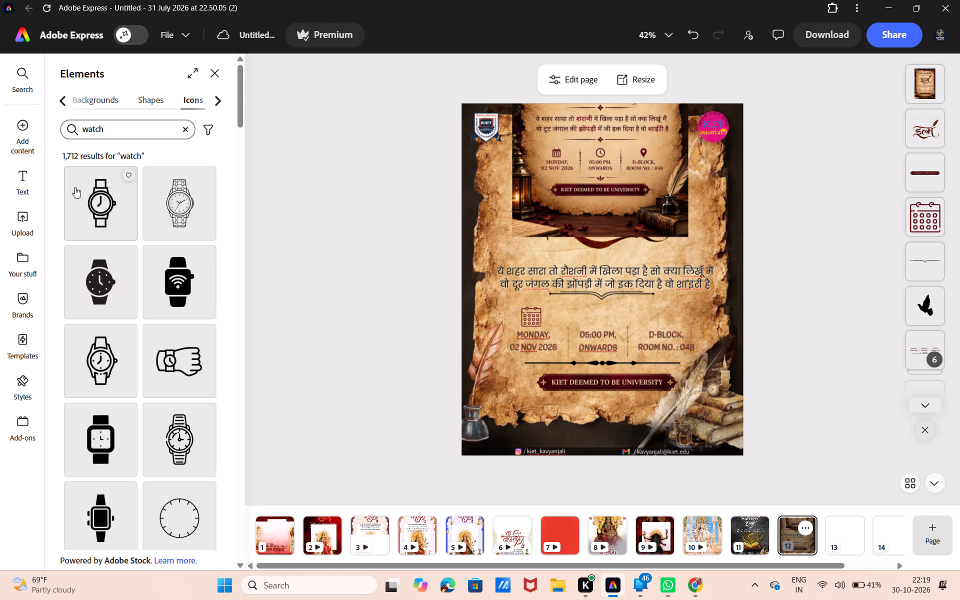
Add the solid round clock-face icon with tick marks from the watch results to the poster page.
{"action": "scroll", "coordinate": [165, 412], "scroll_direction": "down", "scroll_amount": 5}
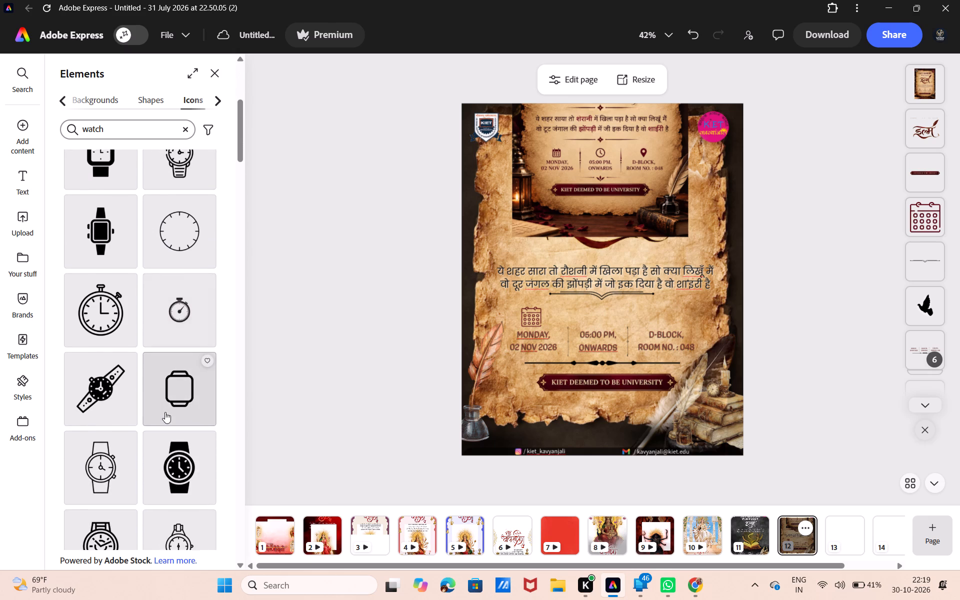
{"action": "scroll", "coordinate": [165, 412], "scroll_direction": "down", "scroll_amount": 4}
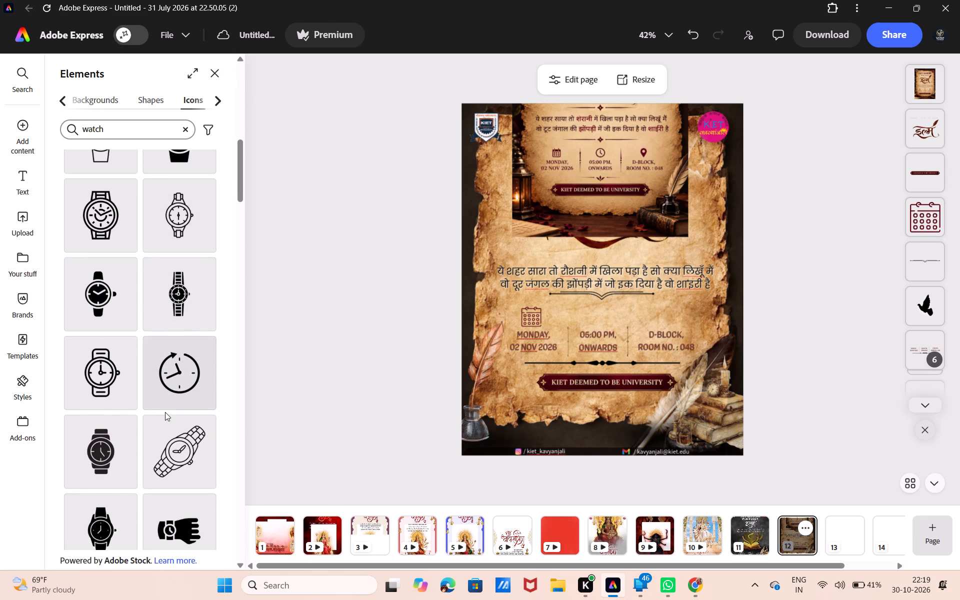
{"action": "scroll", "coordinate": [165, 412], "scroll_direction": "down", "scroll_amount": 2}
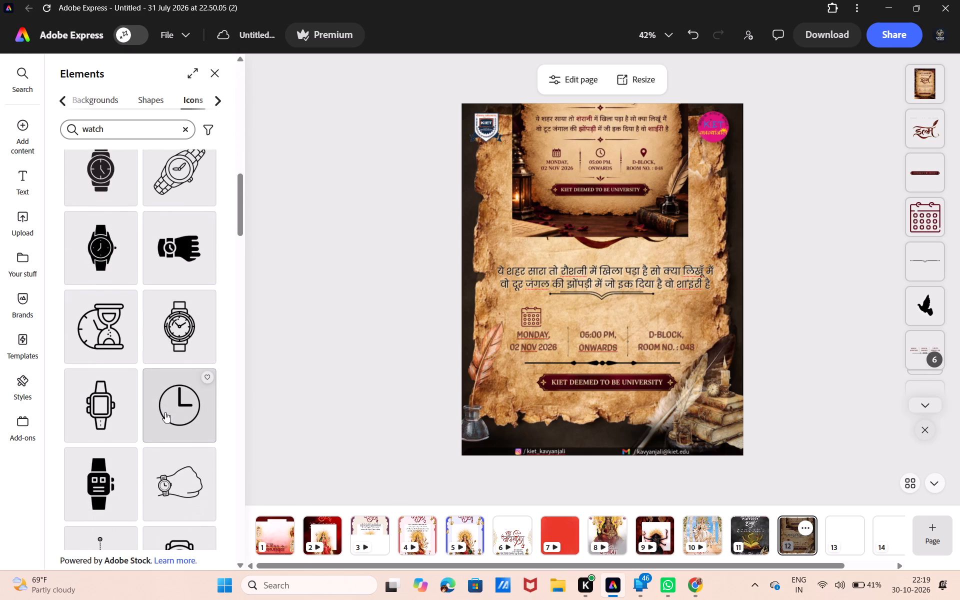
{"action": "scroll", "coordinate": [165, 412], "scroll_direction": "down", "scroll_amount": 3}
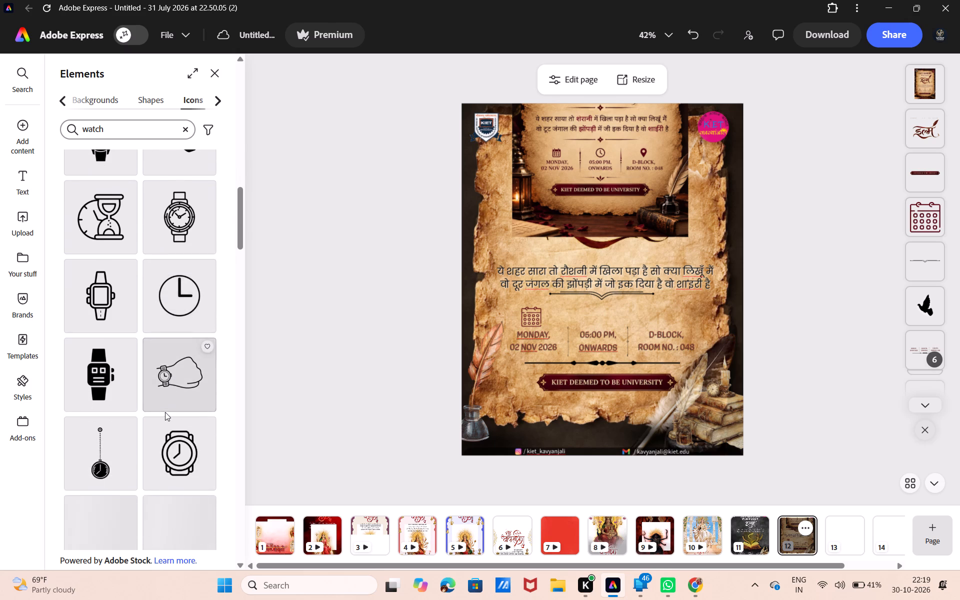
{"action": "scroll", "coordinate": [165, 412], "scroll_direction": "down", "scroll_amount": 3}
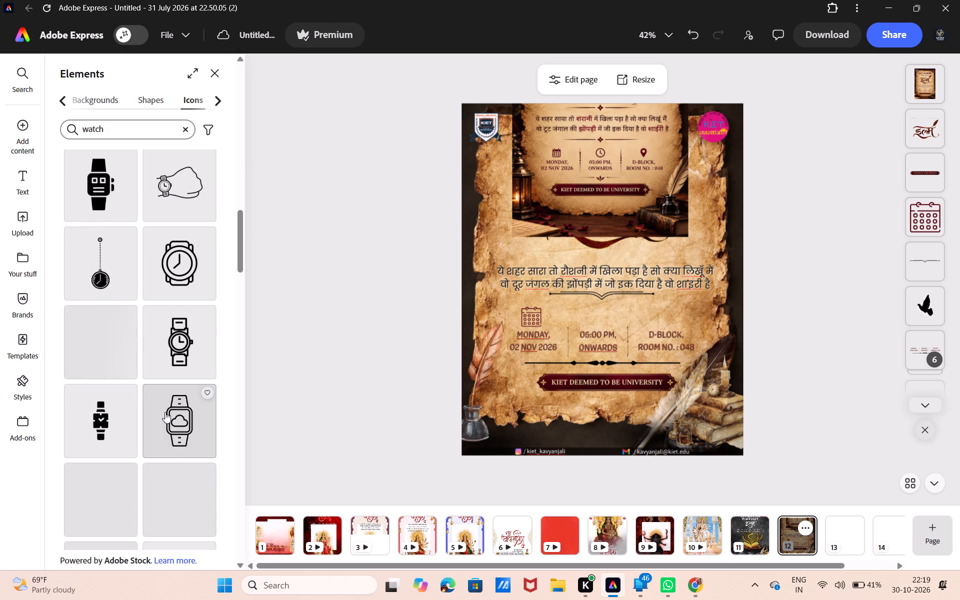
{"action": "scroll", "coordinate": [165, 412], "scroll_direction": "down", "scroll_amount": 4}
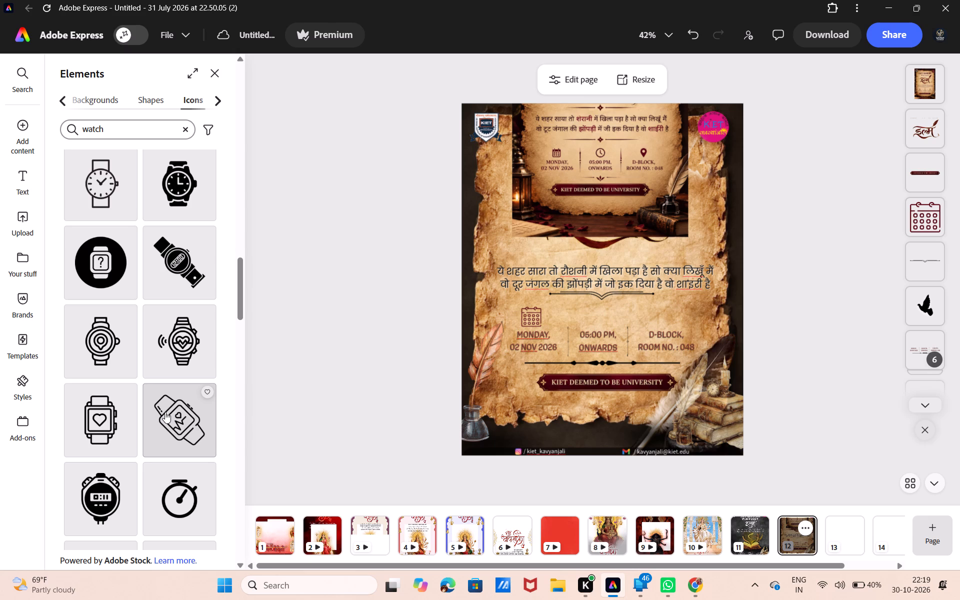
{"action": "scroll", "coordinate": [165, 412], "scroll_direction": "down", "scroll_amount": 6}
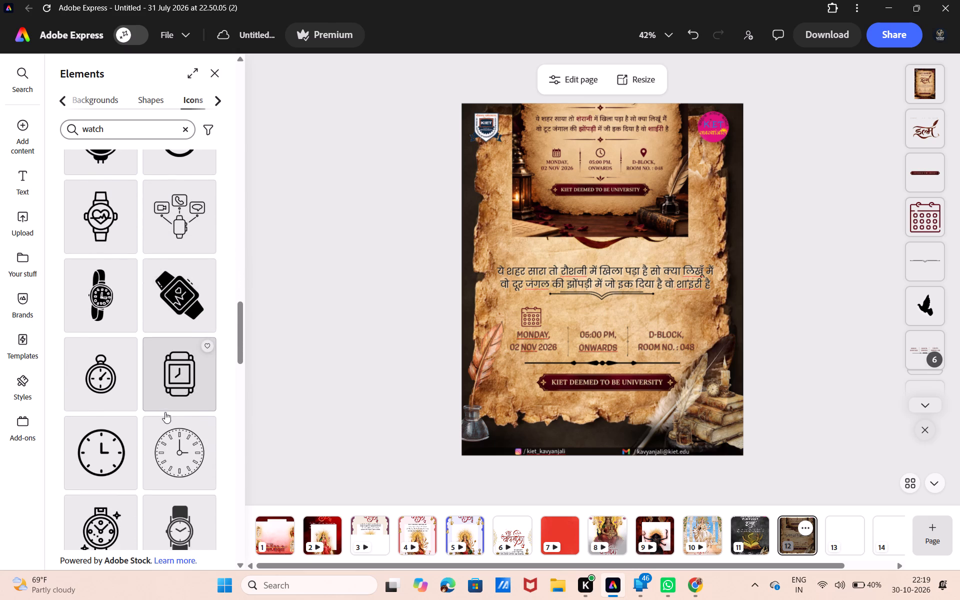
{"action": "scroll", "coordinate": [165, 412], "scroll_direction": "down", "scroll_amount": 2}
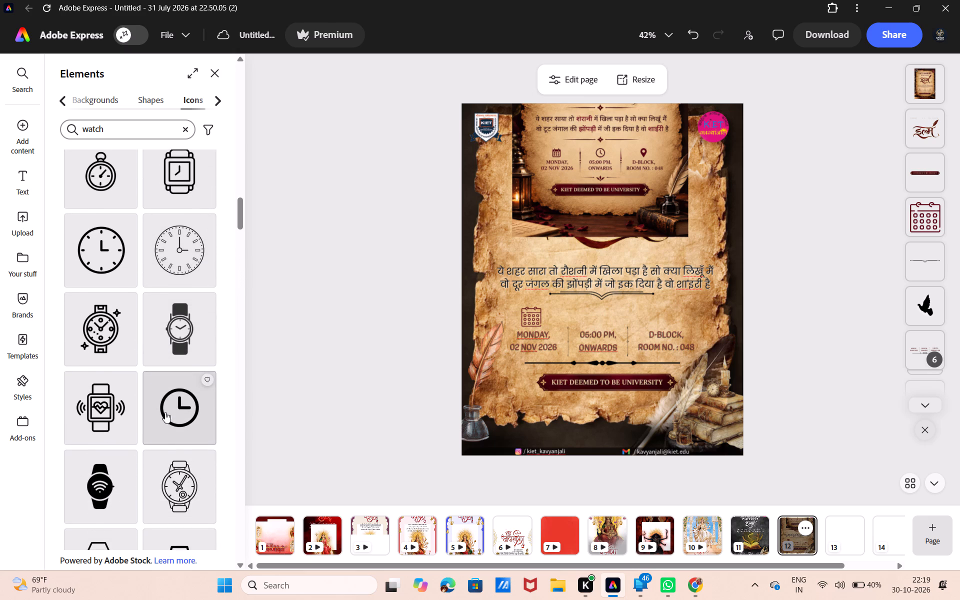
{"action": "scroll", "coordinate": [165, 412], "scroll_direction": "down", "scroll_amount": 3}
{"action": "scroll", "coordinate": [165, 412], "scroll_direction": "right", "scroll_amount": 3}
{"action": "scroll", "coordinate": [165, 412], "scroll_direction": "down", "scroll_amount": 1}
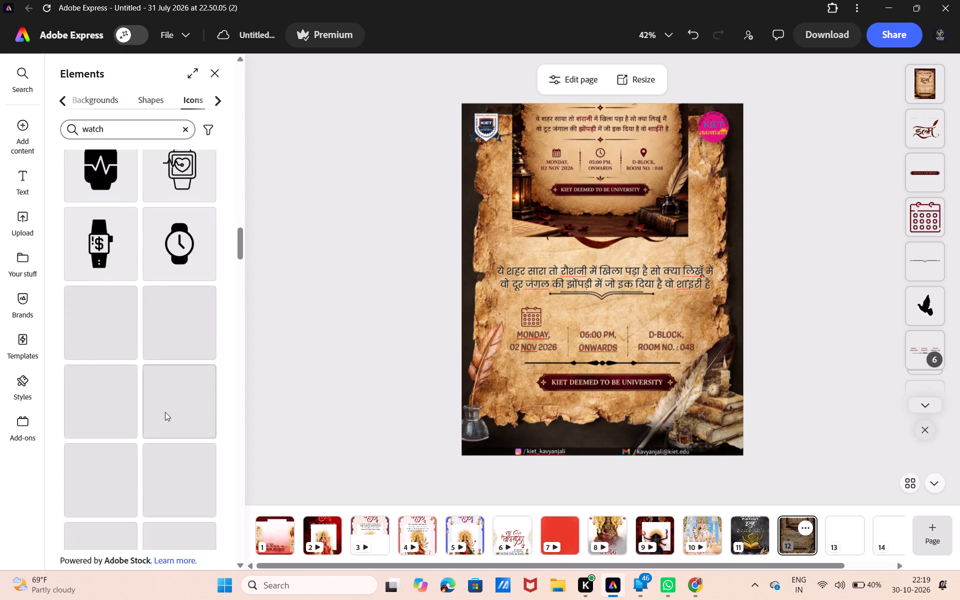
{"action": "scroll", "coordinate": [165, 412], "scroll_direction": "down", "scroll_amount": 2}
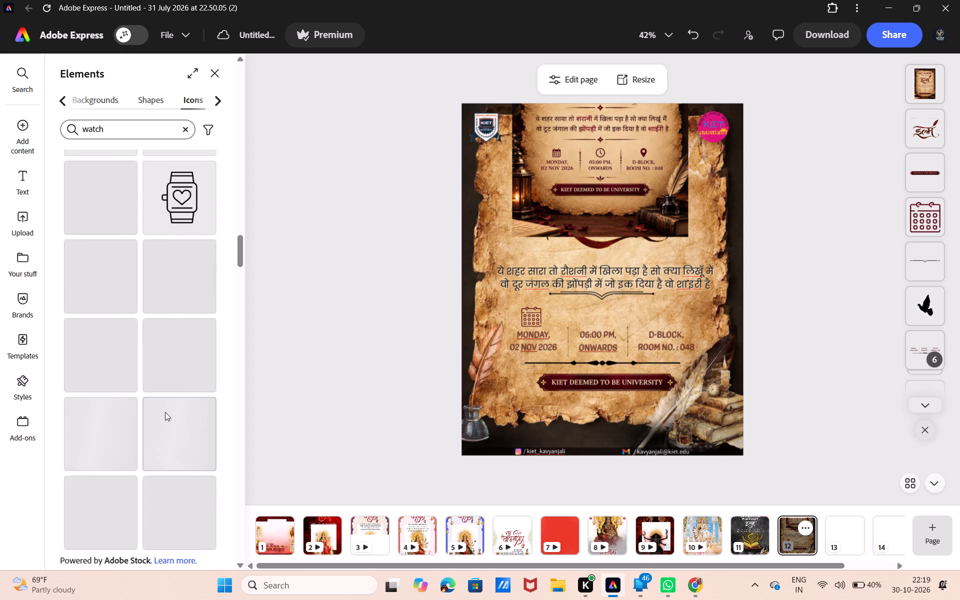
{"action": "scroll", "coordinate": [165, 412], "scroll_direction": "down", "scroll_amount": 5}
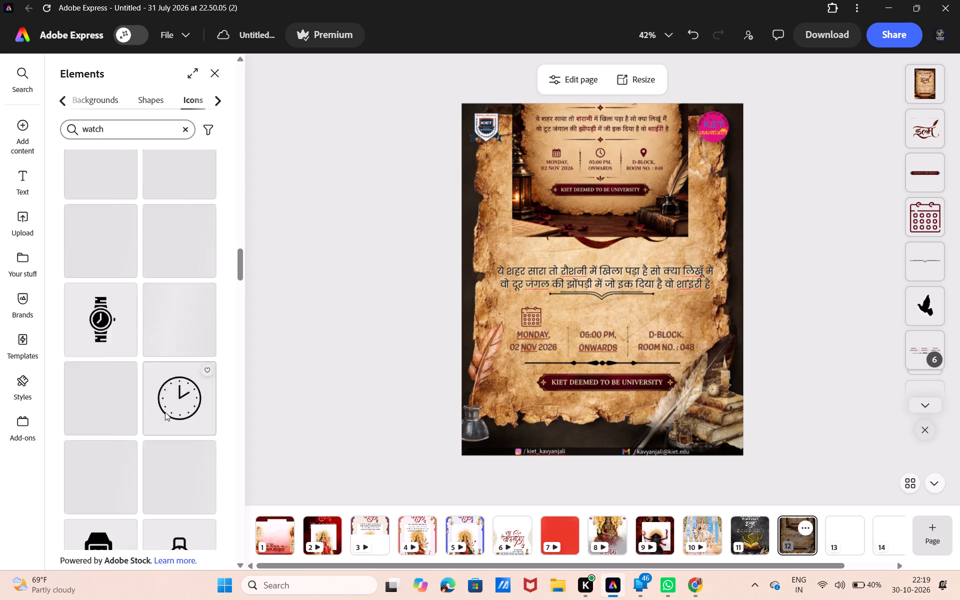
{"action": "scroll", "coordinate": [165, 412], "scroll_direction": "down", "scroll_amount": 1}
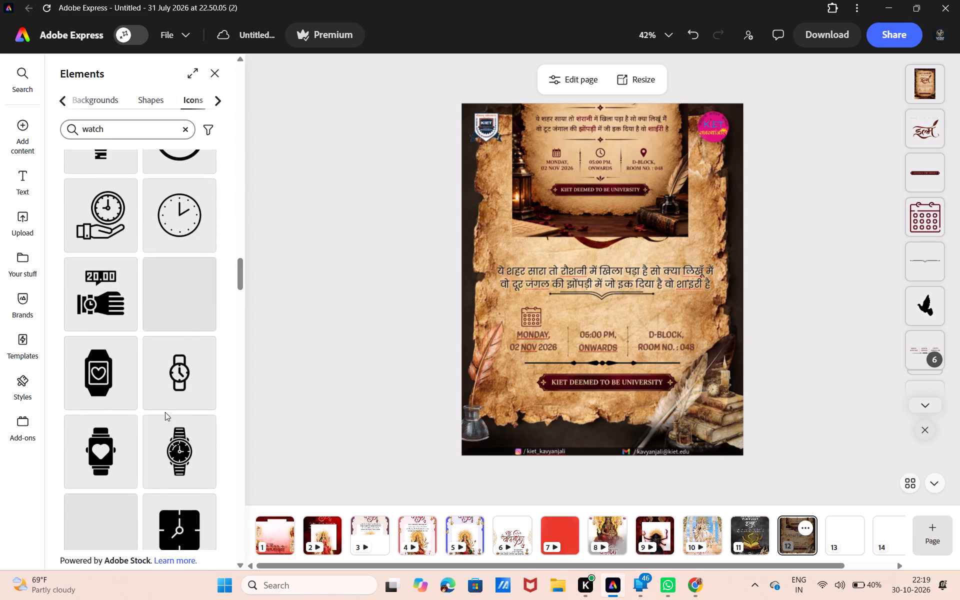
{"action": "scroll", "coordinate": [165, 412], "scroll_direction": "down", "scroll_amount": 4}
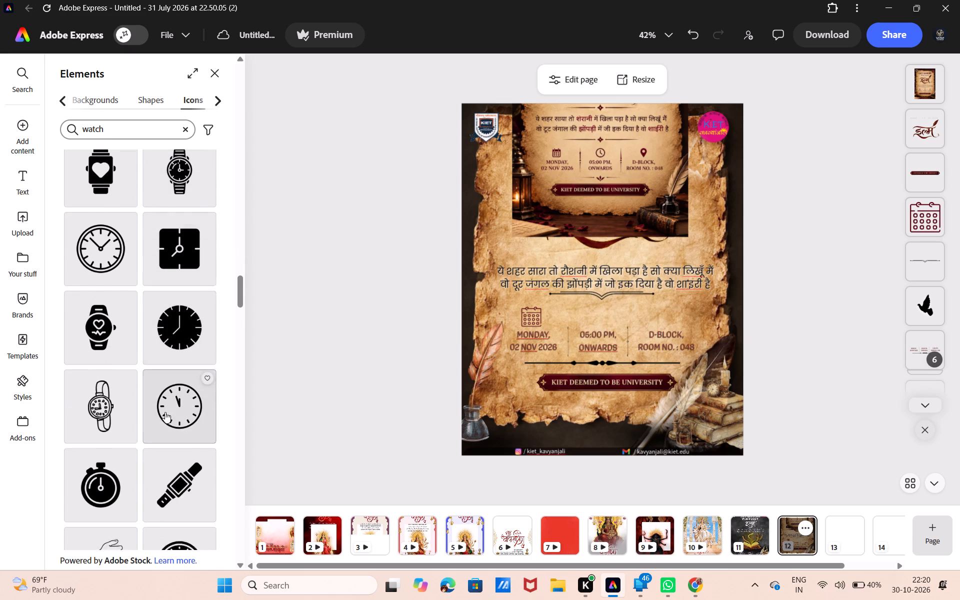
{"action": "scroll", "coordinate": [165, 412], "scroll_direction": "down", "scroll_amount": 3}
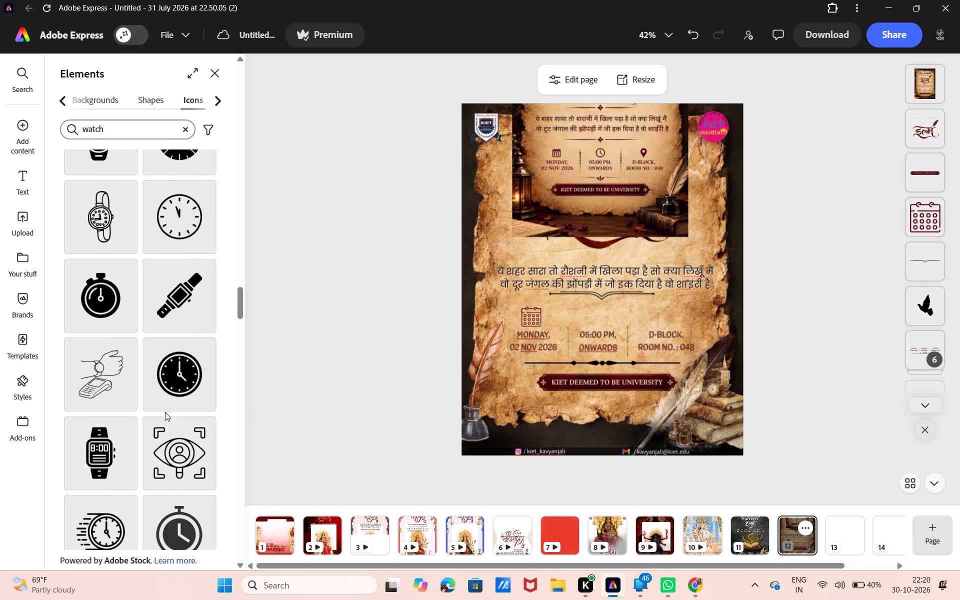
{"action": "scroll", "coordinate": [165, 412], "scroll_direction": "down", "scroll_amount": 2}
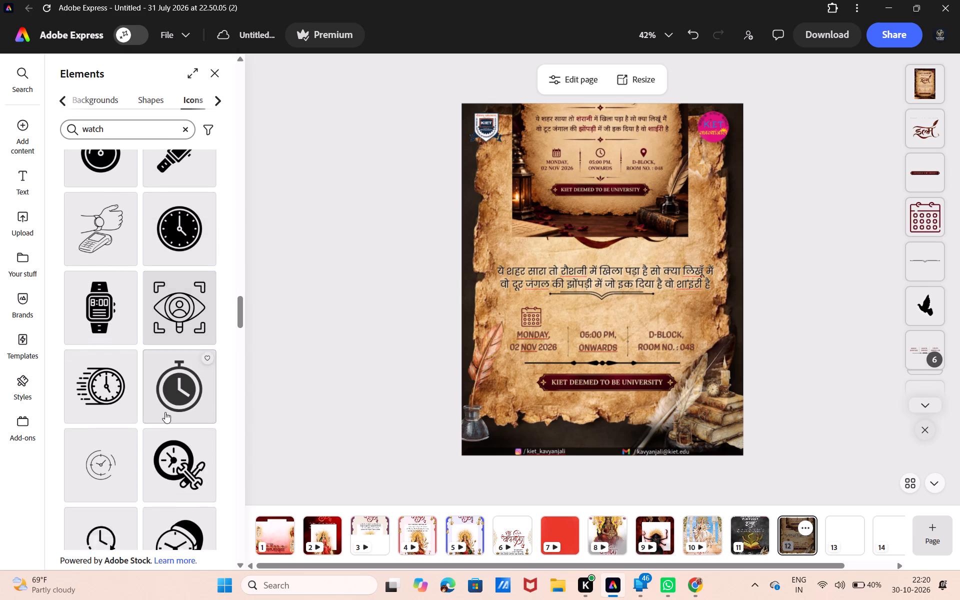
{"action": "scroll", "coordinate": [165, 412], "scroll_direction": "down", "scroll_amount": 1}
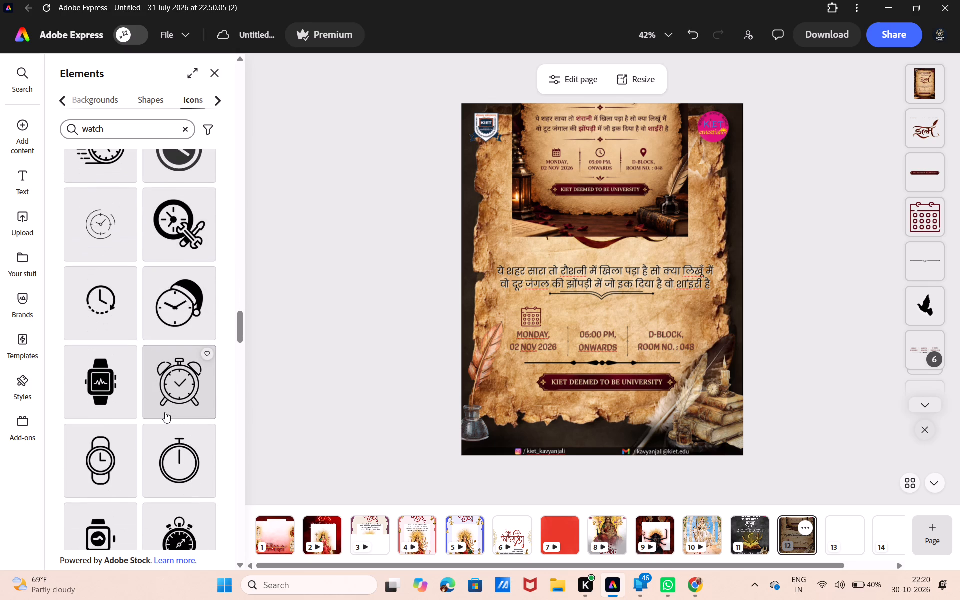
{"action": "scroll", "coordinate": [165, 412], "scroll_direction": "down", "scroll_amount": 4}
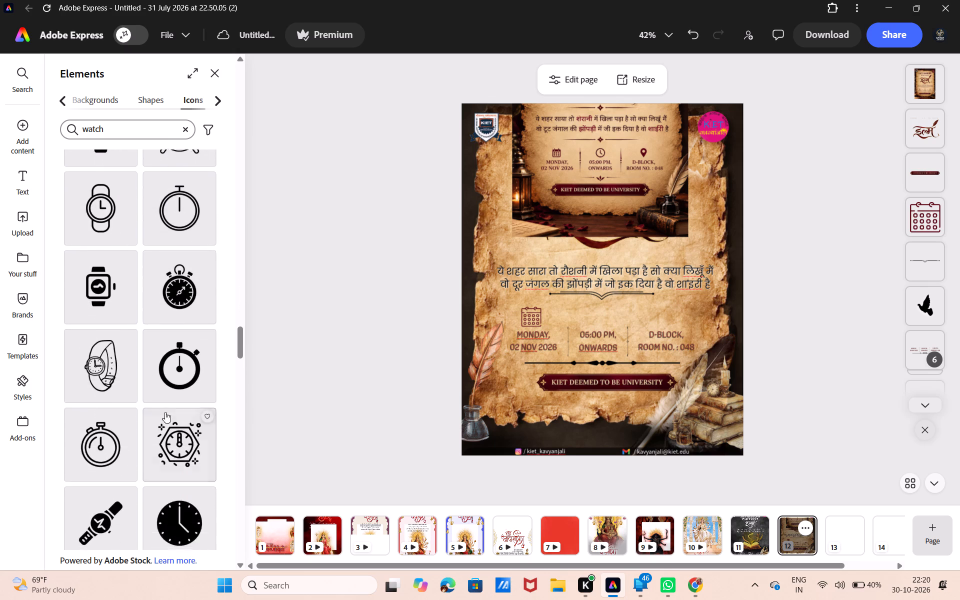
{"action": "scroll", "coordinate": [165, 412], "scroll_direction": "down", "scroll_amount": 4}
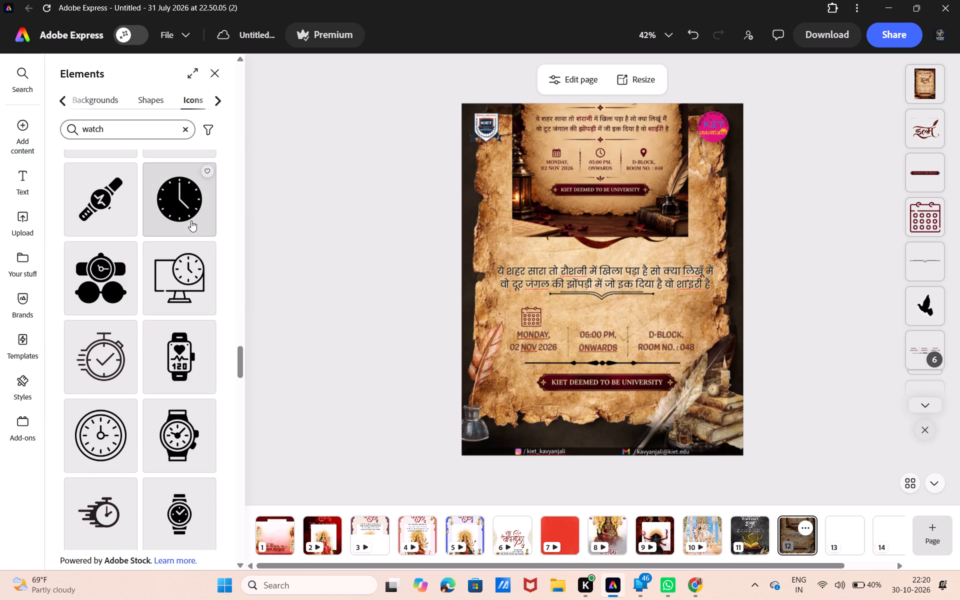
{"action": "left_click", "coordinate": [191, 220]}
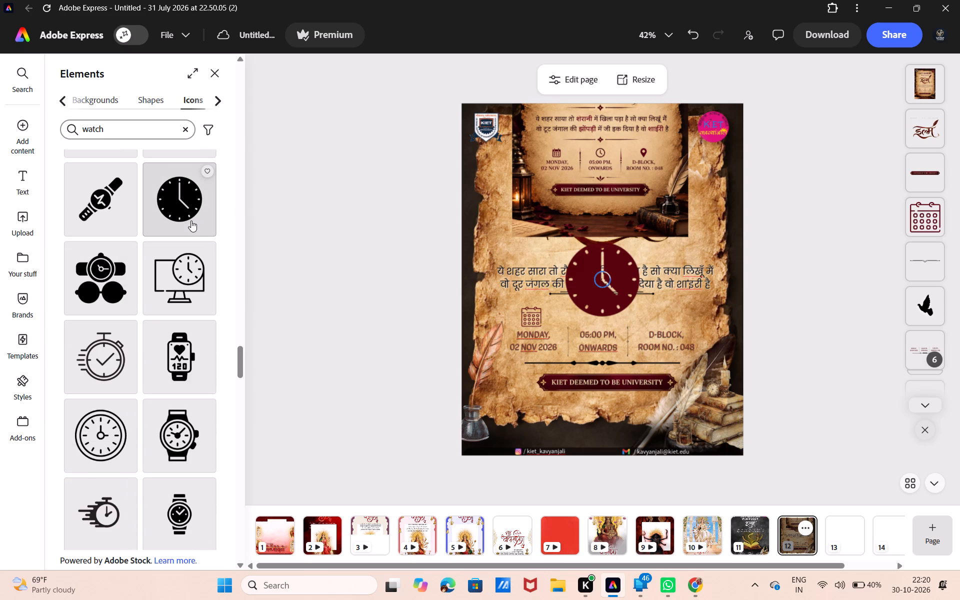
Add the thin outlined round clock icon without tick marks from the watch results to the poster page.
{"action": "scroll", "coordinate": [211, 208], "scroll_direction": "right", "scroll_amount": 1}
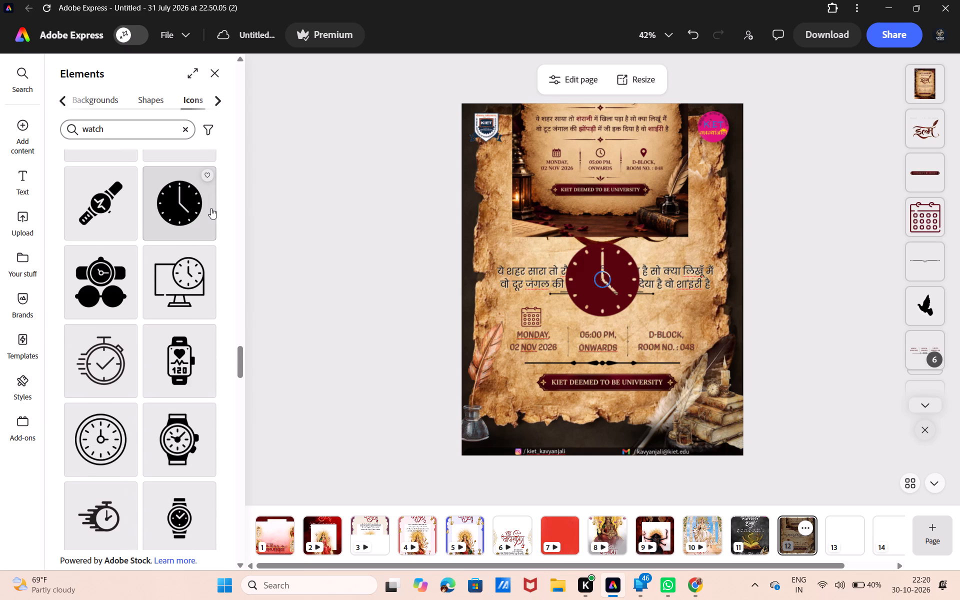
{"action": "scroll", "coordinate": [211, 208], "scroll_direction": "right", "scroll_amount": 1}
{"action": "scroll", "coordinate": [211, 208], "scroll_direction": "up", "scroll_amount": 2}
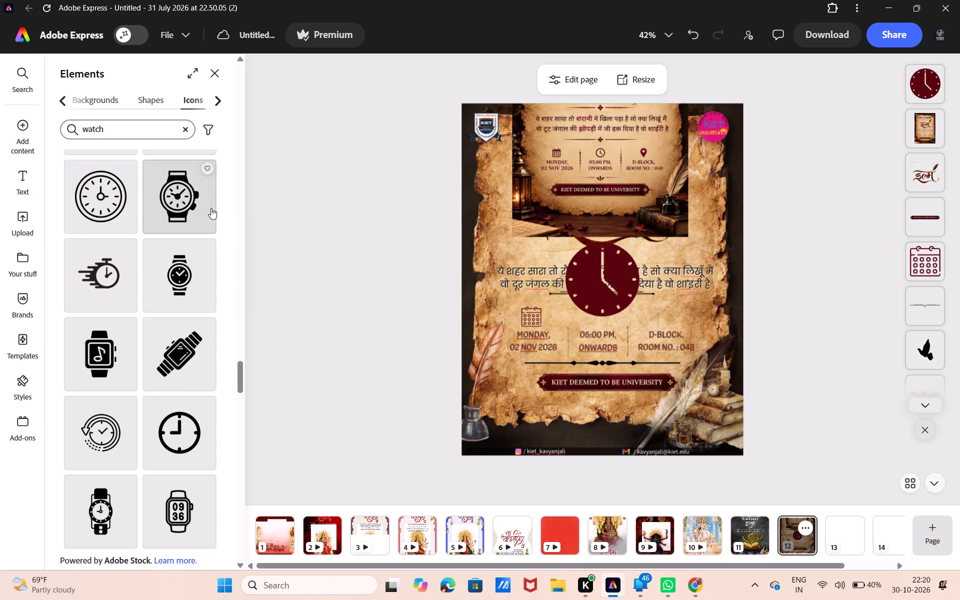
{"action": "scroll", "coordinate": [211, 208], "scroll_direction": "up", "scroll_amount": 6}
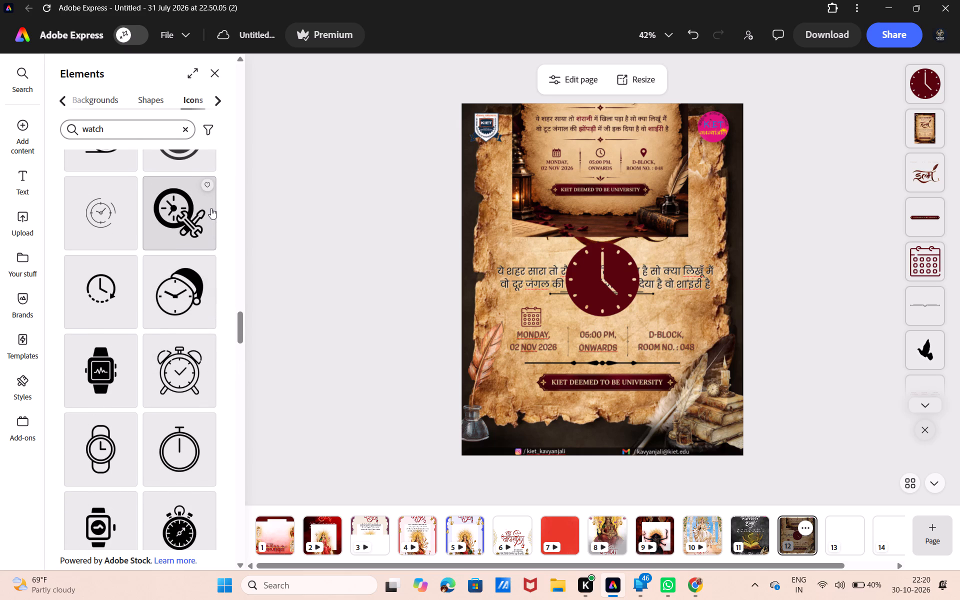
{"action": "scroll", "coordinate": [211, 208], "scroll_direction": "up", "scroll_amount": 3}
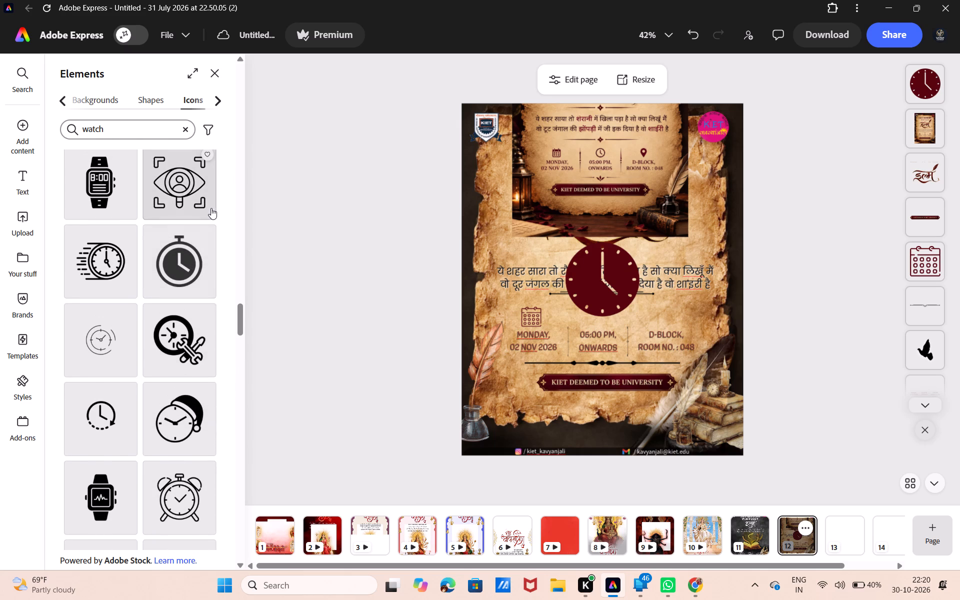
{"action": "scroll", "coordinate": [211, 208], "scroll_direction": "up", "scroll_amount": 3}
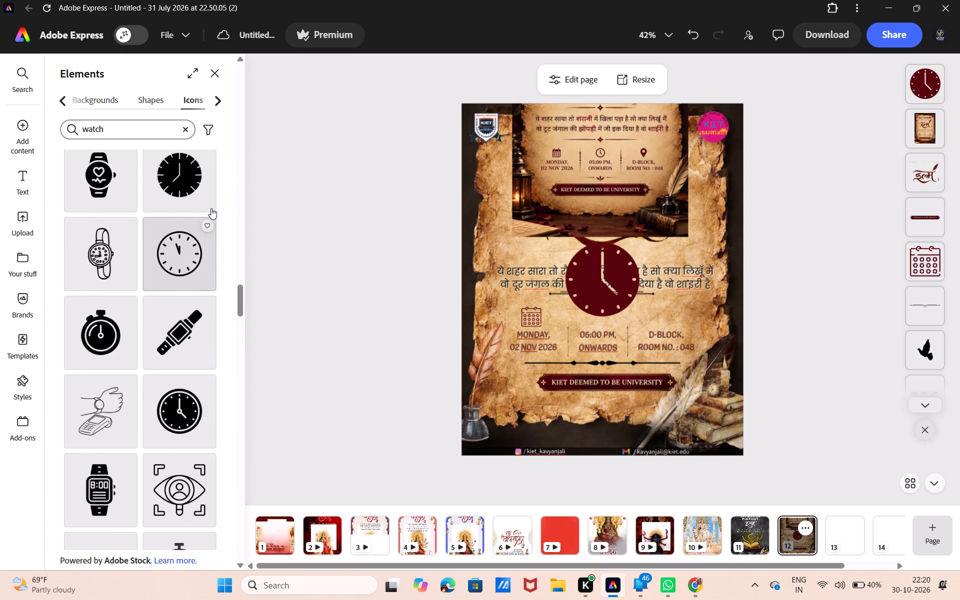
{"action": "scroll", "coordinate": [211, 208], "scroll_direction": "up", "scroll_amount": 2}
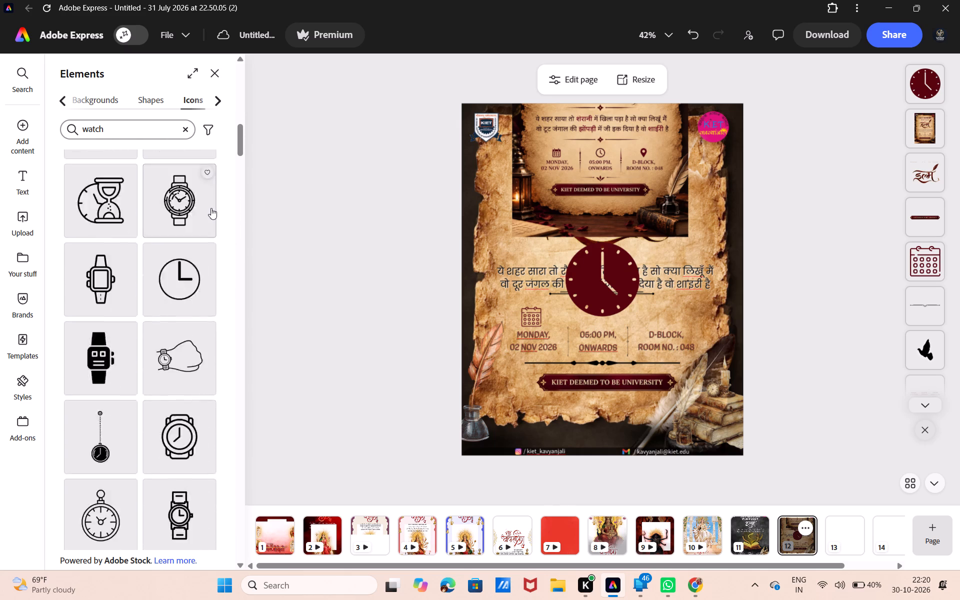
{"action": "scroll", "coordinate": [211, 208], "scroll_direction": "up", "scroll_amount": 1}
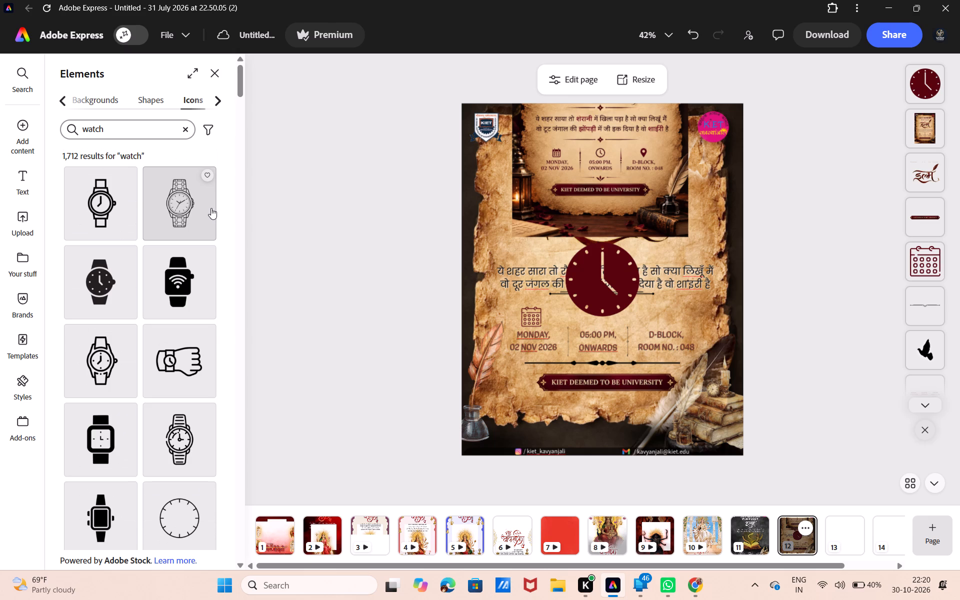
{"action": "scroll", "coordinate": [175, 385], "scroll_direction": "down", "scroll_amount": 6}
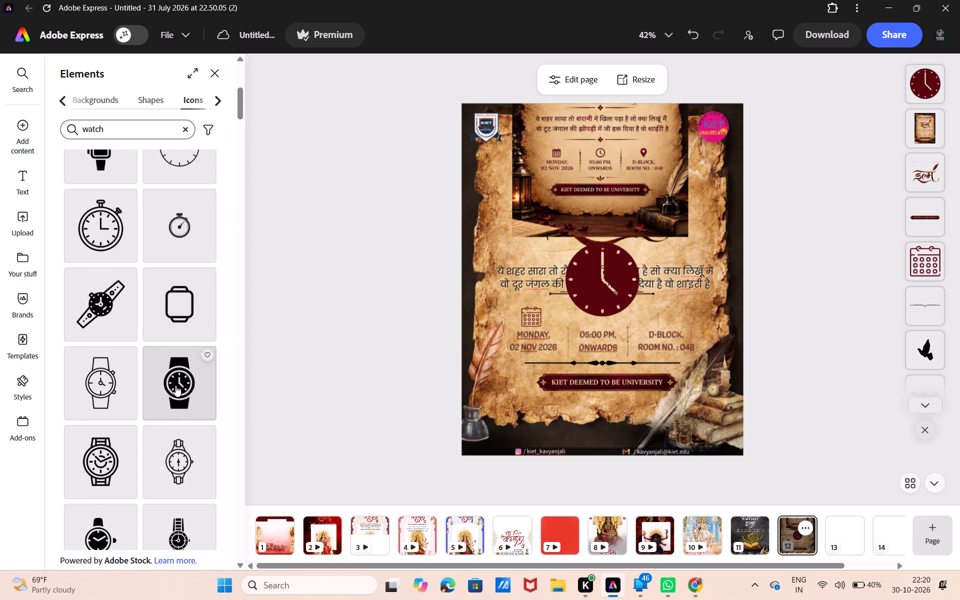
{"action": "scroll", "coordinate": [175, 385], "scroll_direction": "down", "scroll_amount": 3}
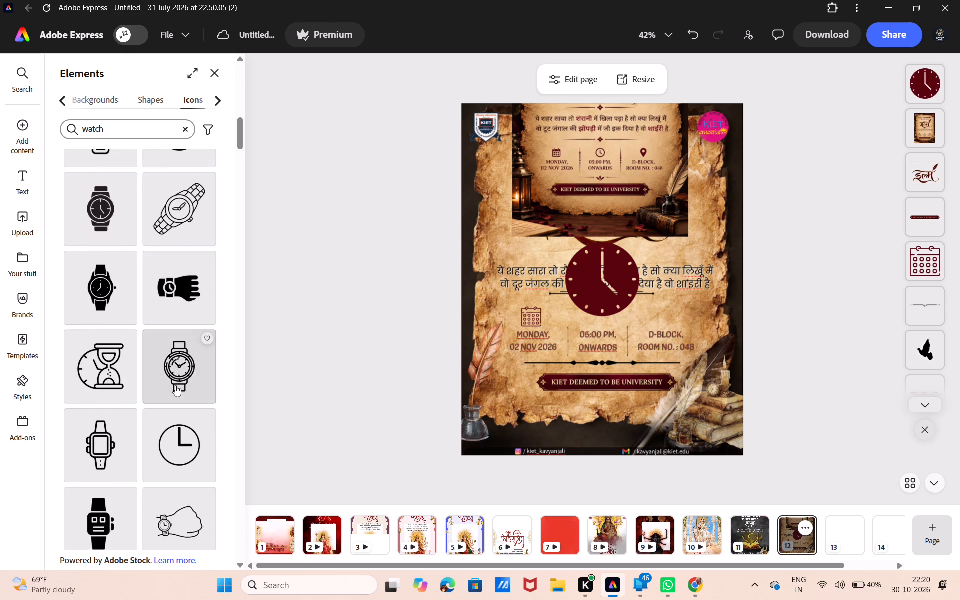
{"action": "scroll", "coordinate": [175, 385], "scroll_direction": "down", "scroll_amount": 3}
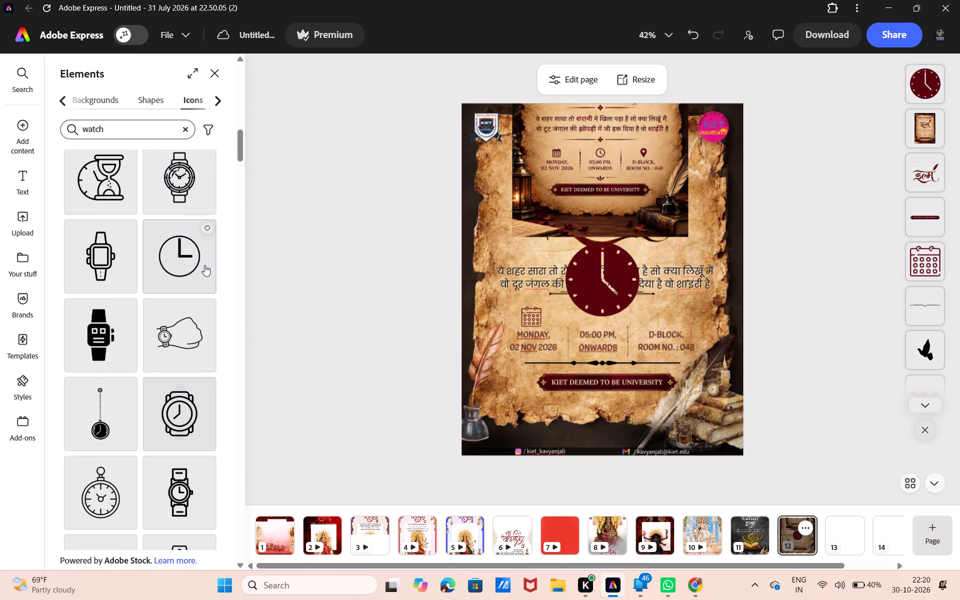
{"action": "left_click", "coordinate": [199, 267]}
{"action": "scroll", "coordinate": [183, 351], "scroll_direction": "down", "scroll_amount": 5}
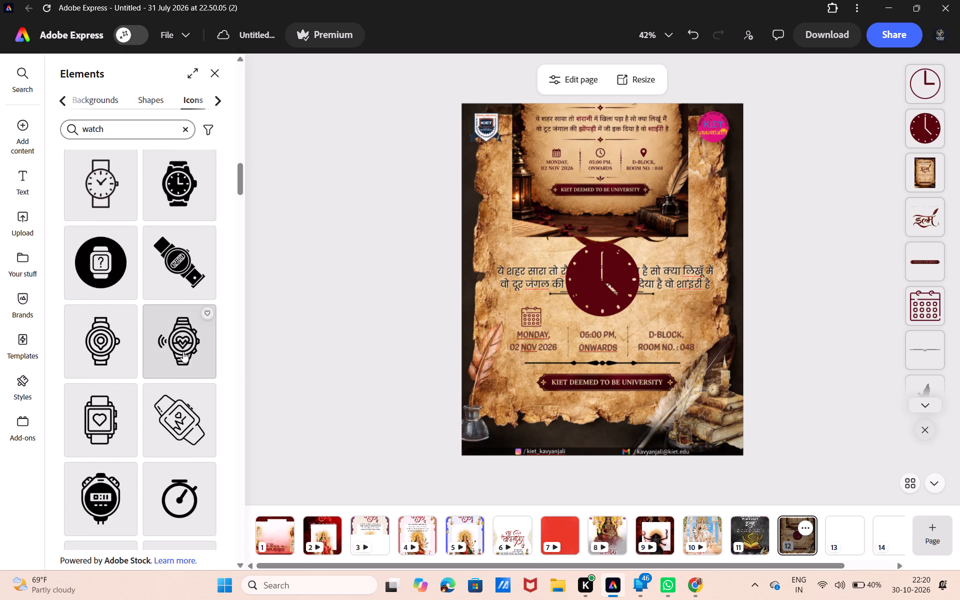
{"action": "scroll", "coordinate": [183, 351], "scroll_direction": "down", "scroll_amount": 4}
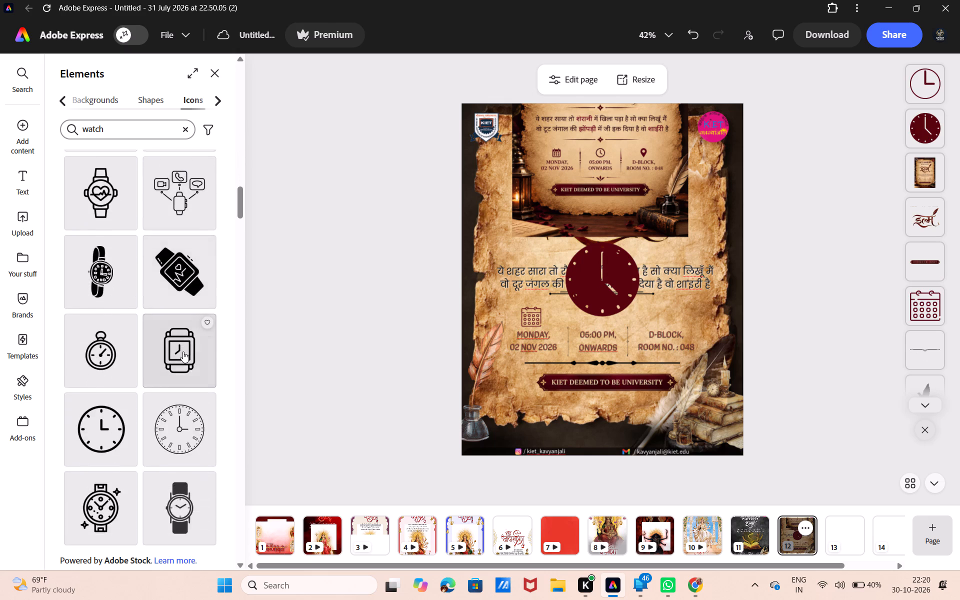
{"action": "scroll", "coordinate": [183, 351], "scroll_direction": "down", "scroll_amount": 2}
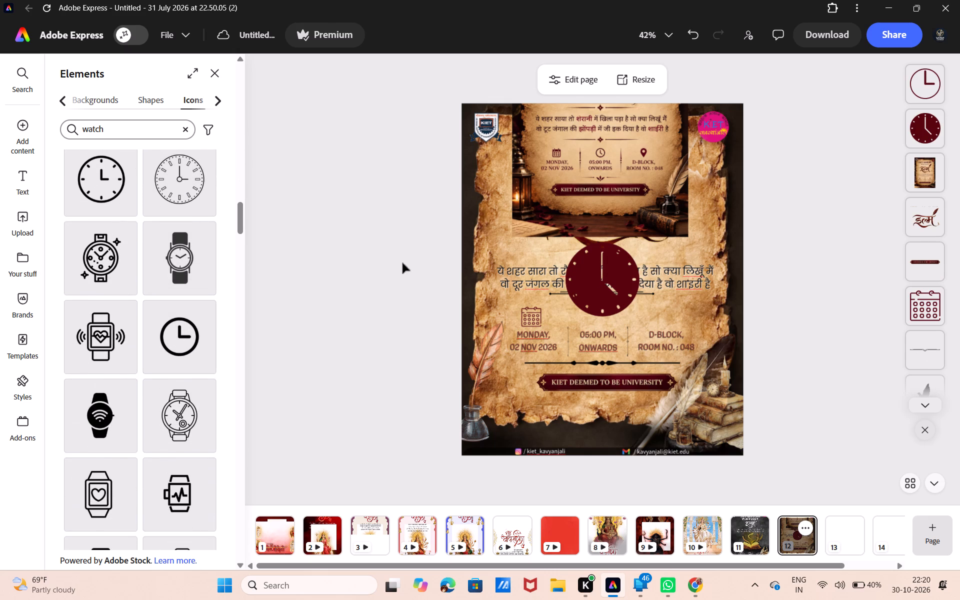
Move the thin outlined clock icon off the solid clock-face icon and delete the solid one from the poster.
{"action": "left_click", "coordinate": [575, 309]}
{"action": "left_click_drag", "start_coordinate": [575, 309], "coordinate": [556, 331]}
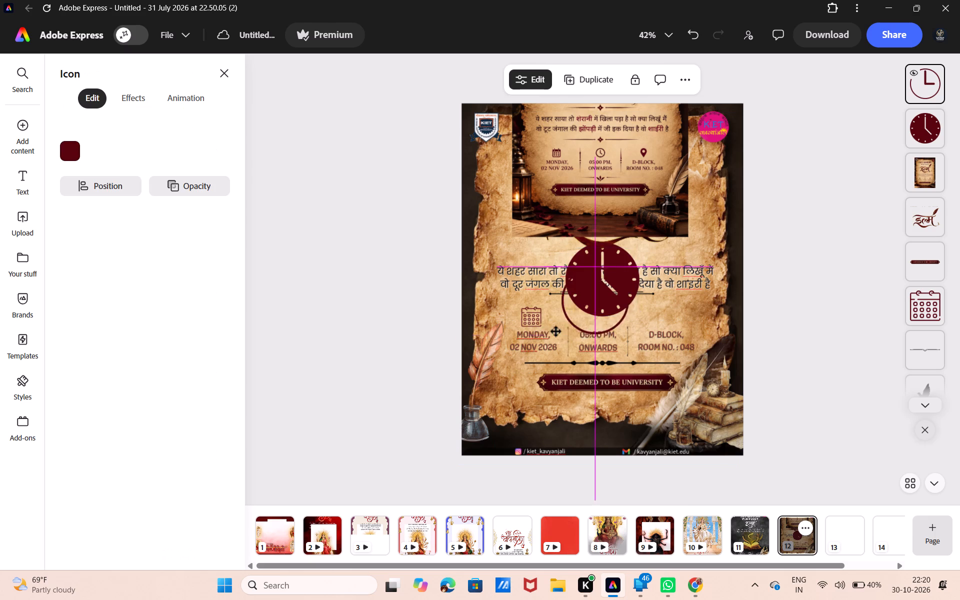
{"action": "left_click_drag", "start_coordinate": [556, 331], "coordinate": [492, 323]}
{"action": "left_click", "coordinate": [581, 298]}
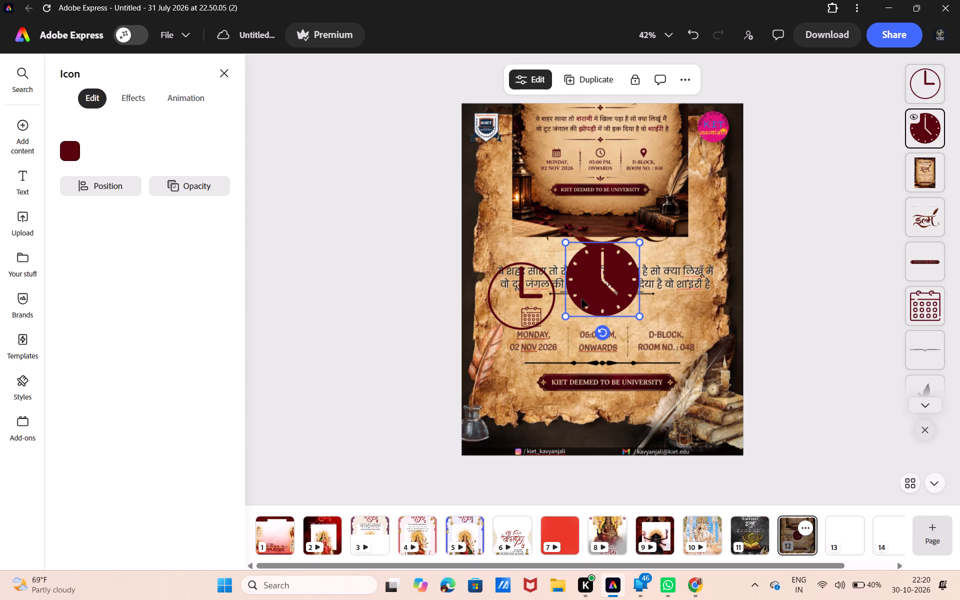
{"action": "key", "text": "BackSpace"}
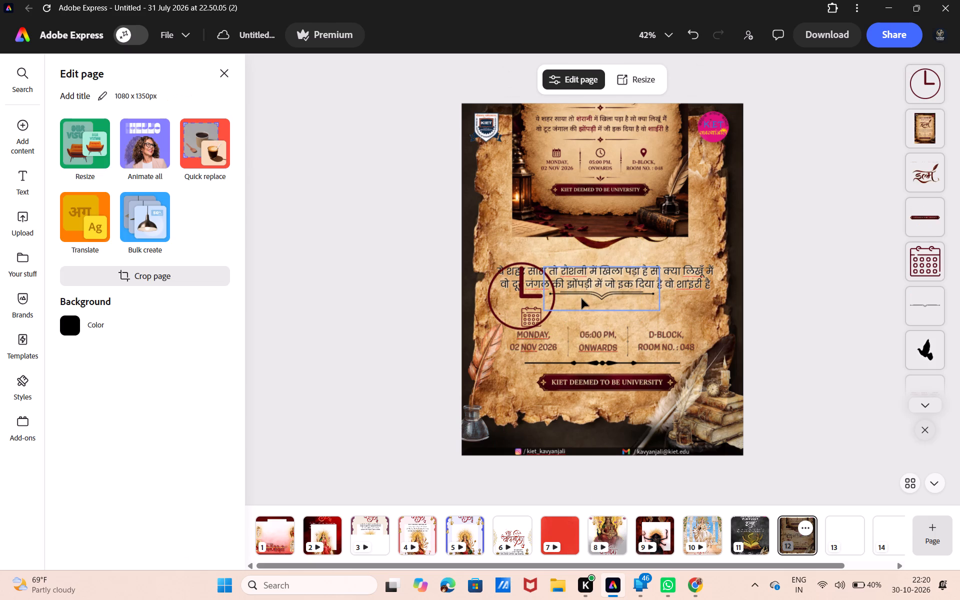
Shrink the thin outlined clock icon and delete it from the poster.
{"action": "left_click", "coordinate": [544, 304]}
{"action": "left_click_drag", "start_coordinate": [554, 329], "coordinate": [515, 283]}
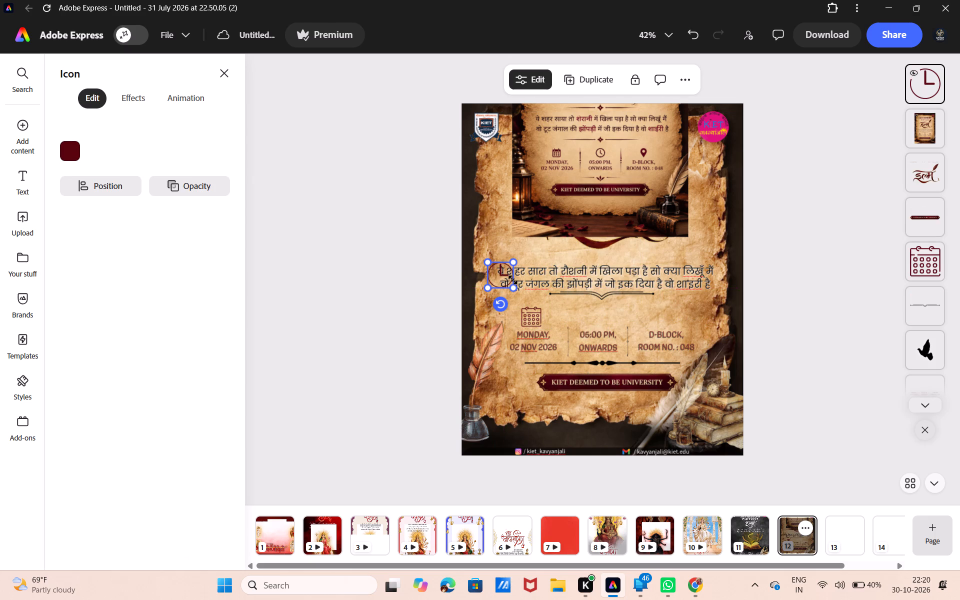
{"action": "key", "text": "BackSpace"}
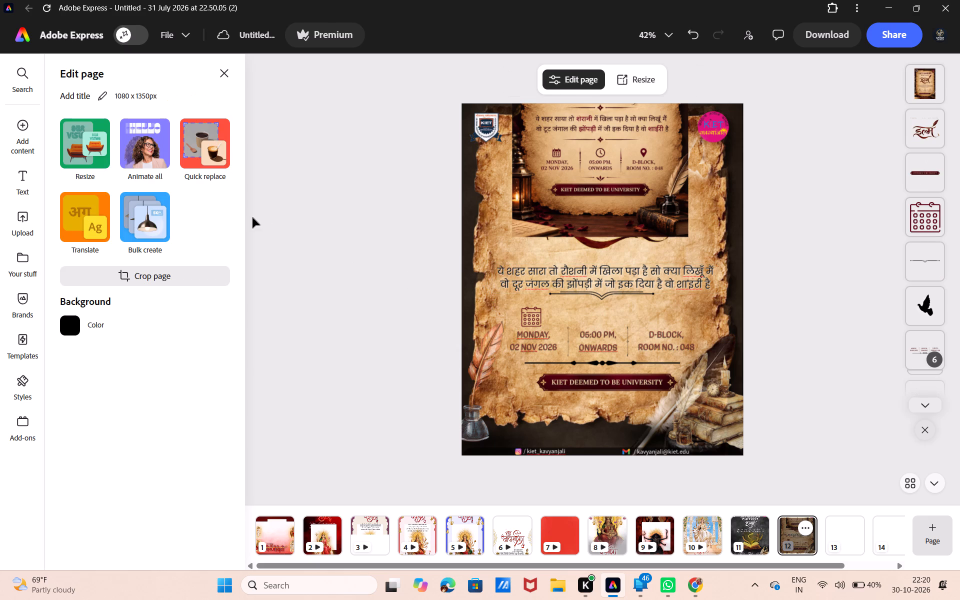
Browse the "watch" icon results and add the outlined round clock with tick marks and hands near twelve to the poster.
{"action": "left_click", "coordinate": [83, 176]}
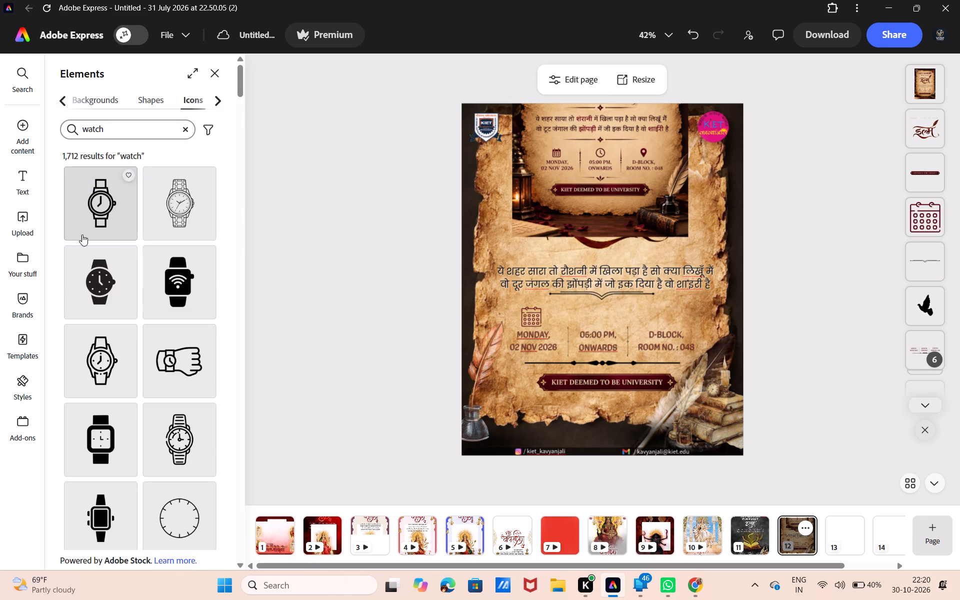
{"action": "scroll", "coordinate": [113, 437], "scroll_direction": "down", "scroll_amount": 5}
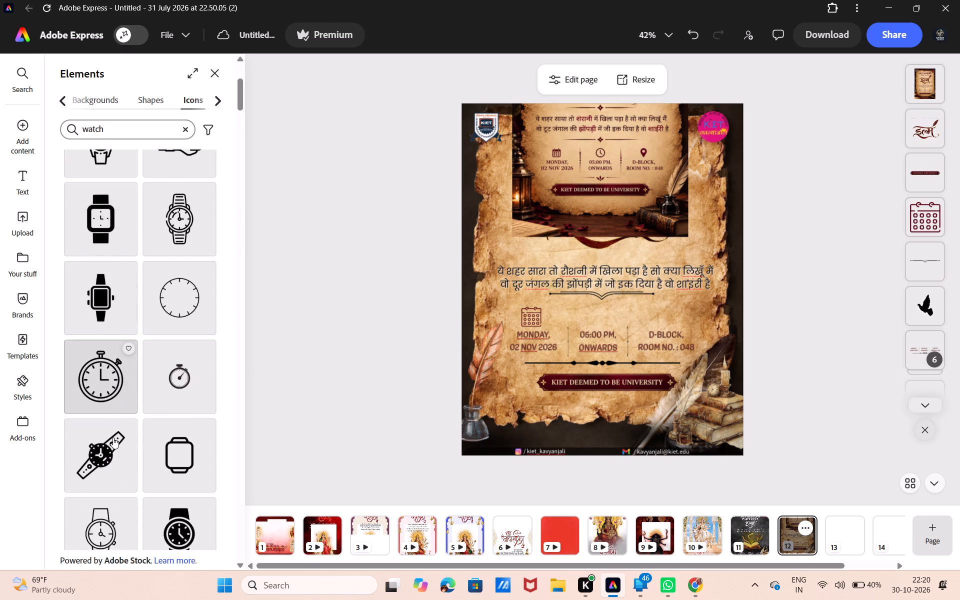
{"action": "scroll", "coordinate": [113, 437], "scroll_direction": "down", "scroll_amount": 2}
{"action": "scroll", "coordinate": [113, 437], "scroll_direction": "right", "scroll_amount": 1}
{"action": "scroll", "coordinate": [113, 437], "scroll_direction": "down", "scroll_amount": 6}
{"action": "scroll", "coordinate": [113, 437], "scroll_direction": "right", "scroll_amount": 1}
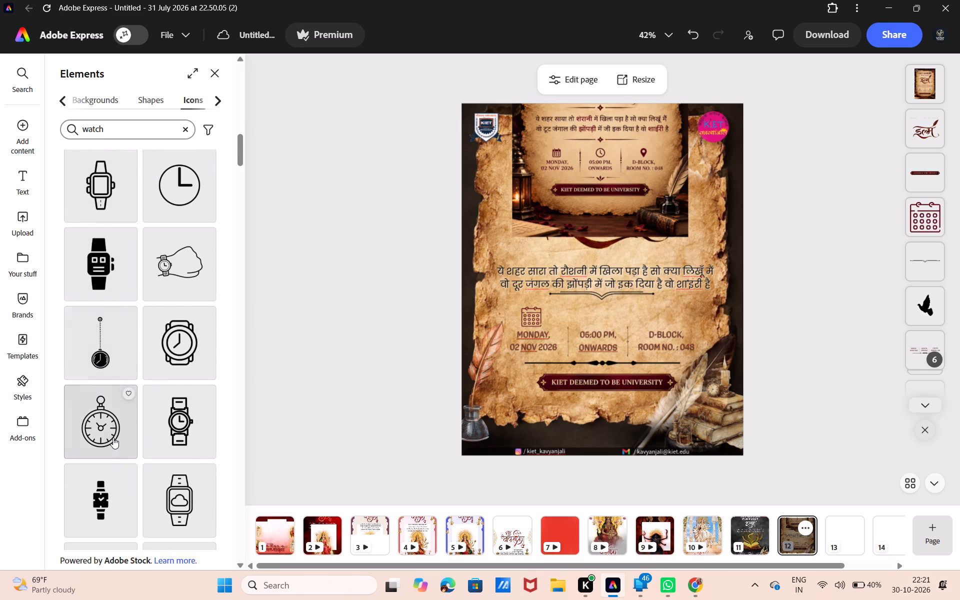
{"action": "scroll", "coordinate": [113, 437], "scroll_direction": "right", "scroll_amount": 1}
{"action": "scroll", "coordinate": [113, 437], "scroll_direction": "down", "scroll_amount": 2}
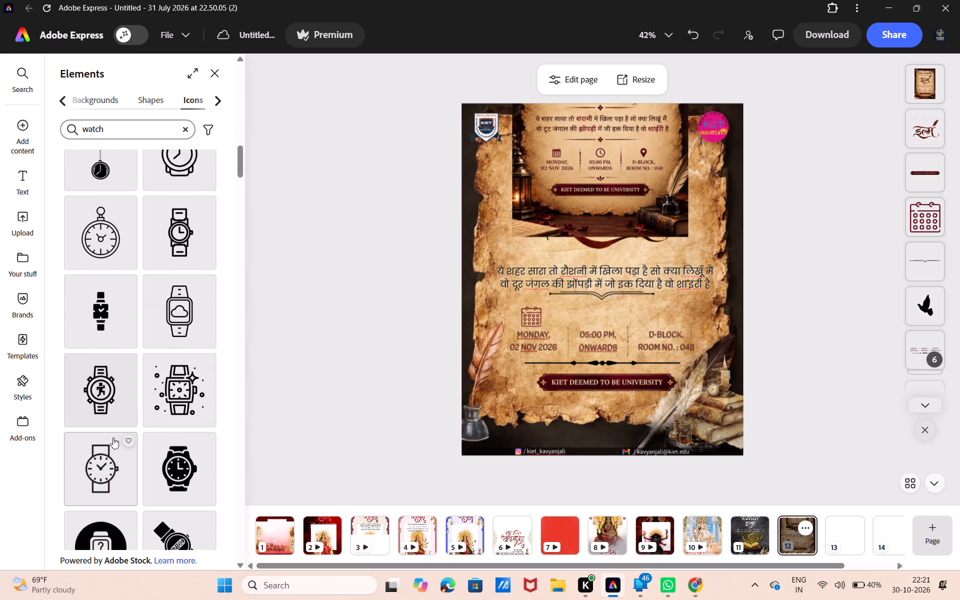
{"action": "scroll", "coordinate": [113, 437], "scroll_direction": "down", "scroll_amount": 4}
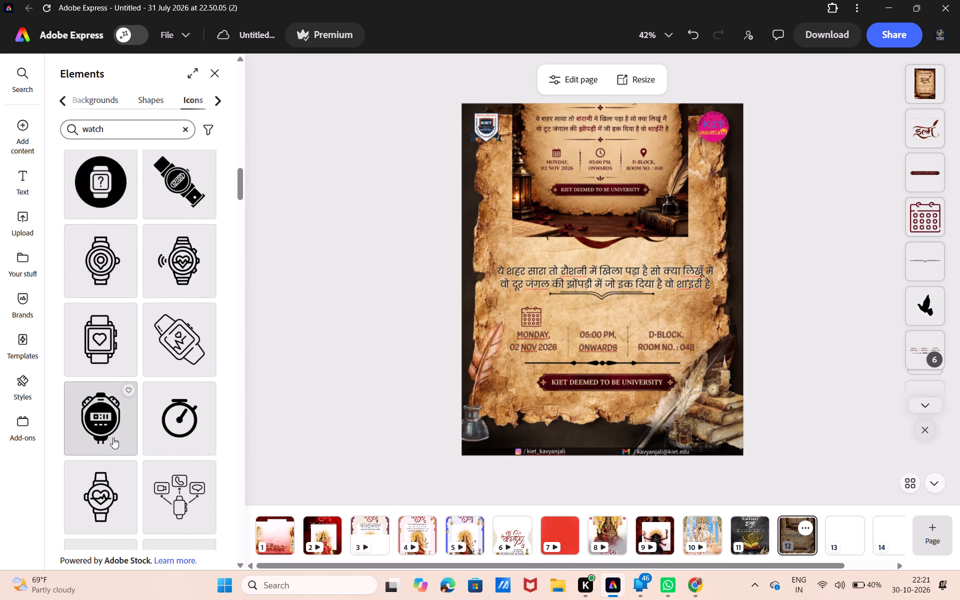
{"action": "scroll", "coordinate": [113, 437], "scroll_direction": "down", "scroll_amount": 4}
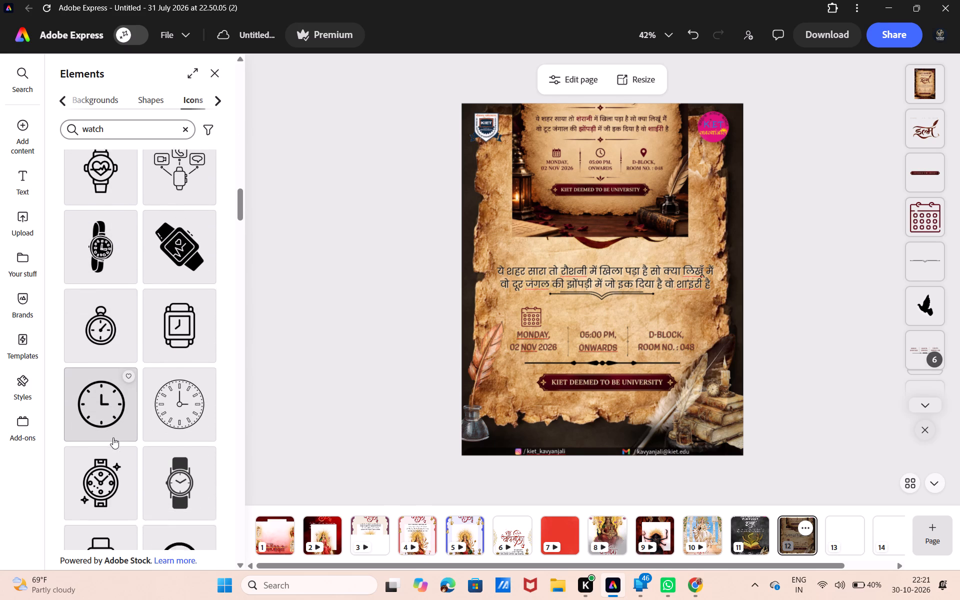
{"action": "scroll", "coordinate": [113, 437], "scroll_direction": "down", "scroll_amount": 4}
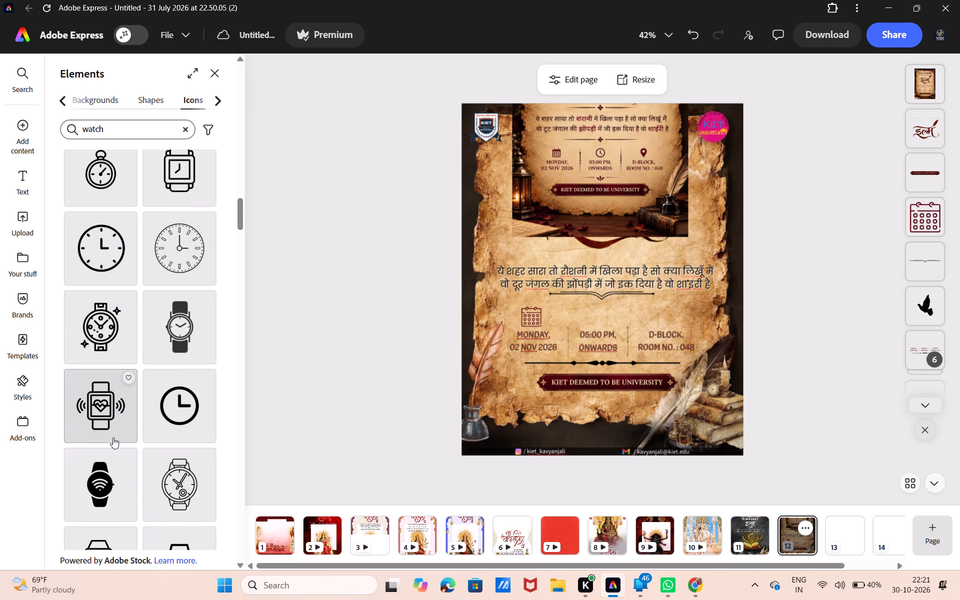
{"action": "scroll", "coordinate": [113, 437], "scroll_direction": "down", "scroll_amount": 4}
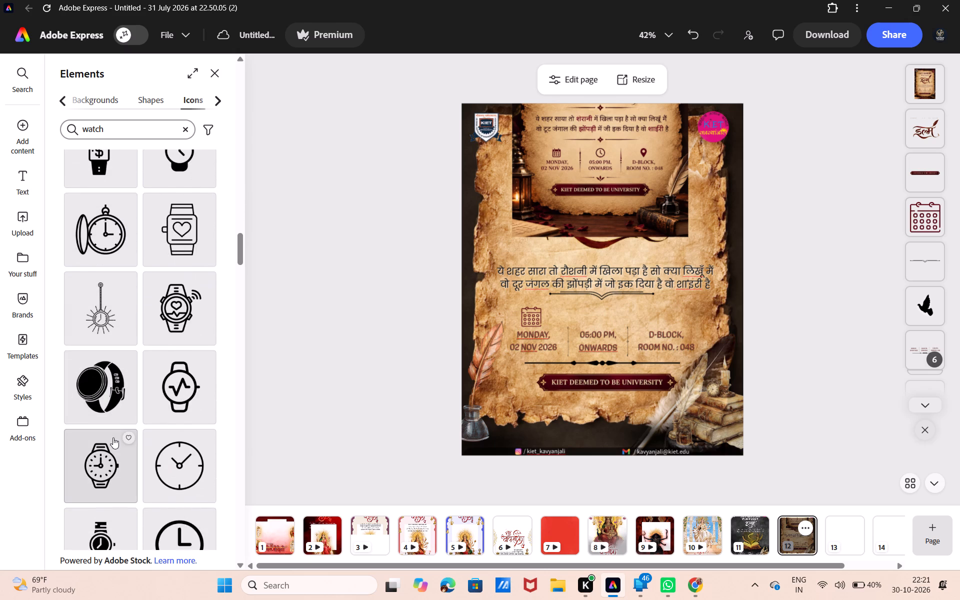
{"action": "scroll", "coordinate": [113, 437], "scroll_direction": "down", "scroll_amount": 4}
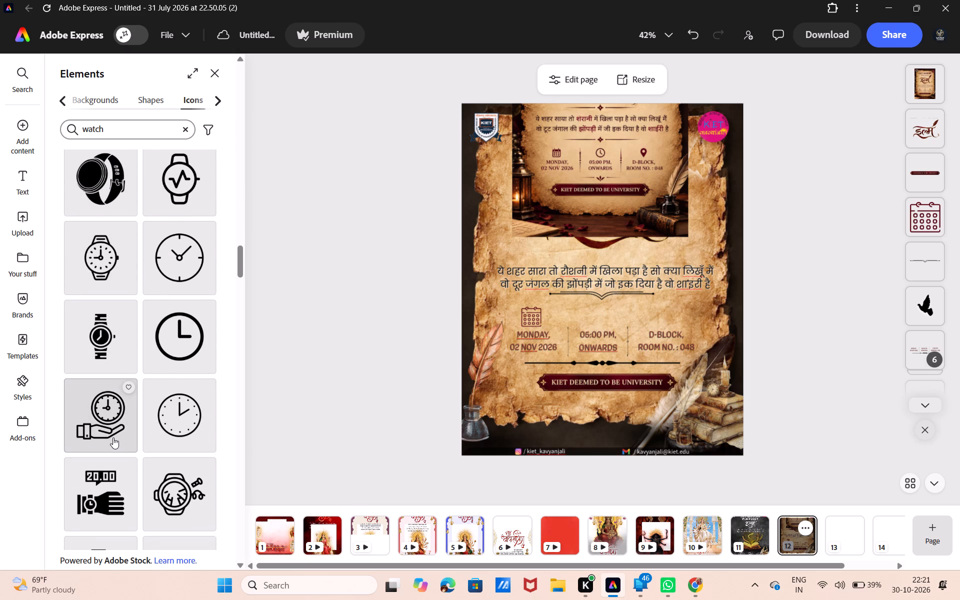
{"action": "scroll", "coordinate": [113, 437], "scroll_direction": "down", "scroll_amount": 4}
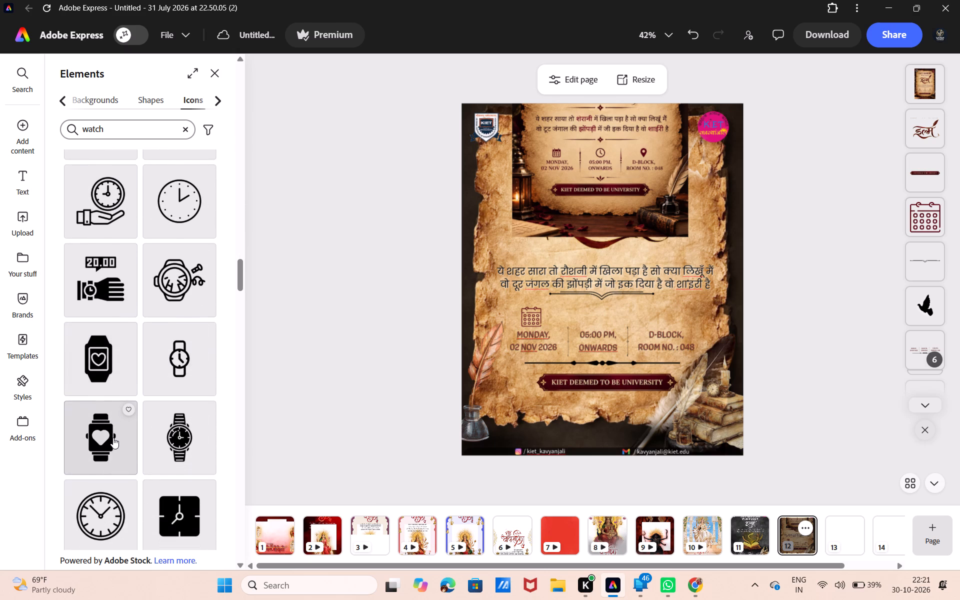
{"action": "scroll", "coordinate": [113, 437], "scroll_direction": "down", "scroll_amount": 1}
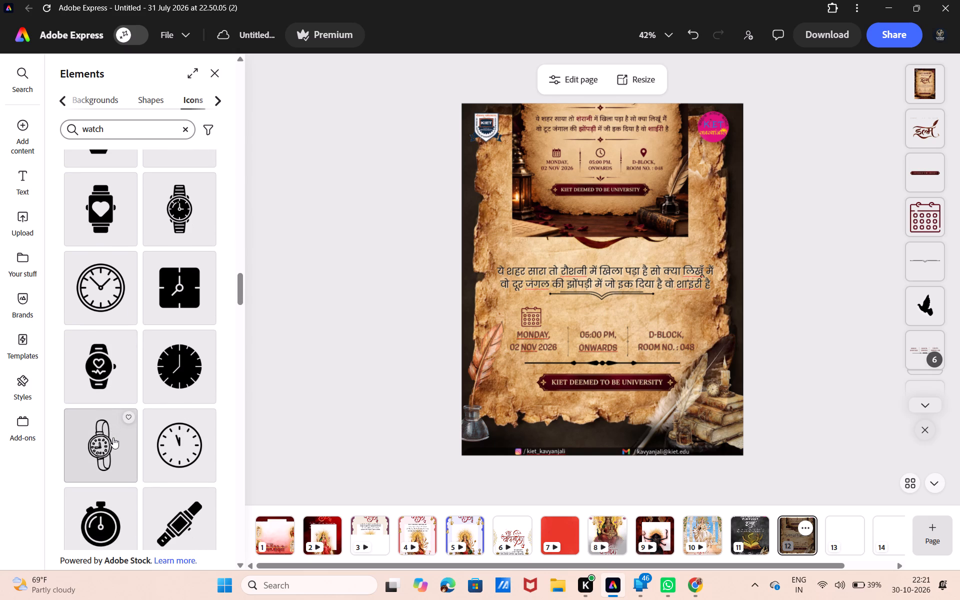
{"action": "scroll", "coordinate": [113, 437], "scroll_direction": "down", "scroll_amount": 1}
{"action": "left_click", "coordinate": [176, 459]}
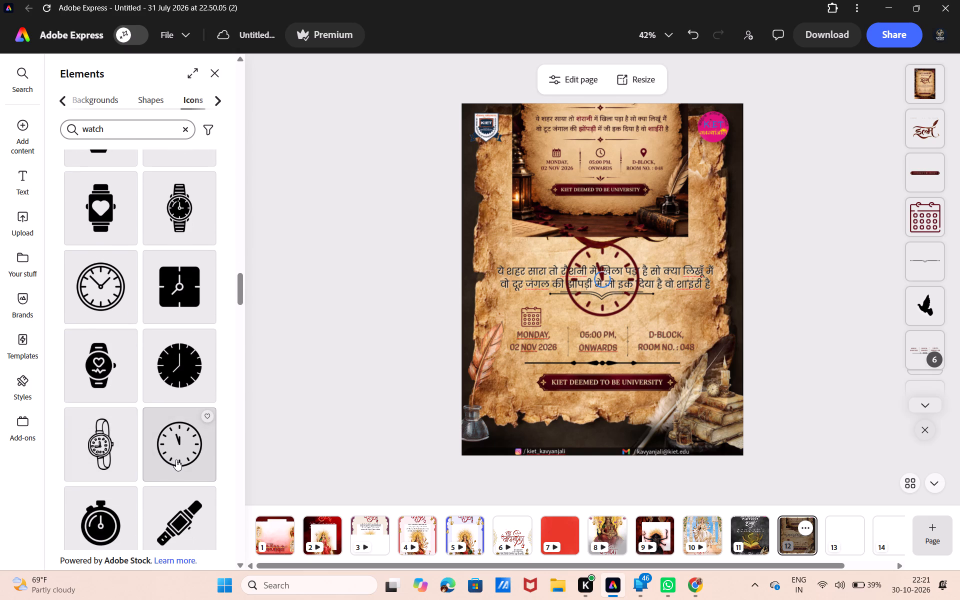
Shrink the clock icon to about the calendar icon's size and centre it above the "05:00 PM, ONWARDS" text.
{"action": "left_click", "coordinate": [615, 261]}
{"action": "left_click_drag", "start_coordinate": [616, 266], "coordinate": [596, 287]}
{"action": "left_click_drag", "start_coordinate": [621, 336], "coordinate": [596, 306]}
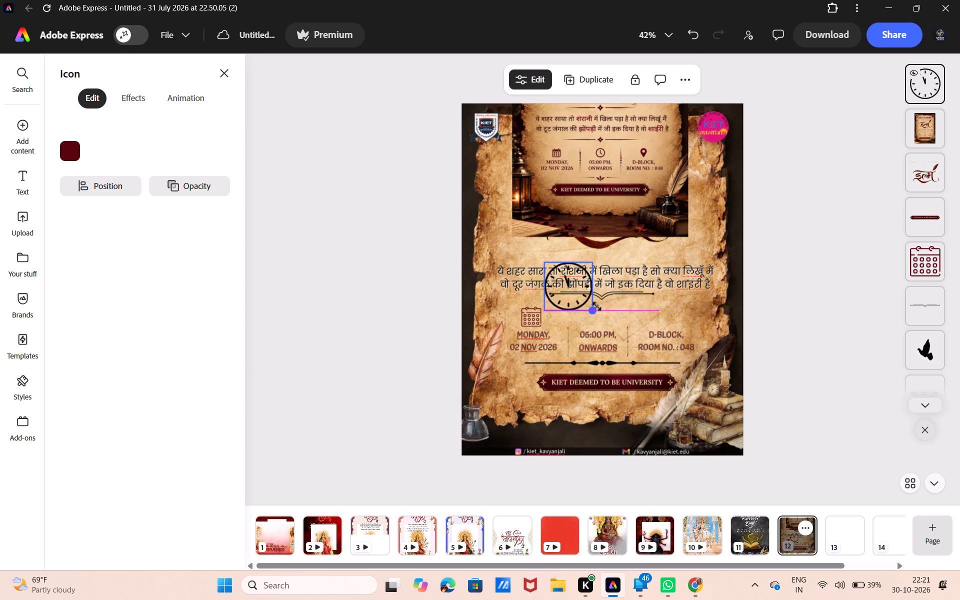
{"action": "left_click_drag", "start_coordinate": [596, 306], "coordinate": [575, 289]}
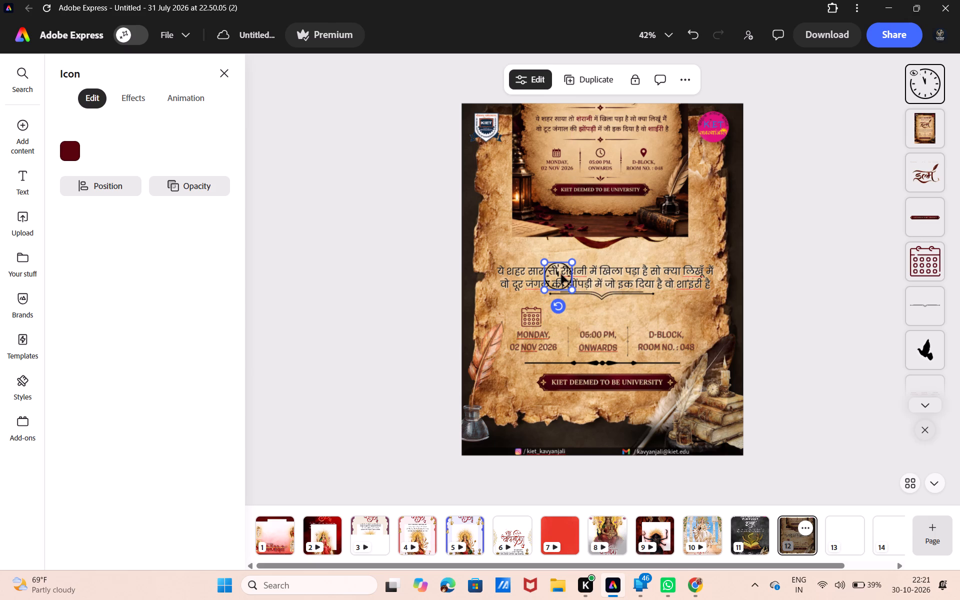
{"action": "left_click_drag", "start_coordinate": [561, 274], "coordinate": [593, 312]}
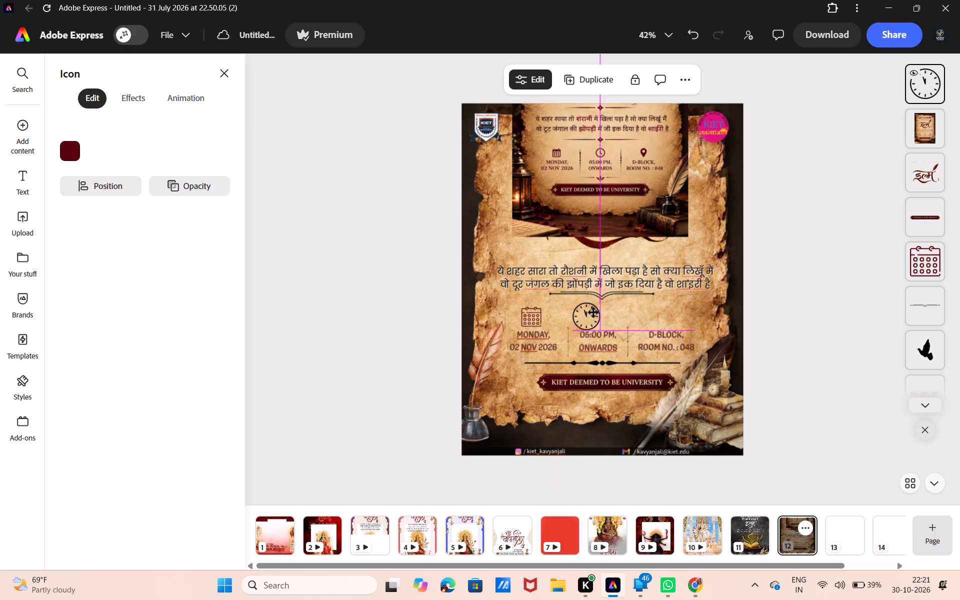
{"action": "left_click_drag", "start_coordinate": [593, 312], "coordinate": [596, 311]}
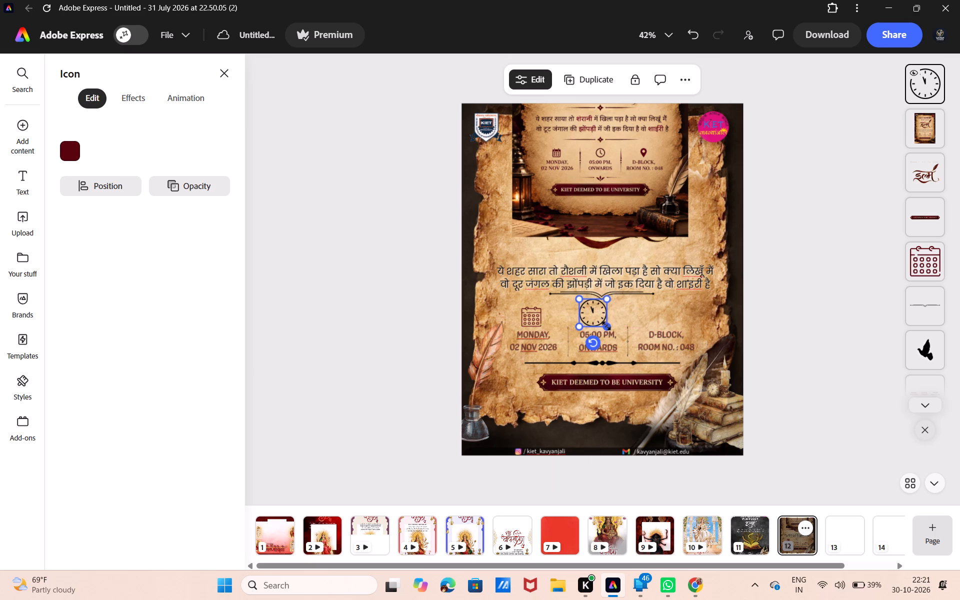
{"action": "left_click_drag", "start_coordinate": [606, 325], "coordinate": [599, 319]}
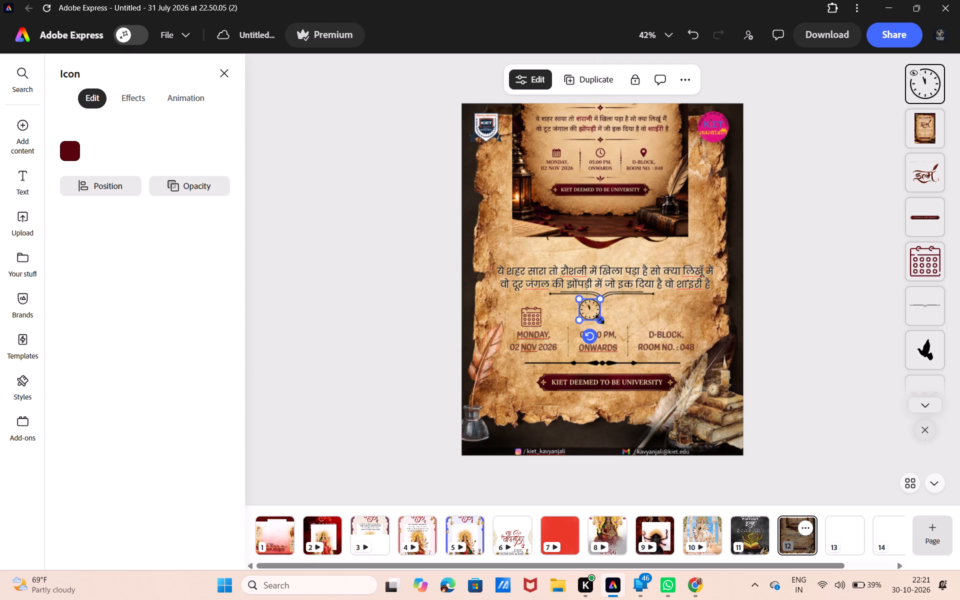
{"action": "left_click_drag", "start_coordinate": [589, 311], "coordinate": [598, 318]}
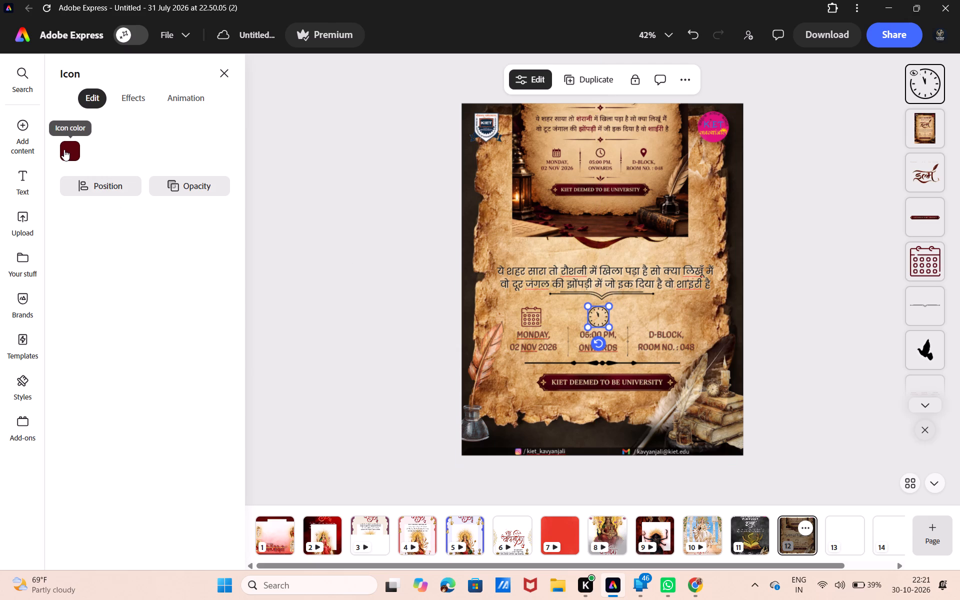
Recolour the clock icon with the reddish-brown swatch from the colours in use.
{"action": "left_click", "coordinate": [64, 149]}
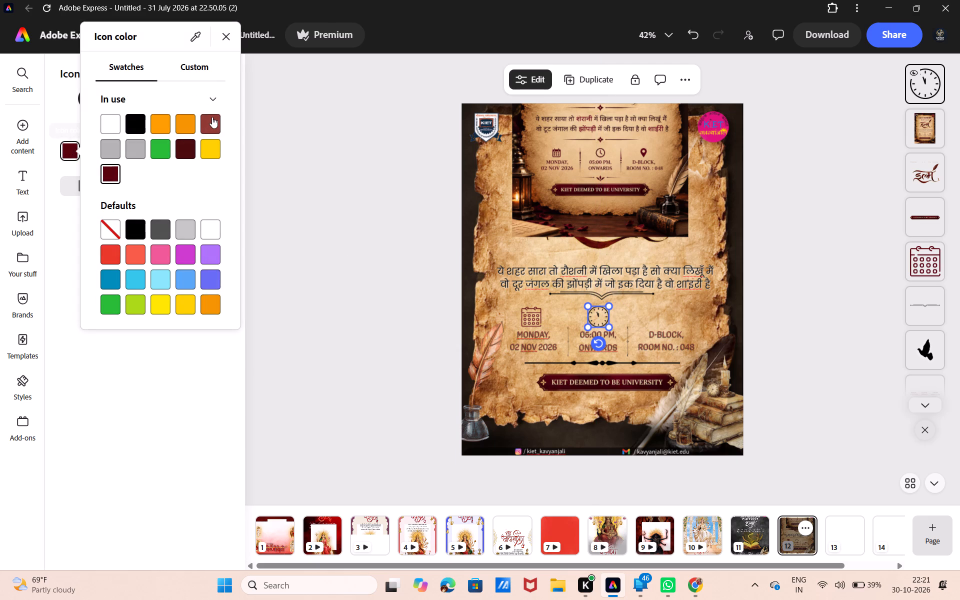
{"action": "left_click", "coordinate": [212, 117]}
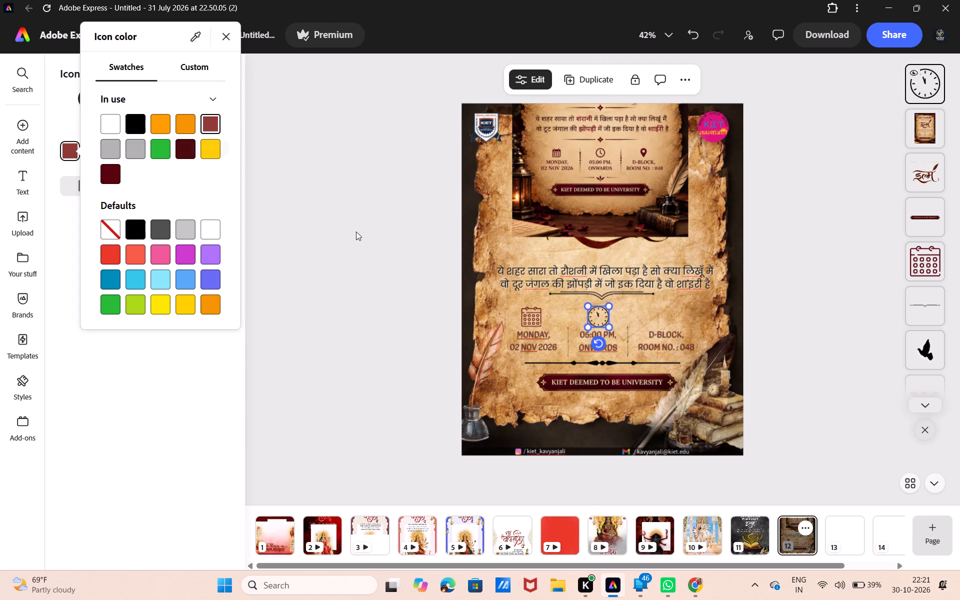
{"action": "left_click", "coordinate": [412, 246]}
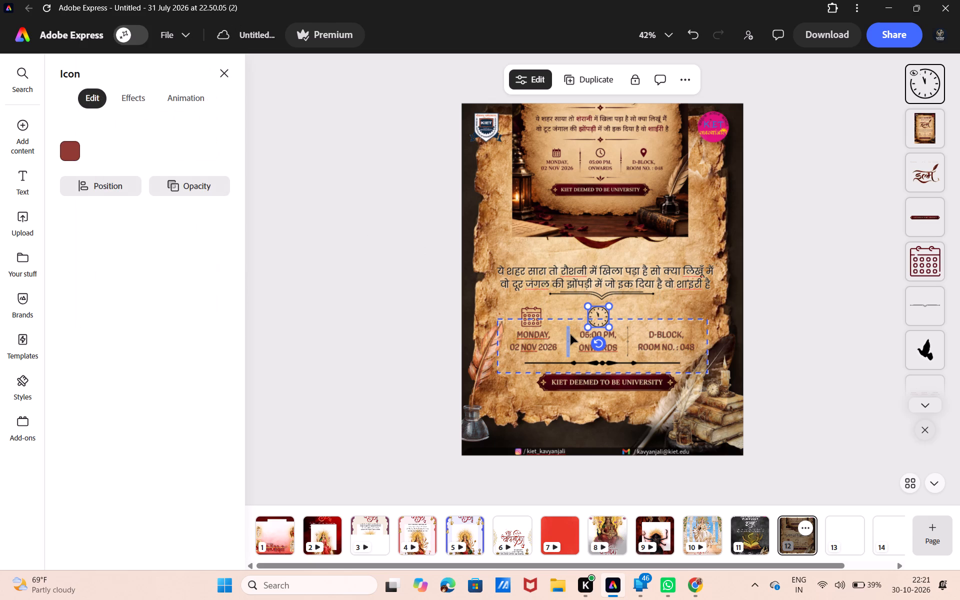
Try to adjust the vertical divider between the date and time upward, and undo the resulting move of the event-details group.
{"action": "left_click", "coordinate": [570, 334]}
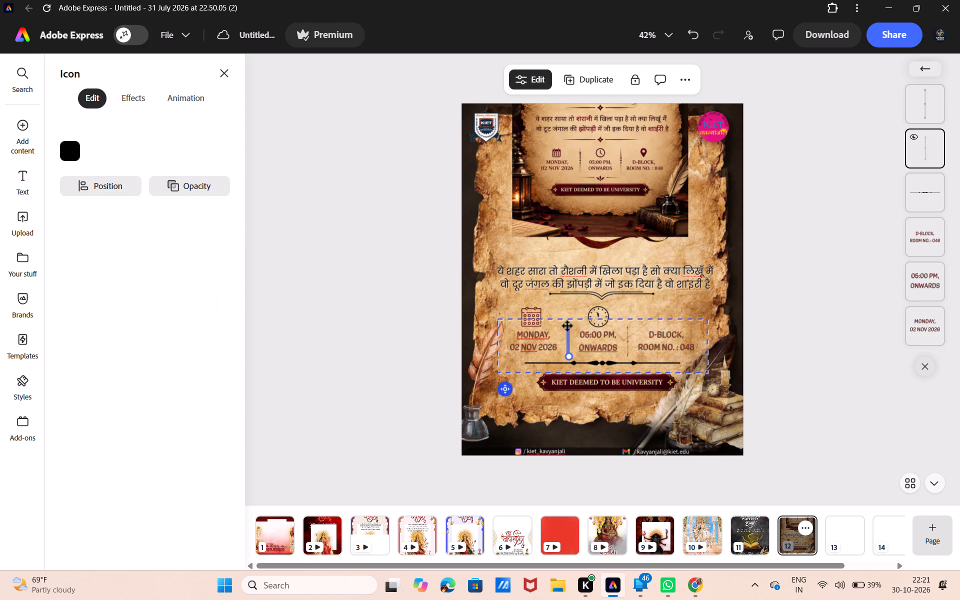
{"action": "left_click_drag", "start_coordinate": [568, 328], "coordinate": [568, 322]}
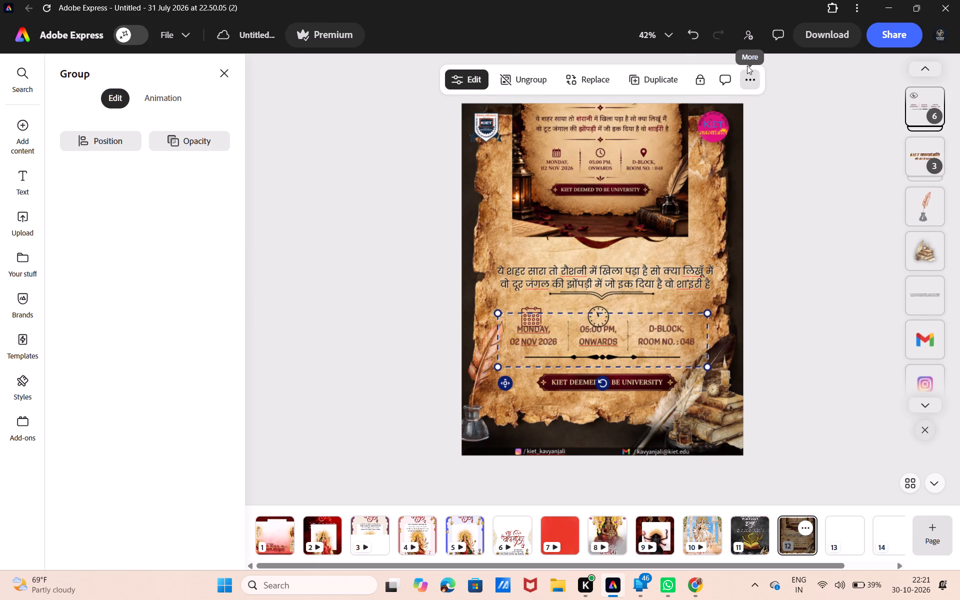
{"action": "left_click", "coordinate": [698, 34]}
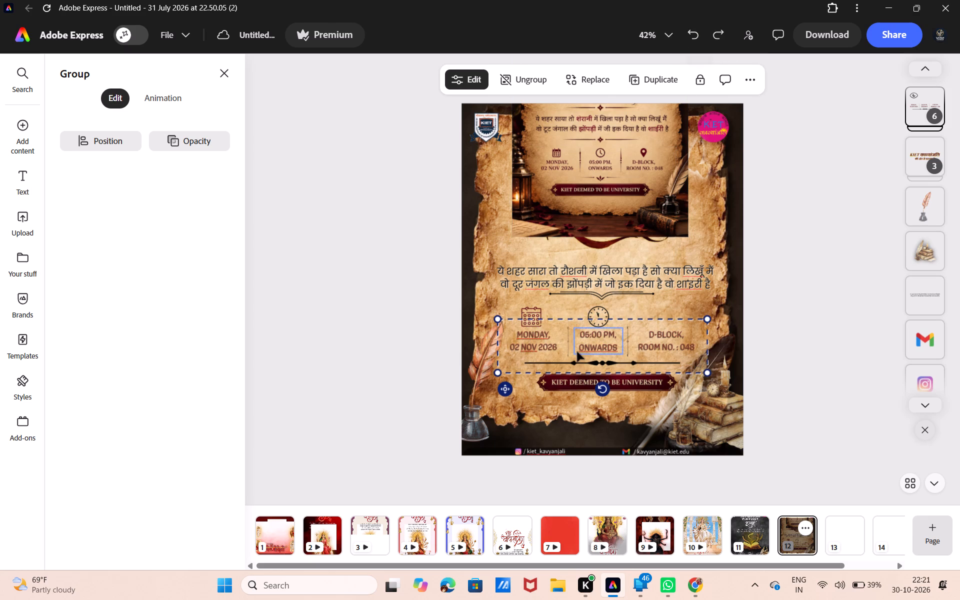
Lengthen the vertical divider between the date and time and move it up to span the icons and the text.
{"action": "left_click", "coordinate": [567, 342]}
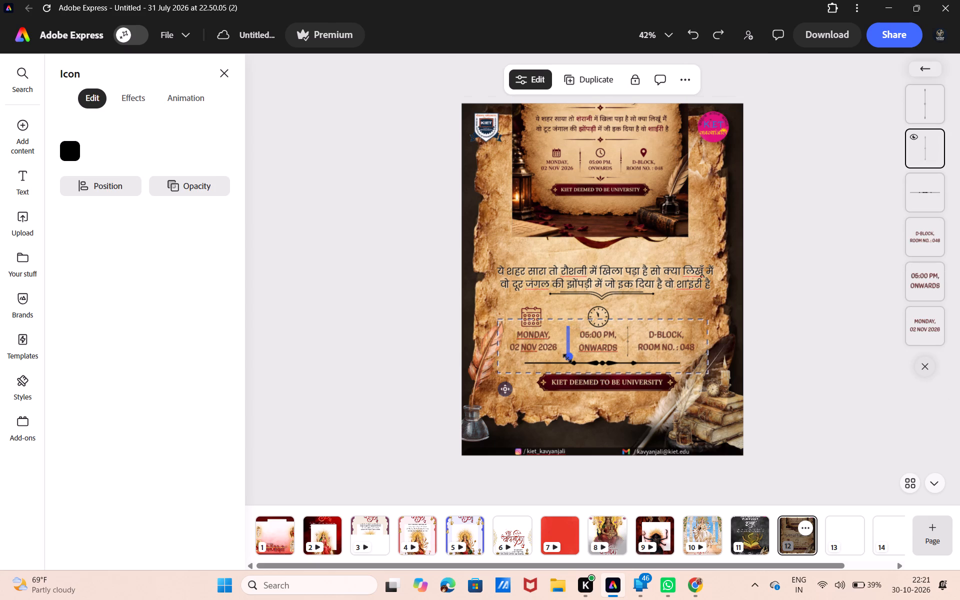
{"action": "left_click_drag", "start_coordinate": [567, 358], "coordinate": [565, 378]}
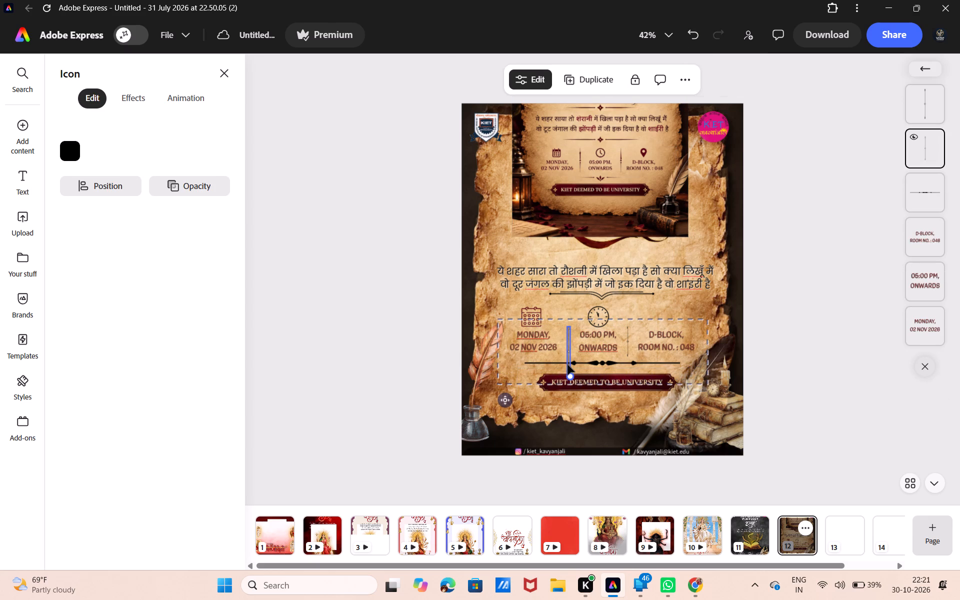
{"action": "left_click_drag", "start_coordinate": [568, 363], "coordinate": [565, 346]}
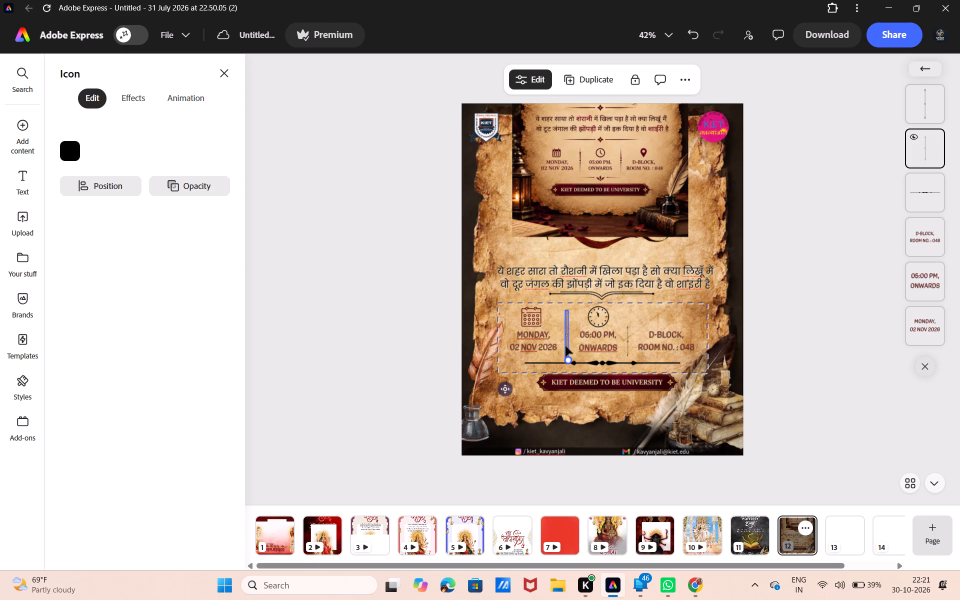
Replace the short vertical divider between the time and venue with a duplicate of the long date-time divider, aligned level with it.
{"action": "left_click", "coordinate": [629, 332]}
{"action": "key", "text": "Right"}
{"action": "key", "text": "BackSpace"}
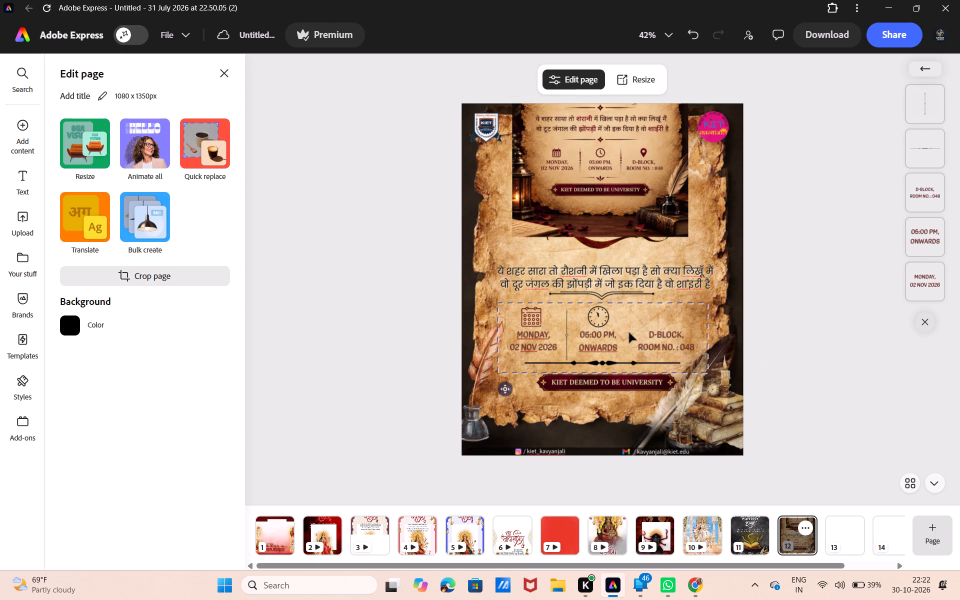
{"action": "left_click", "coordinate": [567, 332]}
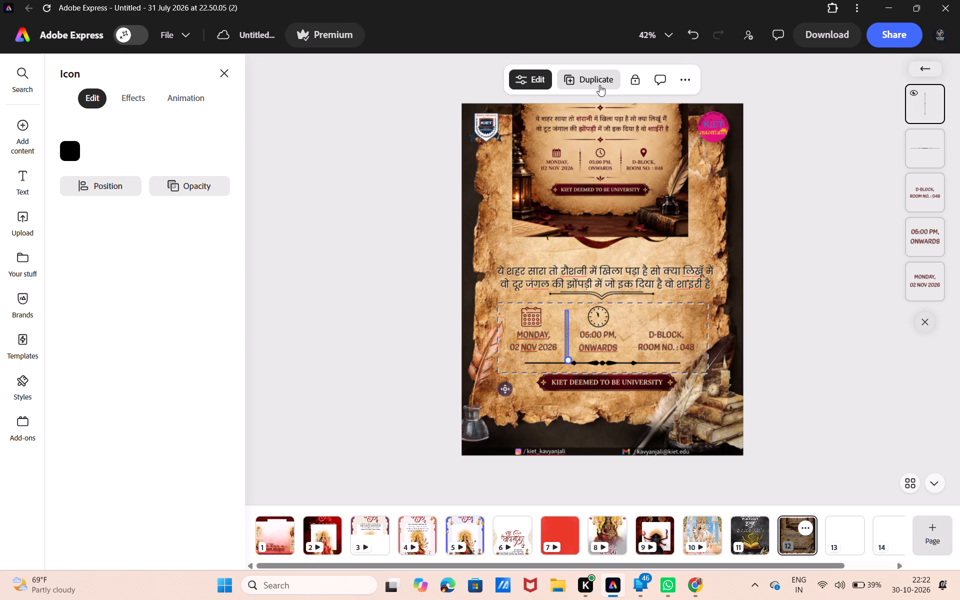
{"action": "left_click", "coordinate": [599, 84]}
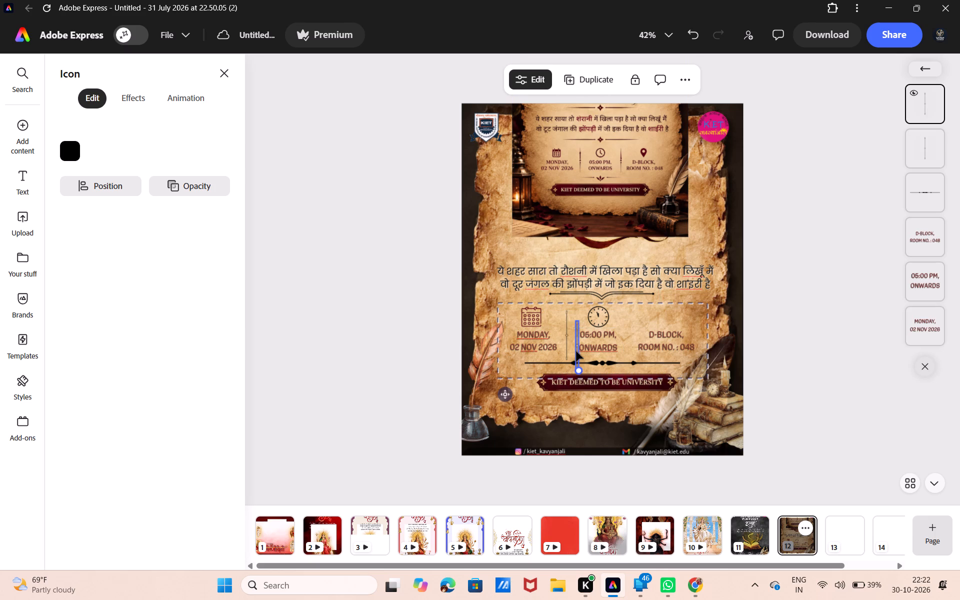
{"action": "left_click_drag", "start_coordinate": [576, 351], "coordinate": [624, 339]}
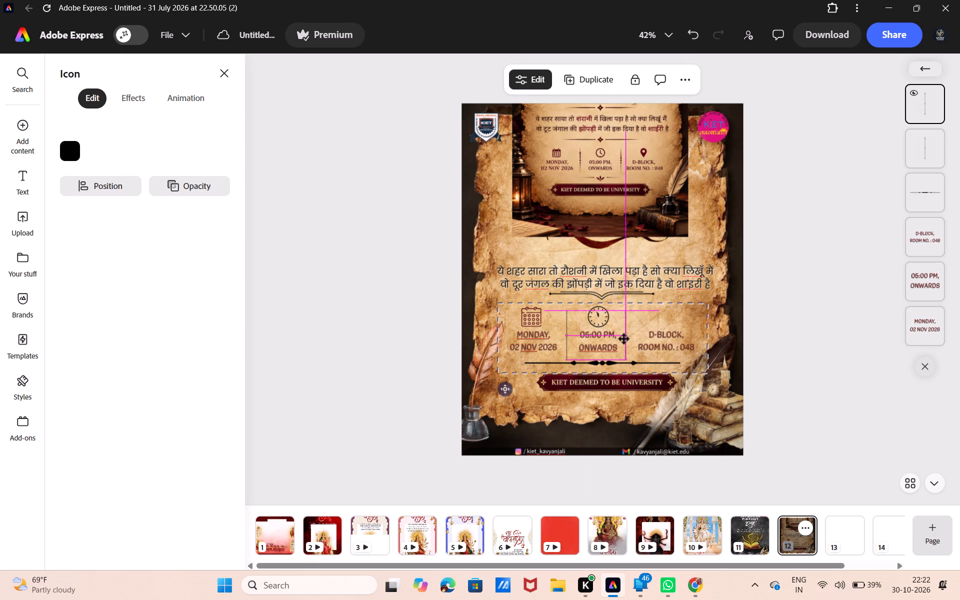
{"action": "left_click_drag", "start_coordinate": [624, 339], "coordinate": [627, 339]}
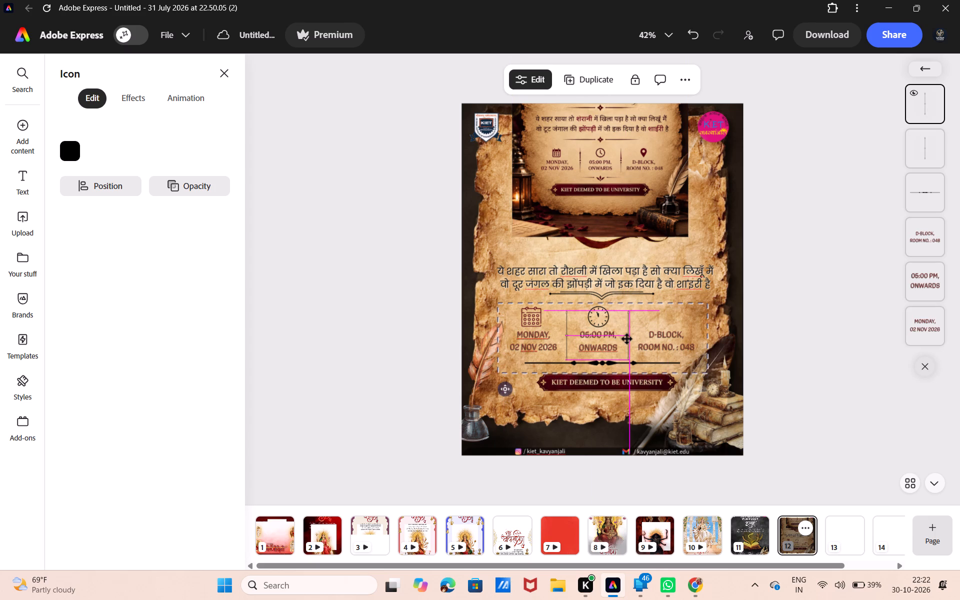
{"action": "left_click_drag", "start_coordinate": [627, 339], "coordinate": [627, 338]}
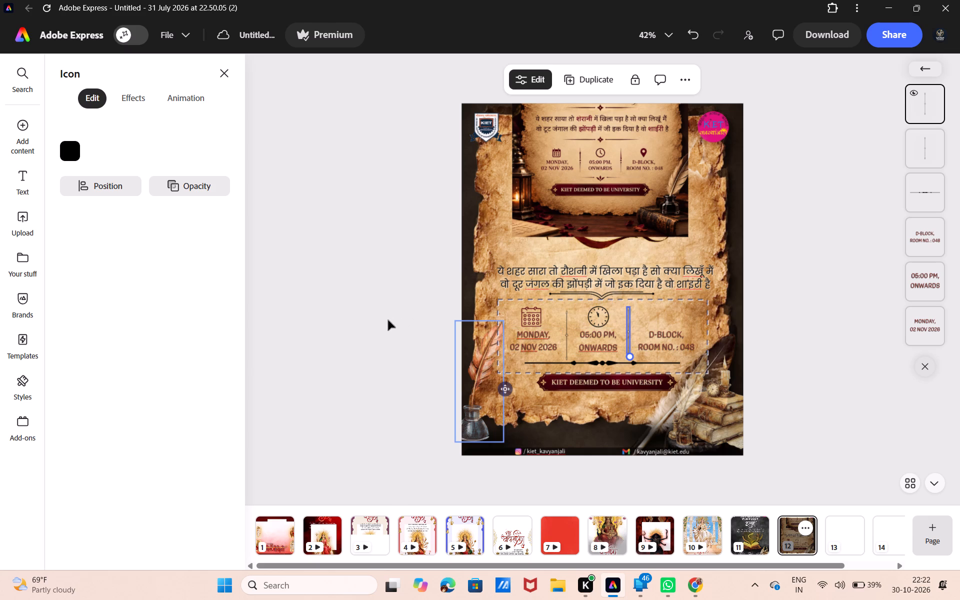
{"action": "left_click", "coordinate": [387, 319]}
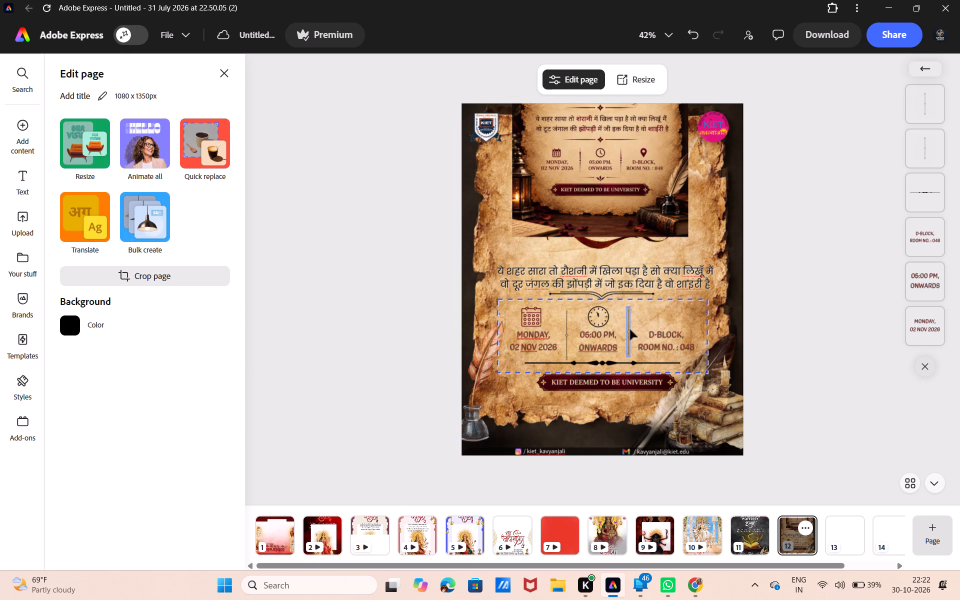
{"action": "left_click", "coordinate": [630, 329]}
{"action": "left_click", "coordinate": [629, 329]}
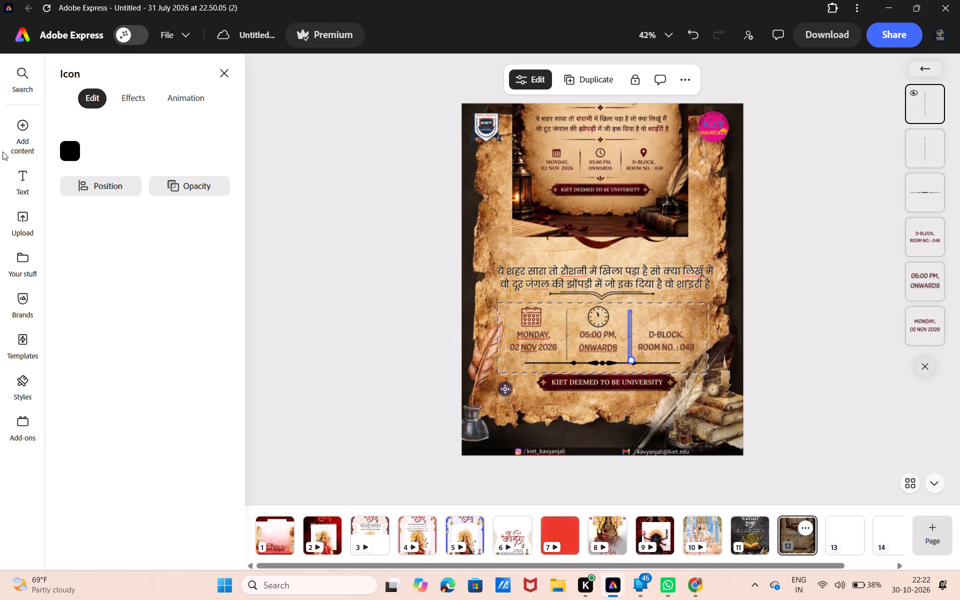
Search the icons for "location" and add the solid black map pin to the poster.
{"action": "left_click", "coordinate": [82, 171]}
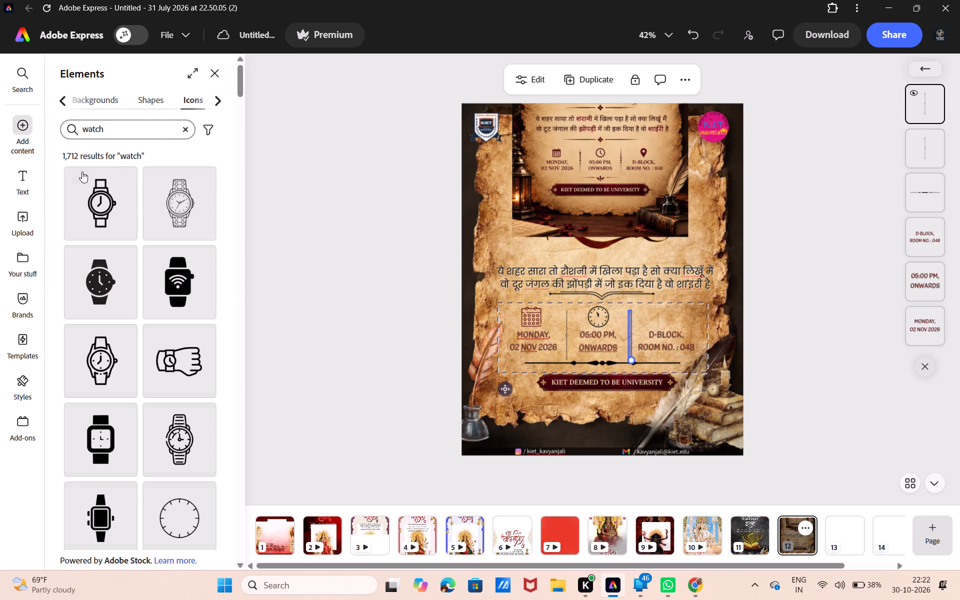
{"action": "left_click", "coordinate": [112, 134]}
{"action": "key", "text": "BackSpace"}
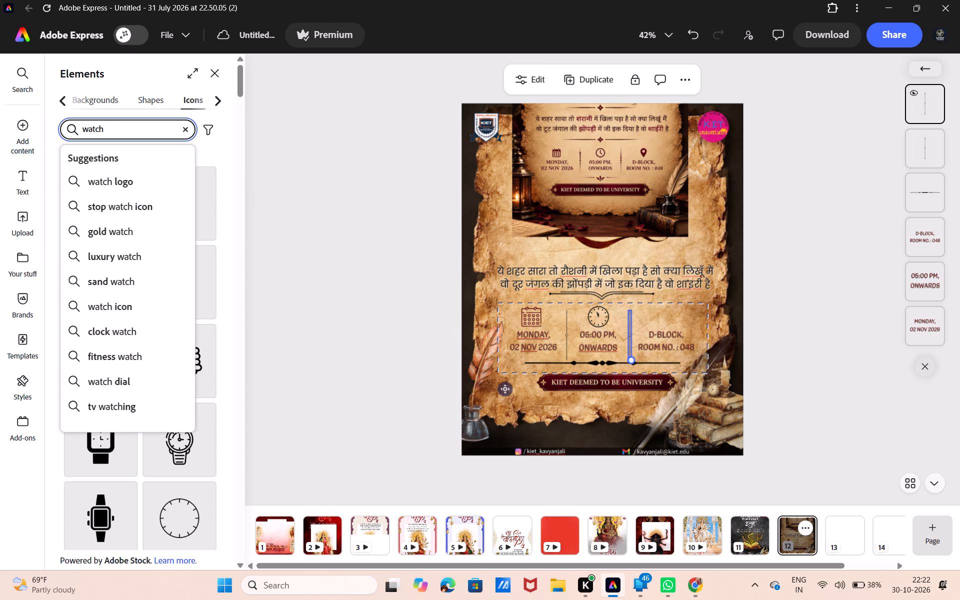
{"action": "key", "text": "BackSpace"}
{"action": "key", "text": "BackSpace"}
{"action": "key", "text": "BackSpace"}
{"action": "key", "text": "BackSpace"}
{"action": "type", "text": "location"}
{"action": "key", "text": "Return"}
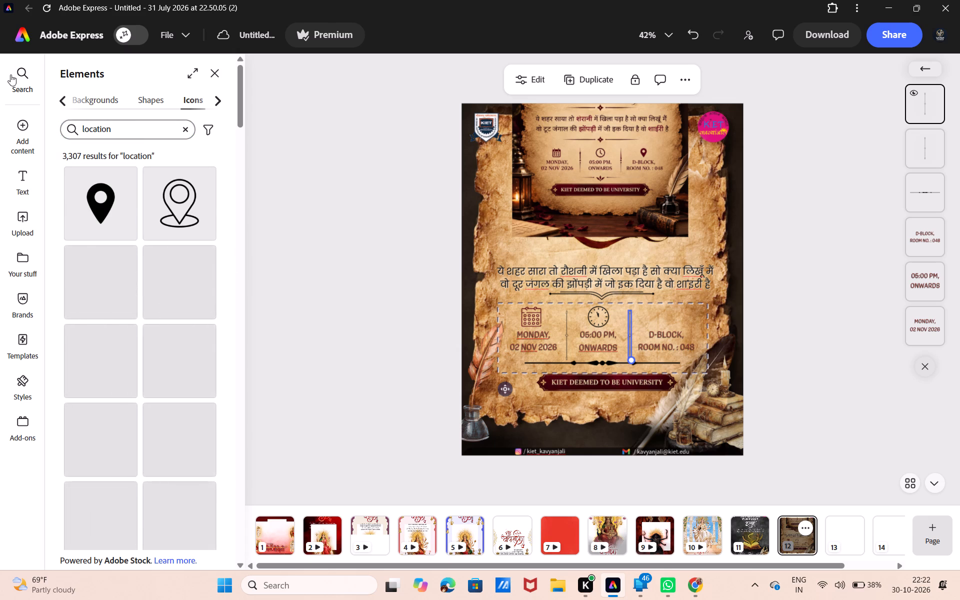
{"action": "left_click", "coordinate": [100, 226]}
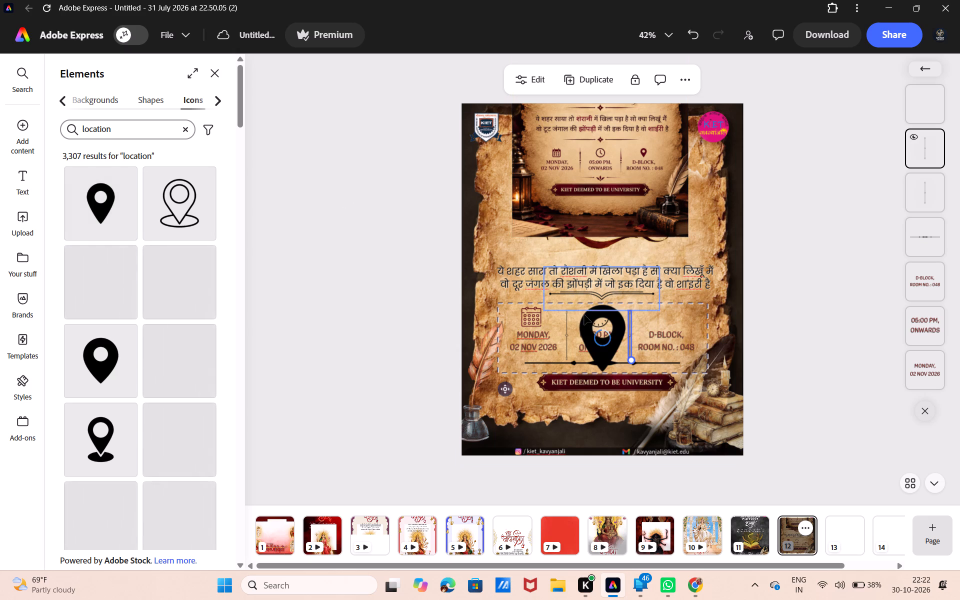
Shrink the location pin to about half its size and move it above the "D-BLOCK, ROOM NO. : 048" text.
{"action": "left_click", "coordinate": [588, 321]}
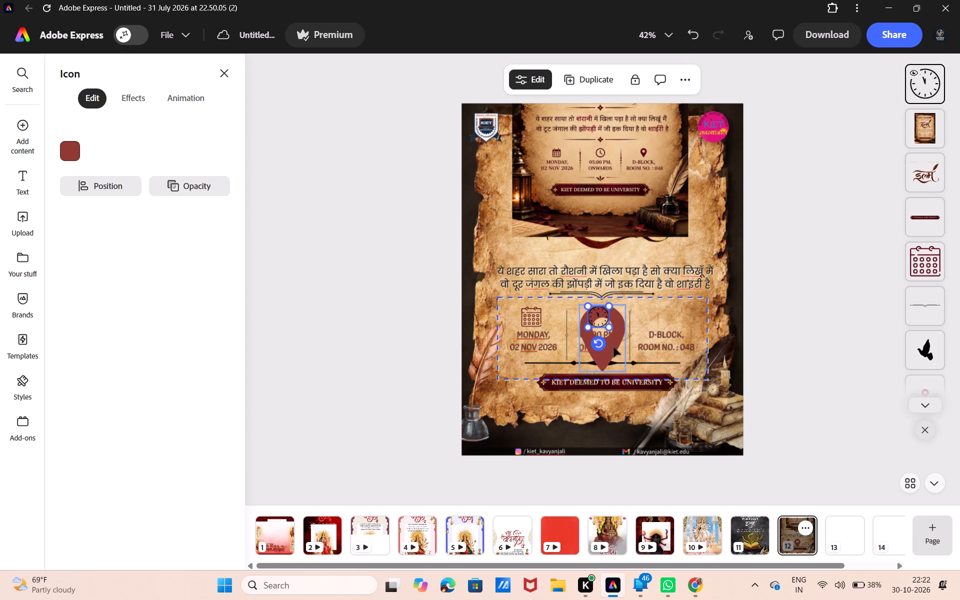
{"action": "left_click", "coordinate": [613, 347]}
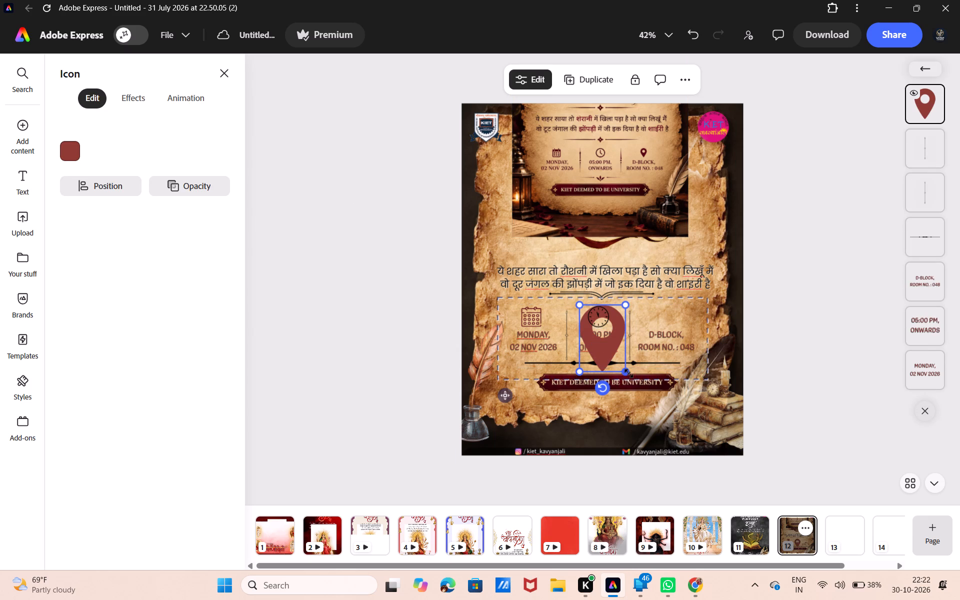
{"action": "left_click_drag", "start_coordinate": [628, 373], "coordinate": [607, 336]}
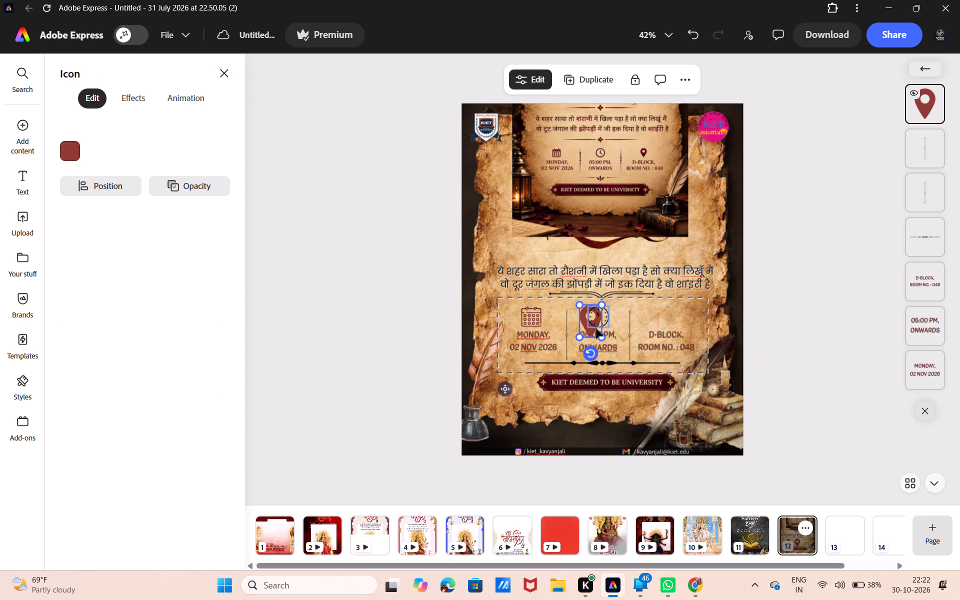
{"action": "left_click_drag", "start_coordinate": [595, 329], "coordinate": [672, 324]}
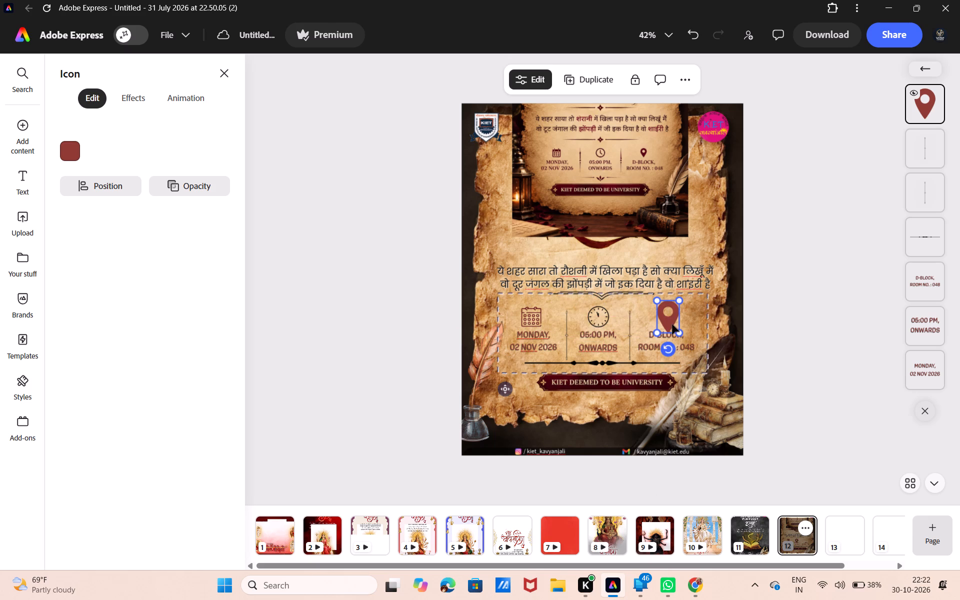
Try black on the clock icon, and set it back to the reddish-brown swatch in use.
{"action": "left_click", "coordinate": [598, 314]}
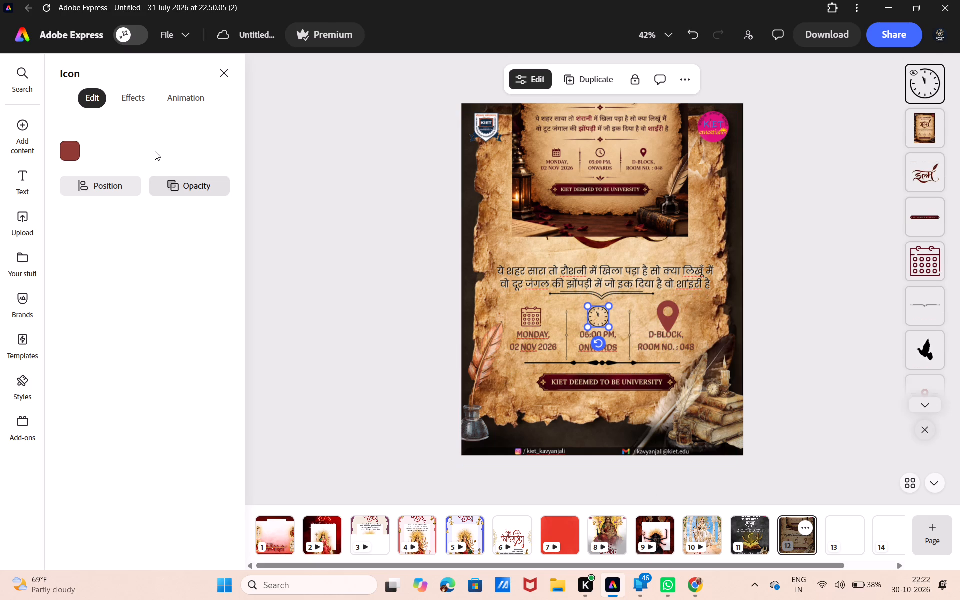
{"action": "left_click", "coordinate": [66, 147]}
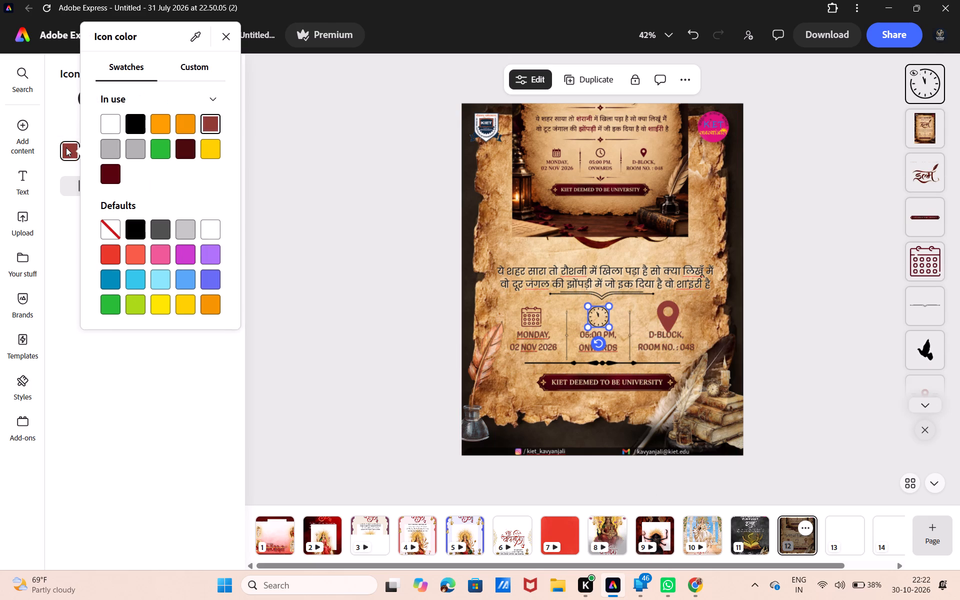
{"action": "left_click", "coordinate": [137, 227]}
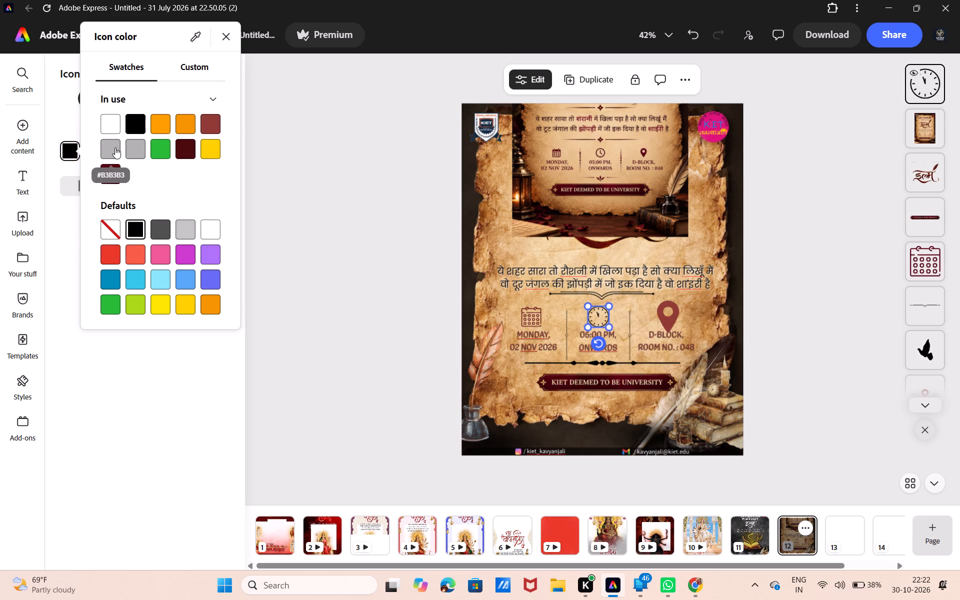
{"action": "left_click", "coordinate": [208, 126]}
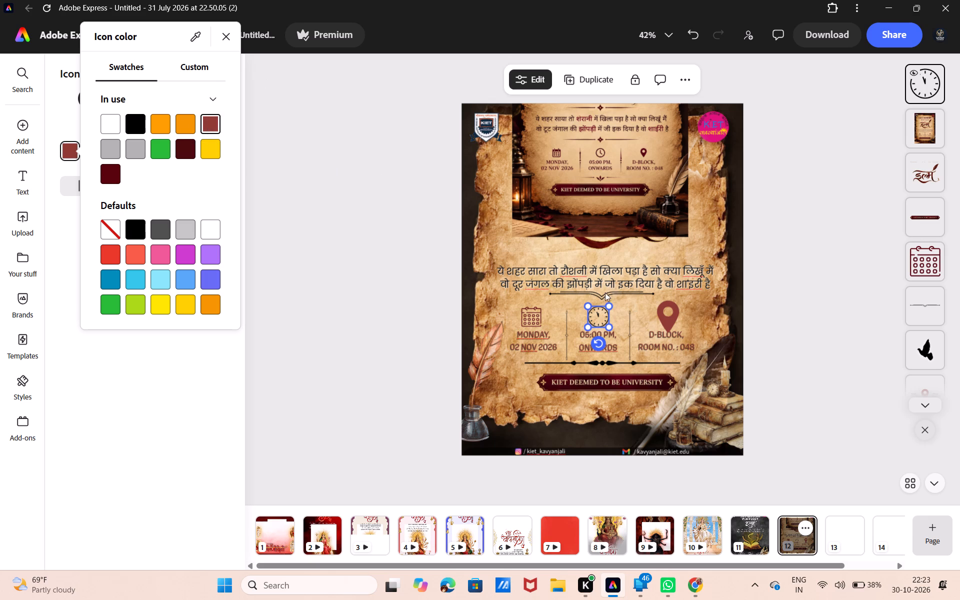
Recolour the location pin with the dark maroon swatch at the end of the colours in use.
{"action": "left_click", "coordinate": [678, 321]}
{"action": "left_click", "coordinate": [676, 318]}
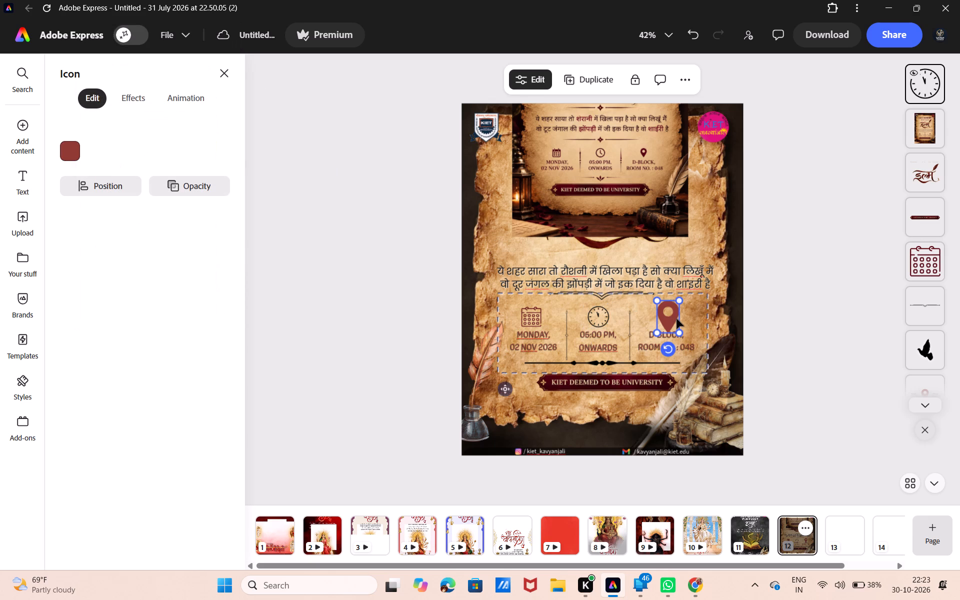
{"action": "left_click", "coordinate": [73, 148]}
{"action": "left_click", "coordinate": [110, 166]}
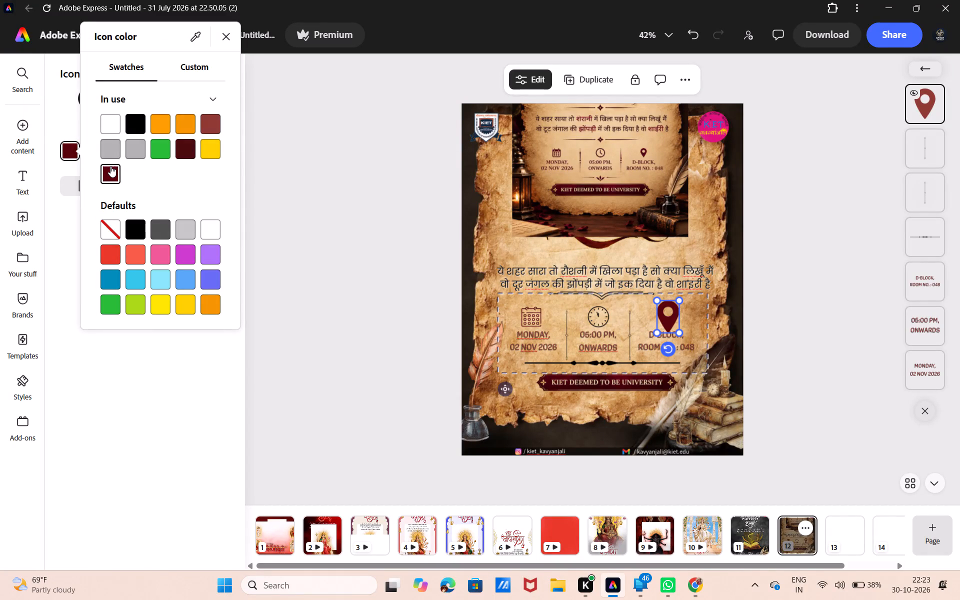
Shrink the location pin slightly to about the clock icon's height and centre it above the "D-BLOCK" text.
{"action": "left_click", "coordinate": [677, 331]}
{"action": "left_click", "coordinate": [673, 327]}
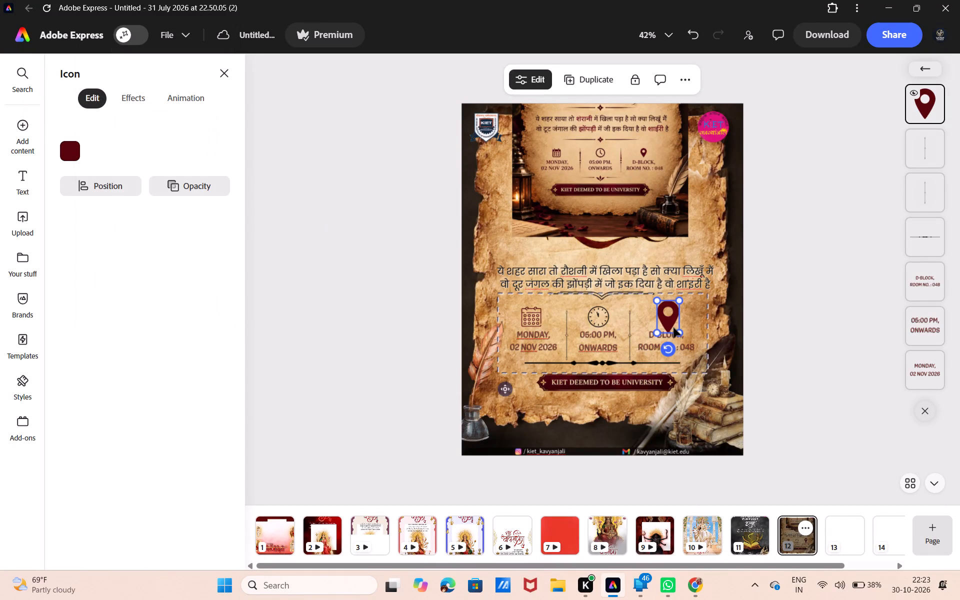
{"action": "left_click_drag", "start_coordinate": [682, 334], "coordinate": [681, 329]}
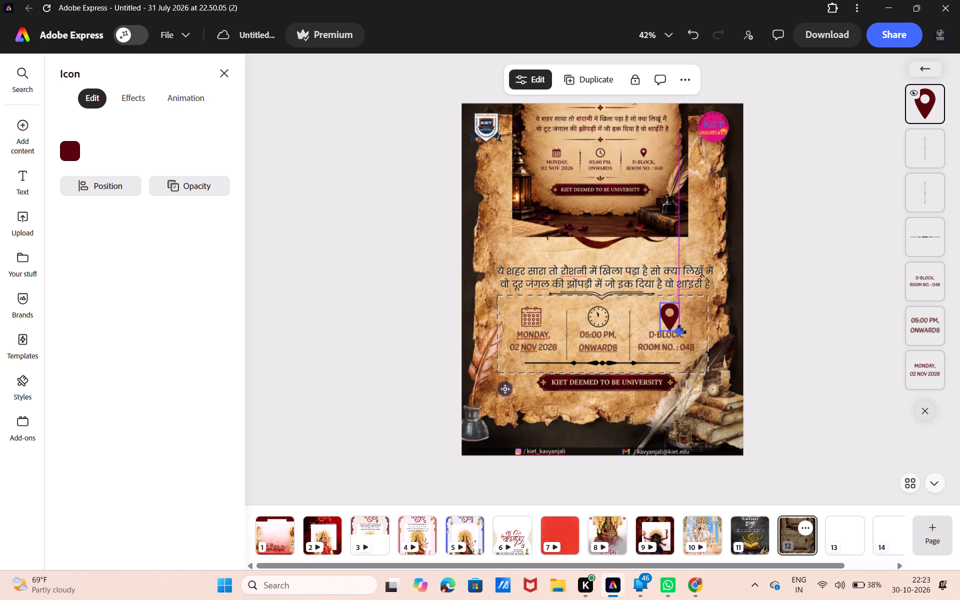
{"action": "left_click_drag", "start_coordinate": [681, 329], "coordinate": [680, 326]}
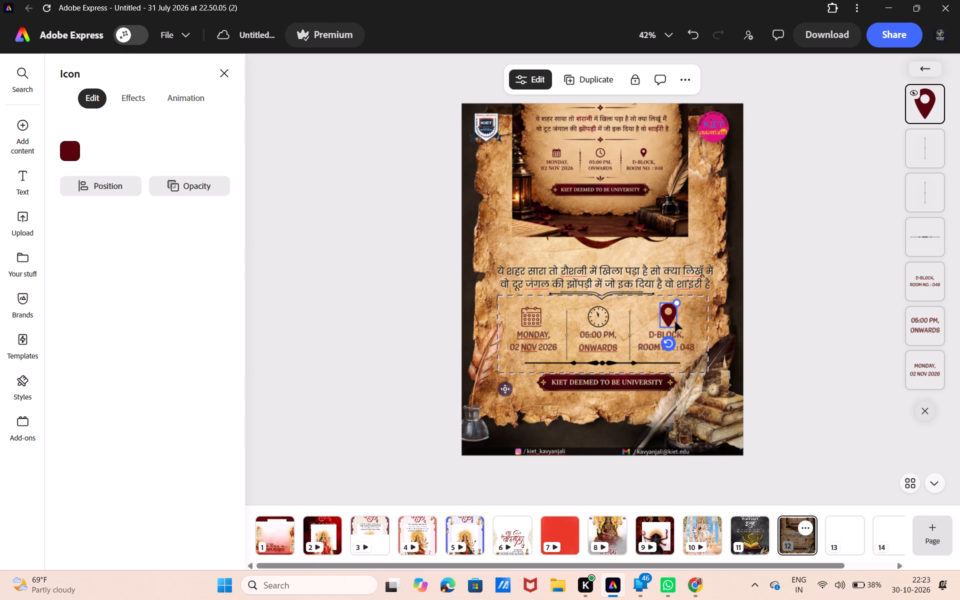
{"action": "left_click", "coordinate": [671, 315]}
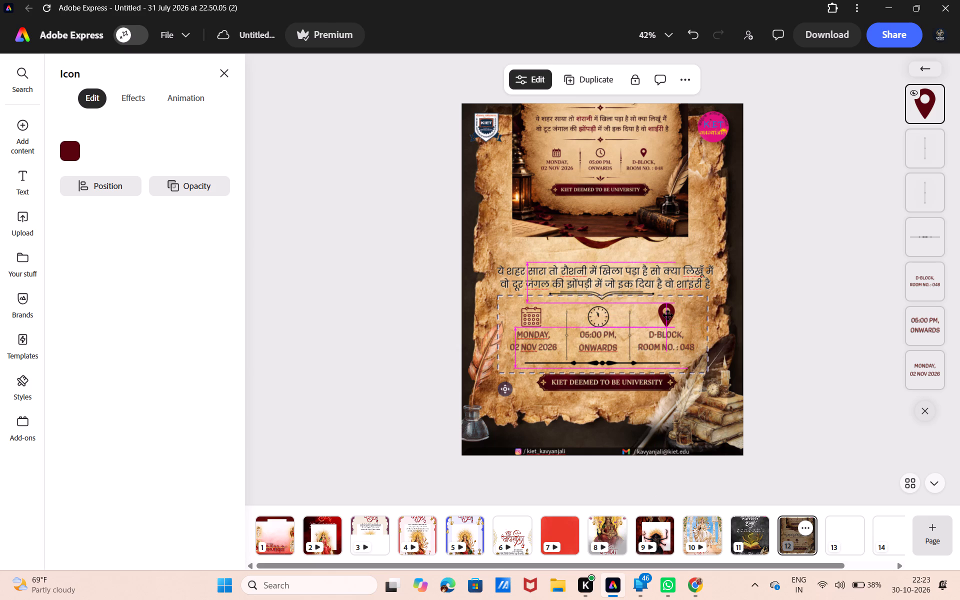
{"action": "left_click", "coordinate": [801, 291]}
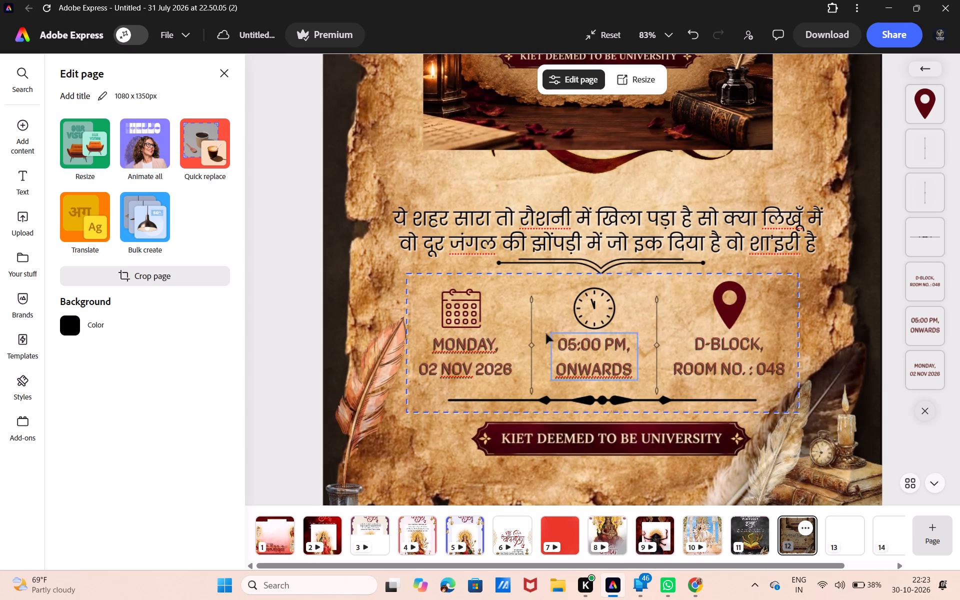
Give the "MONDAY, 02 NOV 2026" text a Custom shadow with its distance set to 8.
{"action": "left_click", "coordinate": [489, 351]}
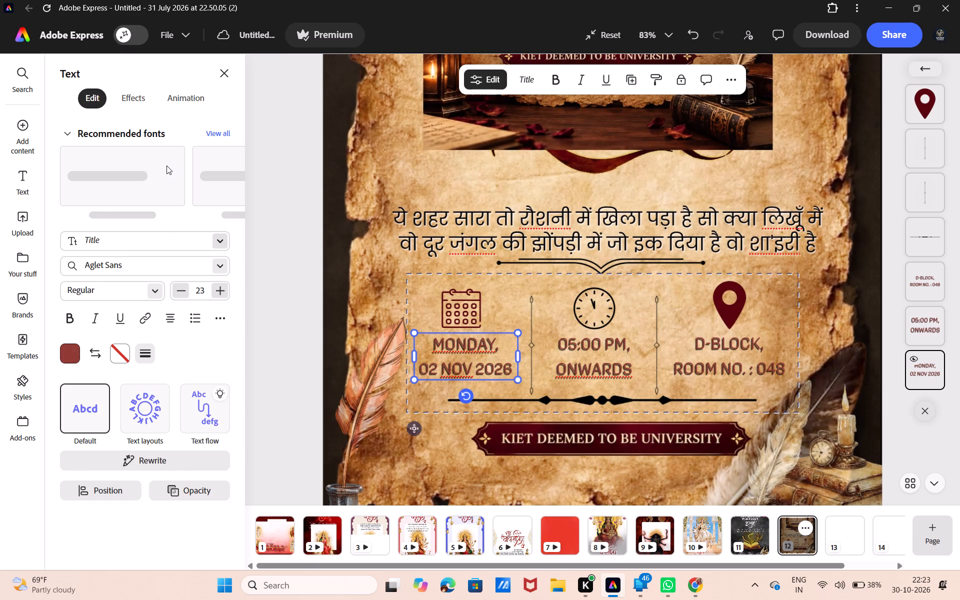
{"action": "left_click", "coordinate": [127, 94]}
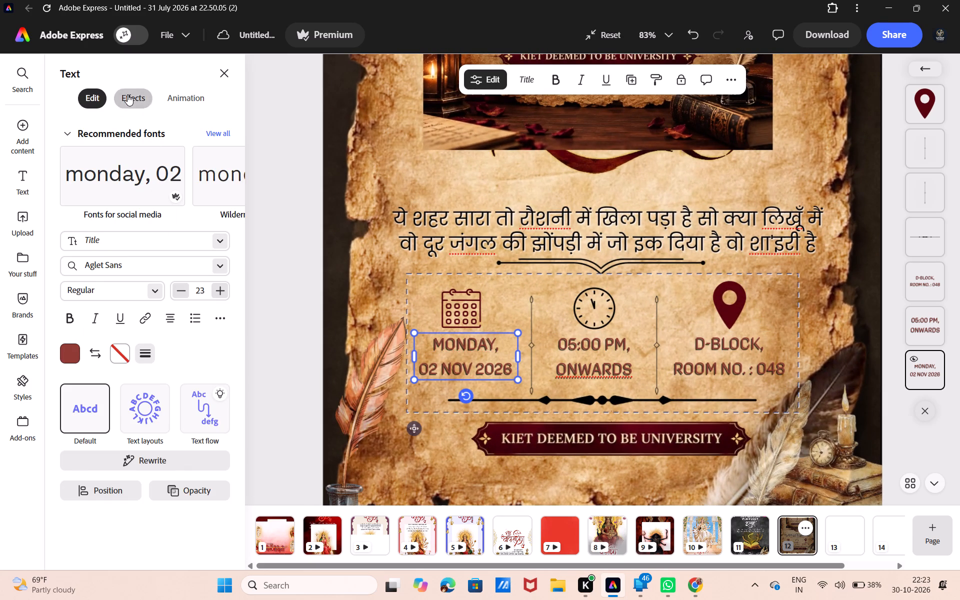
{"action": "scroll", "coordinate": [172, 507], "scroll_direction": "down", "scroll_amount": 3}
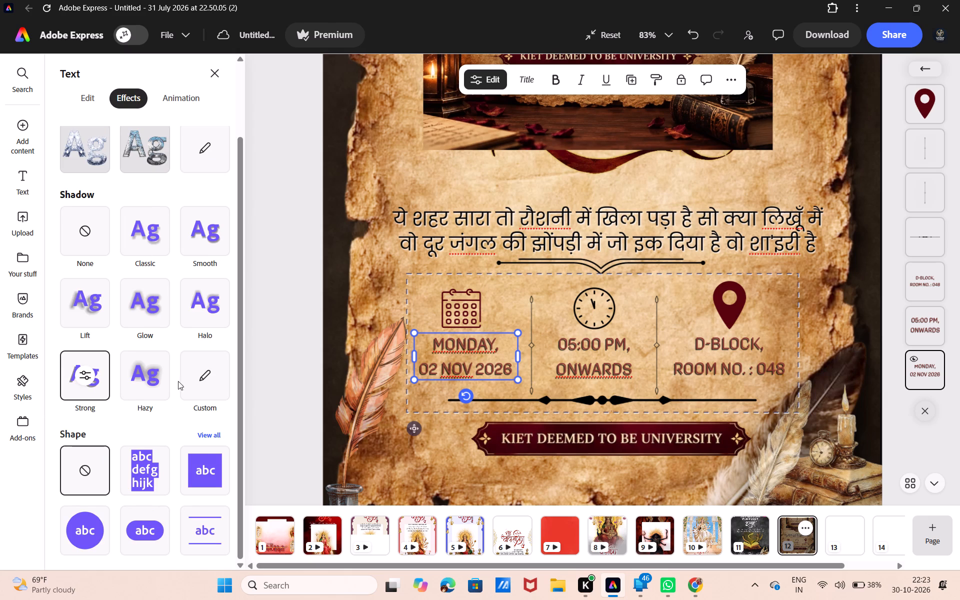
{"action": "left_click", "coordinate": [80, 373]}
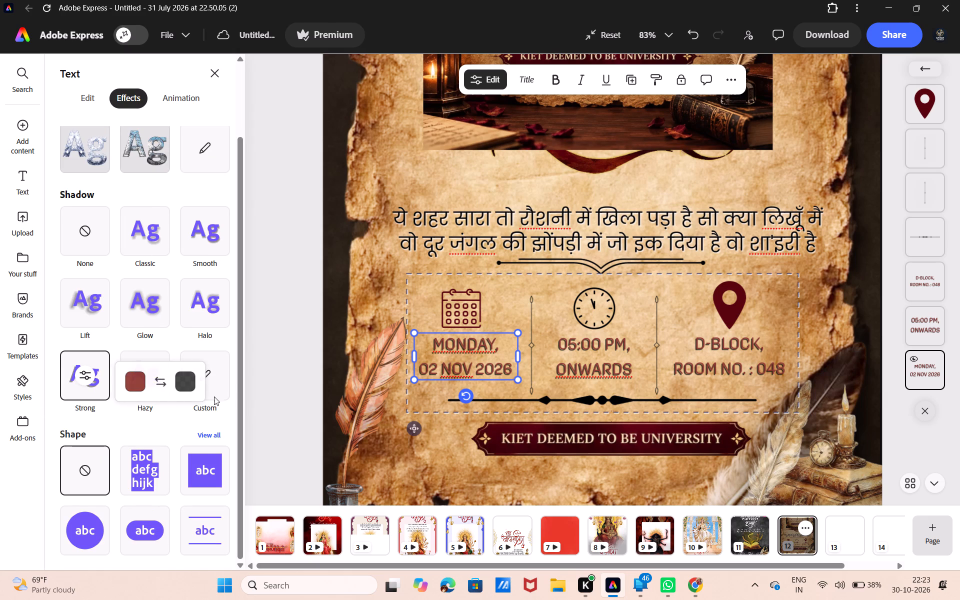
{"action": "left_click", "coordinate": [231, 389]}
{"action": "left_click", "coordinate": [216, 382]}
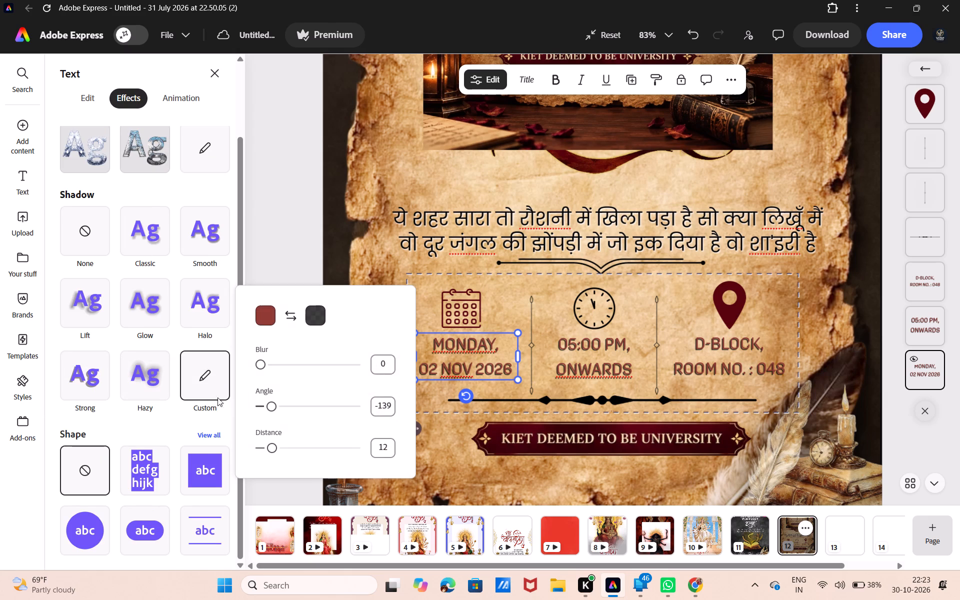
{"action": "left_click_drag", "start_coordinate": [270, 443], "coordinate": [266, 443]}
{"action": "left_click_drag", "start_coordinate": [266, 443], "coordinate": [263, 443]}
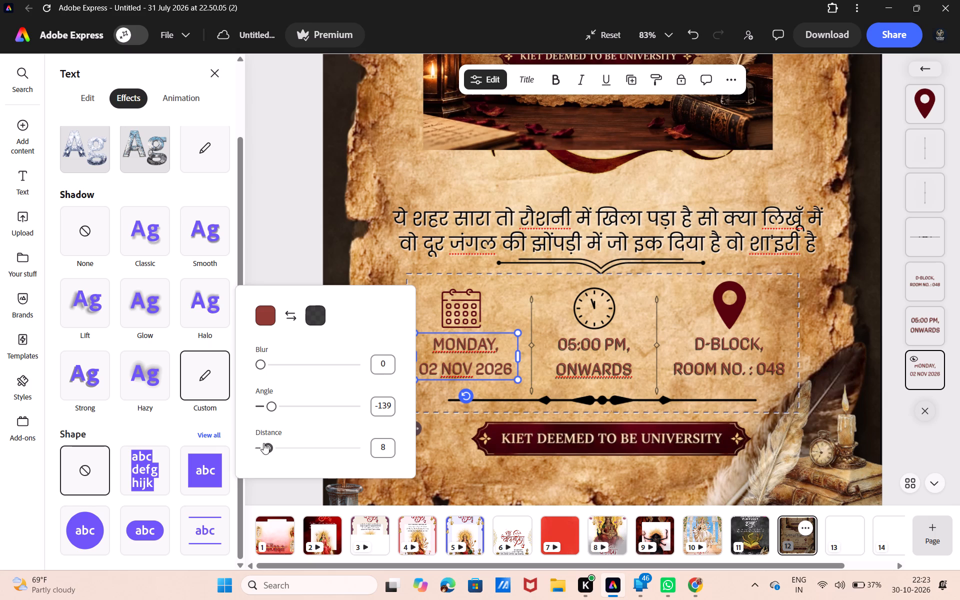
Try yellow as the shadow colour of the "MONDAY, 02 NOV 2026" text, and settle on white (#FFFFFF).
{"action": "left_click", "coordinate": [326, 313]}
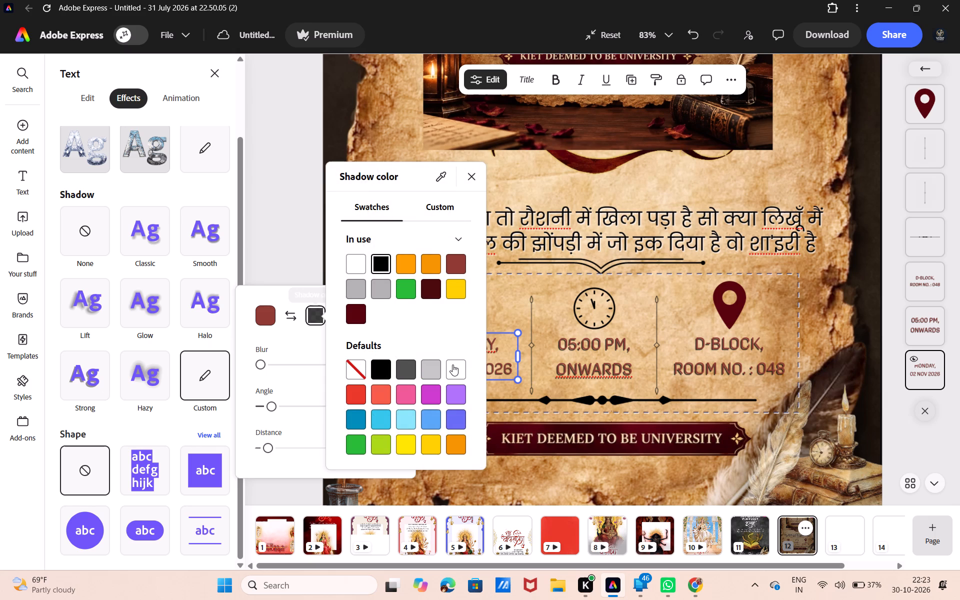
{"action": "left_click", "coordinate": [452, 364]}
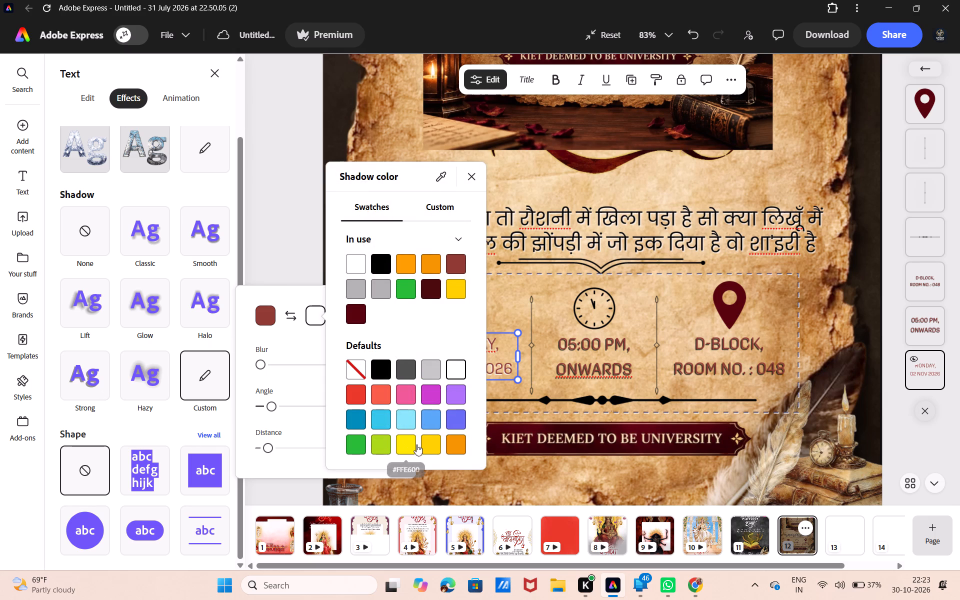
{"action": "left_click", "coordinate": [435, 453]}
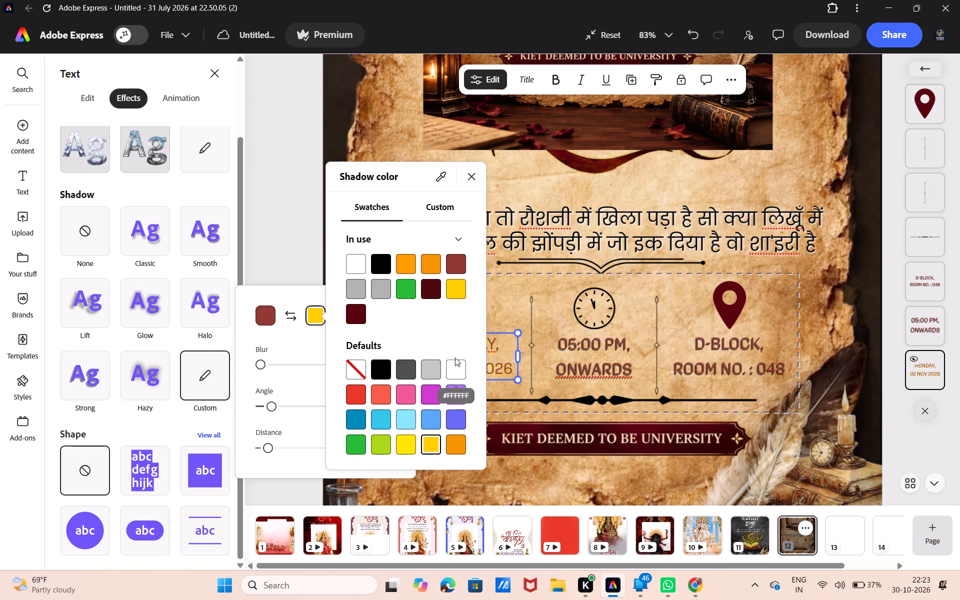
{"action": "left_click", "coordinate": [450, 369]}
Set the Custom shadow of the "05:00 PM, ONWARDS" text to distance 9 and colour it white.
{"action": "left_click", "coordinate": [640, 349]}
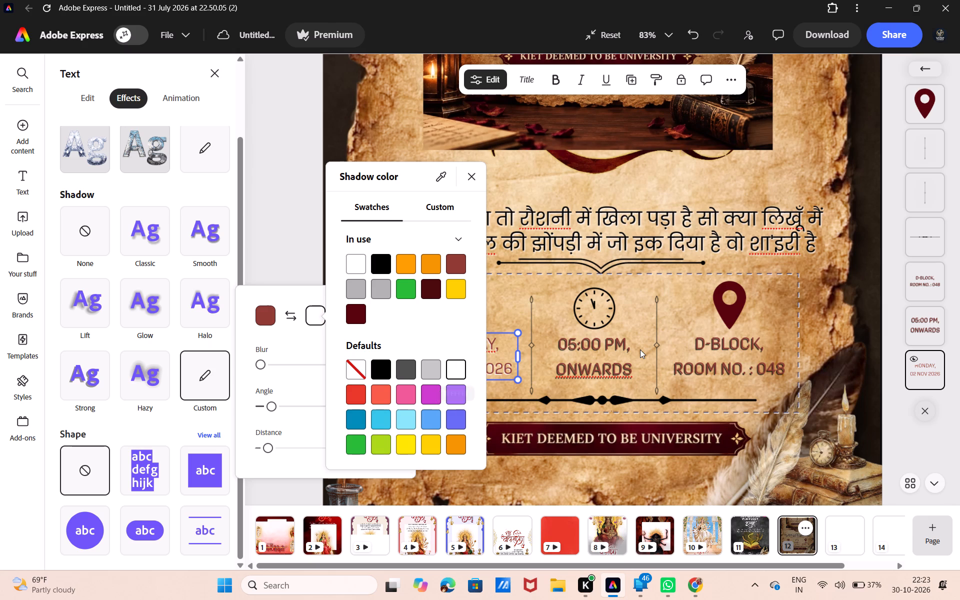
{"action": "left_click", "coordinate": [626, 349]}
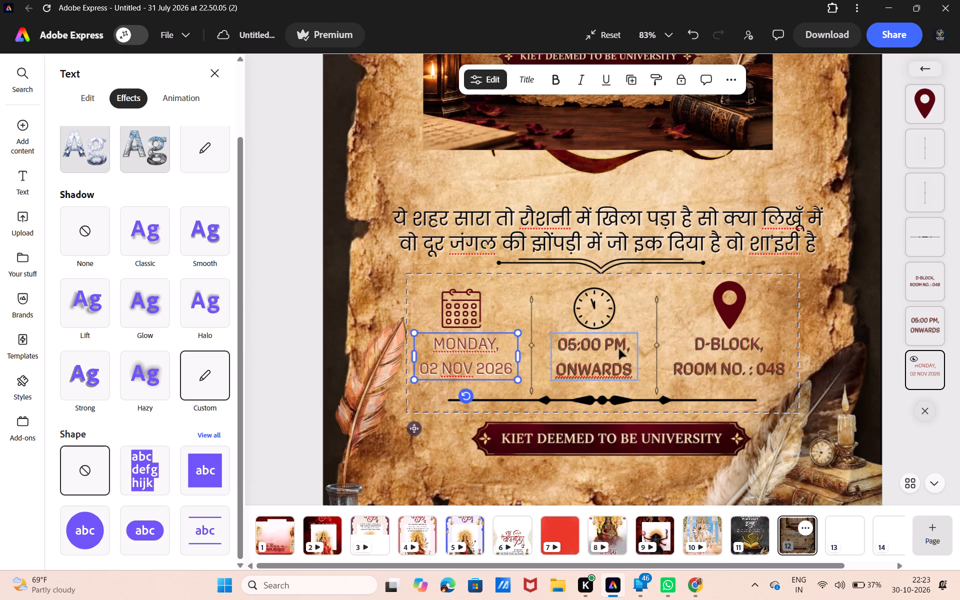
{"action": "left_click", "coordinate": [619, 349]}
{"action": "left_click", "coordinate": [199, 392]}
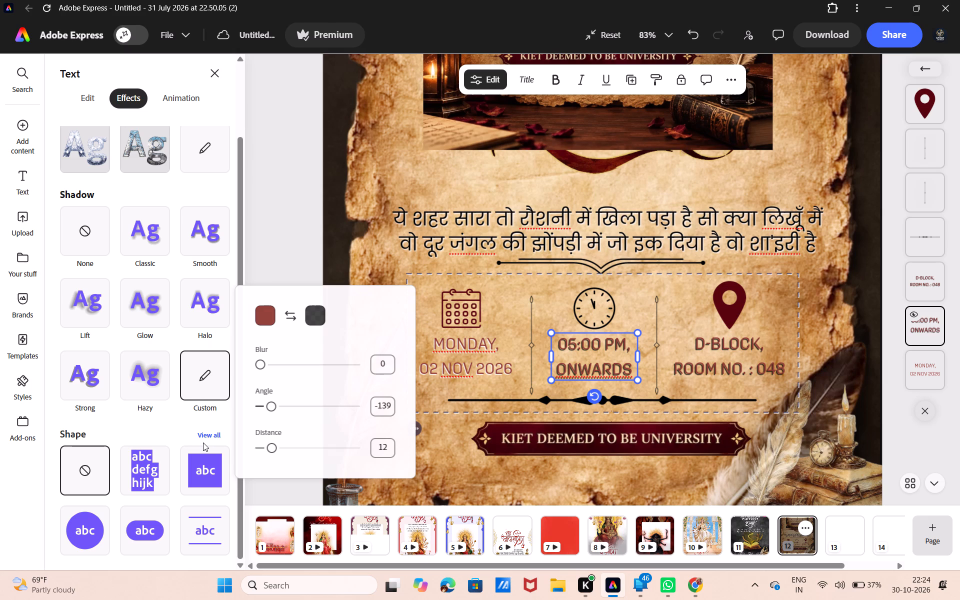
{"action": "left_click_drag", "start_coordinate": [270, 447], "coordinate": [264, 447]}
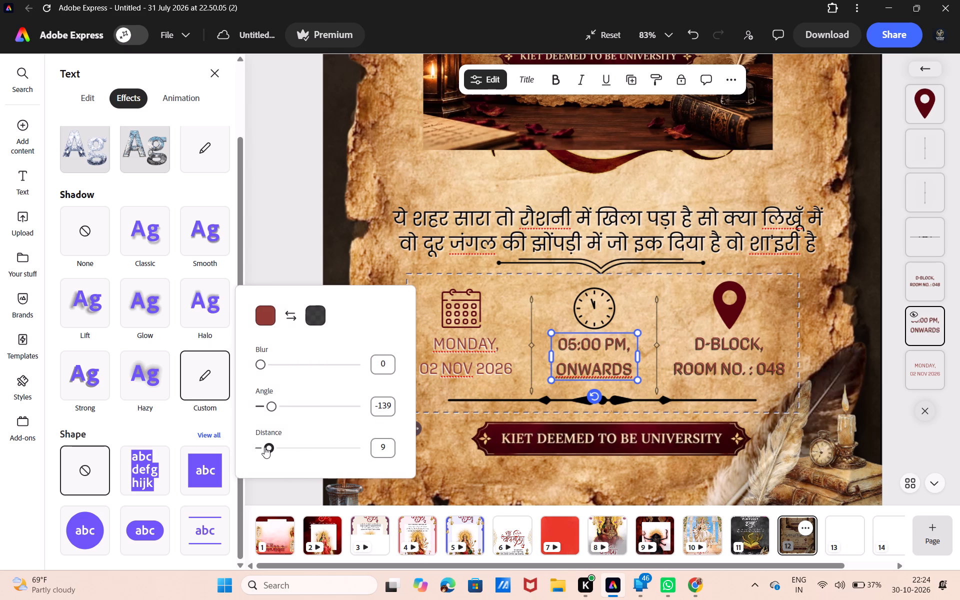
{"action": "left_click", "coordinate": [328, 310]}
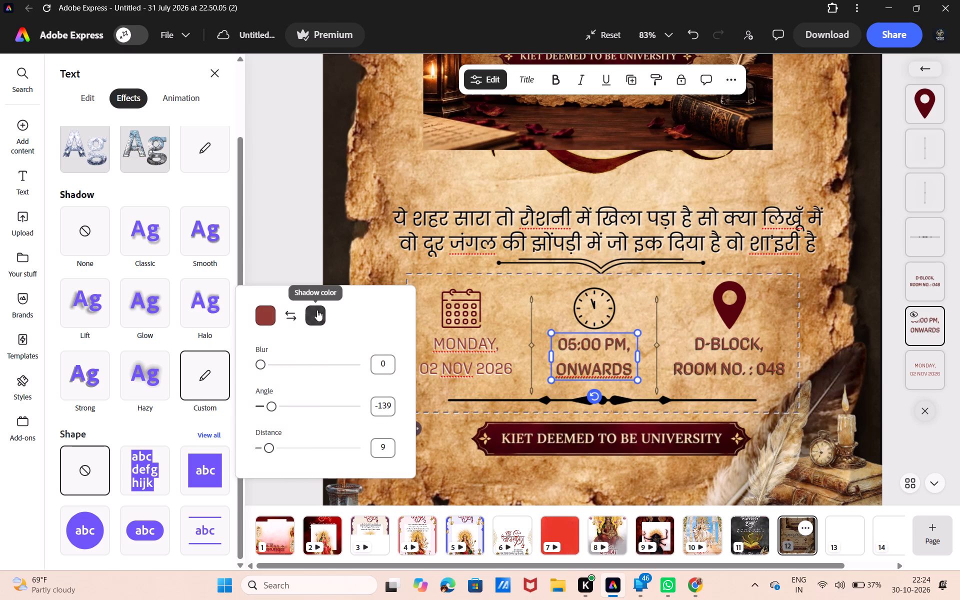
{"action": "left_click", "coordinate": [317, 310]}
{"action": "left_click", "coordinate": [452, 366]}
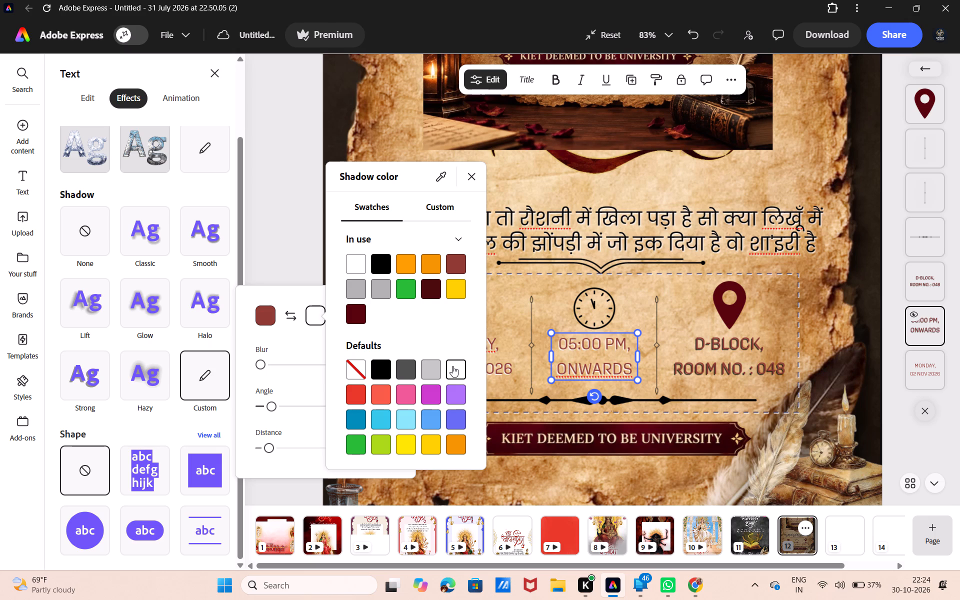
Set the Custom shadow of the "D-BLOCK, ROOM NO. : 048" text to distance 10 with white (#FFFFFF), and deselect it.
{"action": "left_click", "coordinate": [728, 363]}
{"action": "left_click", "coordinate": [728, 363]}
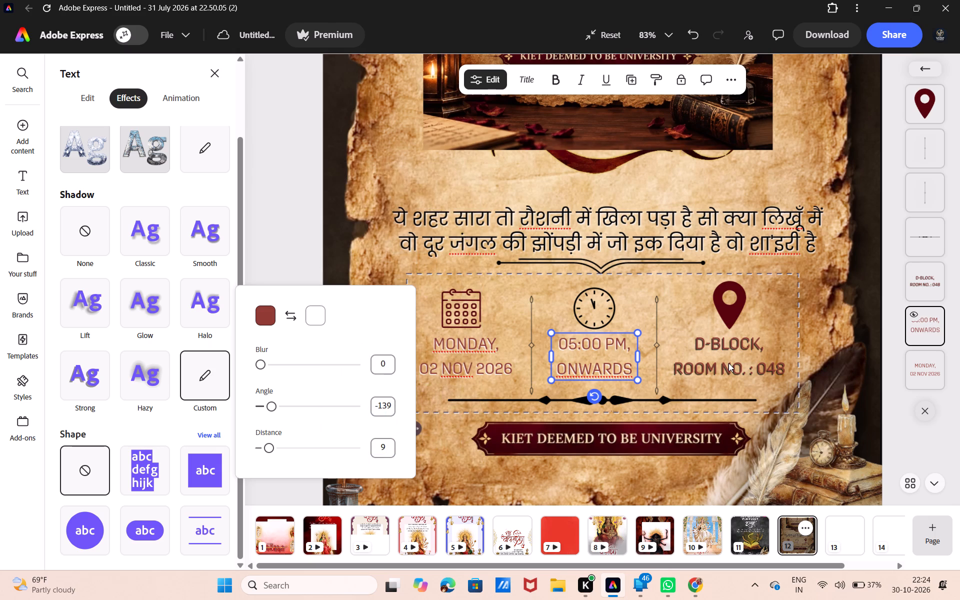
{"action": "left_click", "coordinate": [728, 363]}
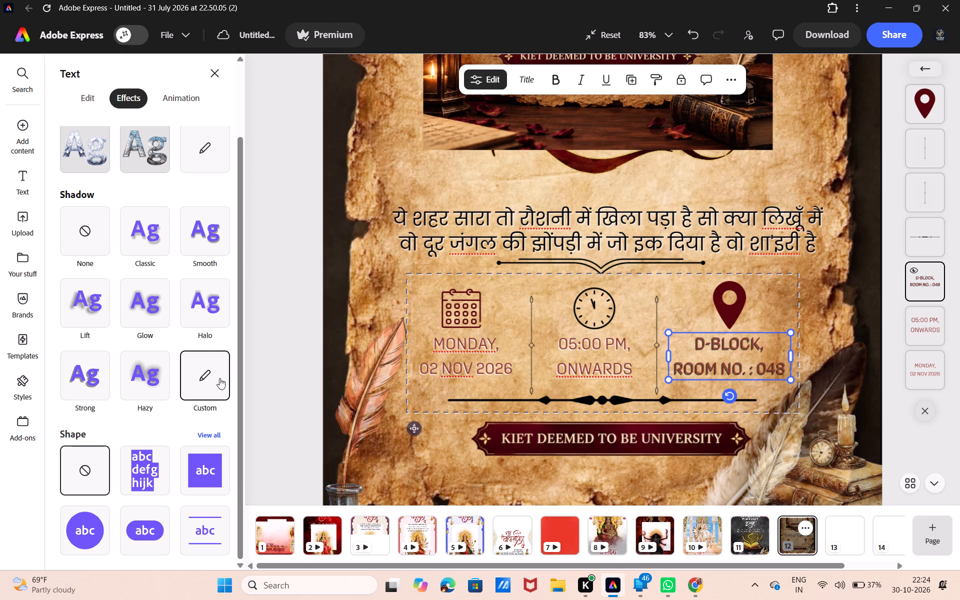
{"action": "left_click", "coordinate": [217, 378]}
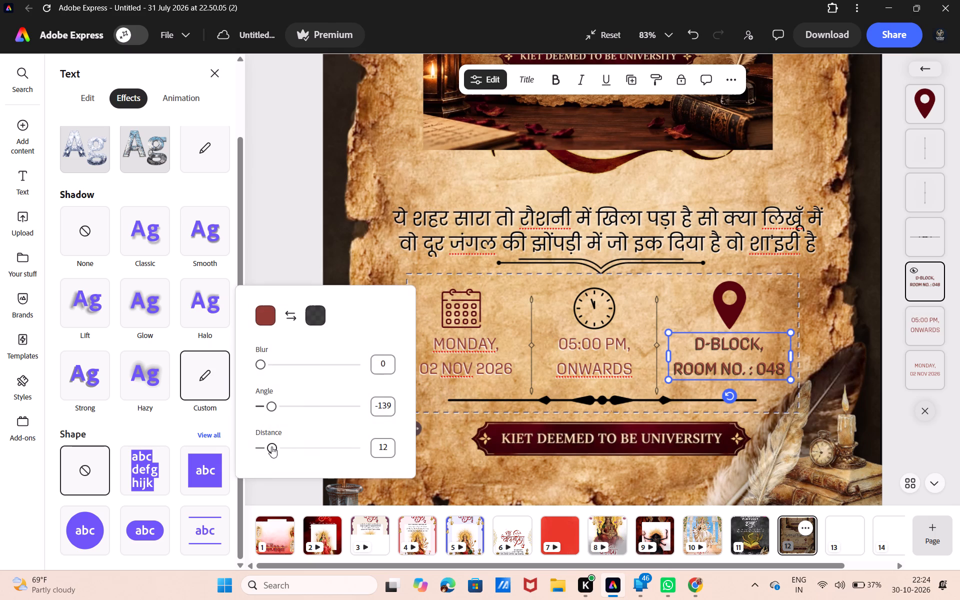
{"action": "left_click_drag", "start_coordinate": [271, 446], "coordinate": [266, 446]}
{"action": "left_click", "coordinate": [315, 312]}
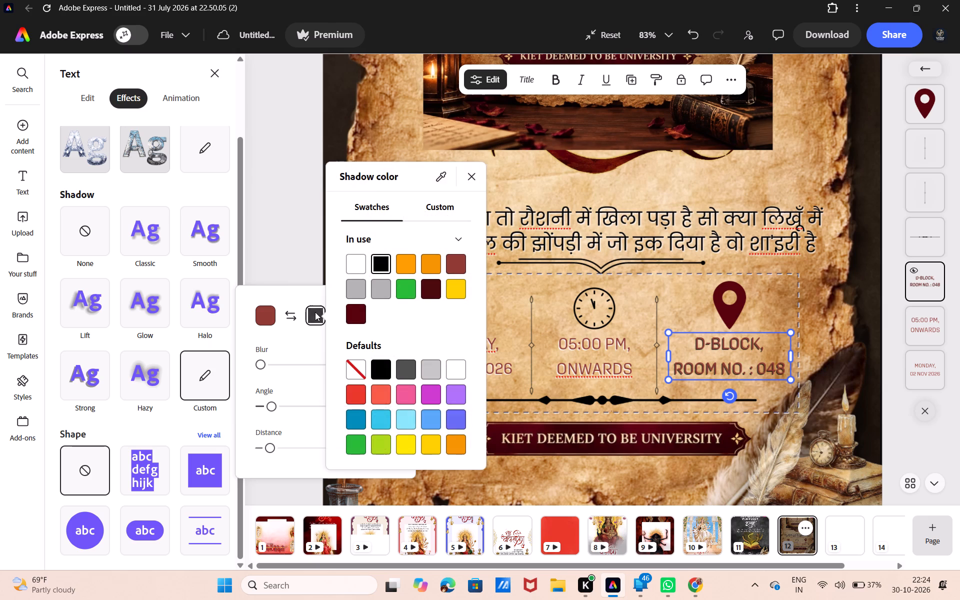
{"action": "left_click", "coordinate": [450, 364]}
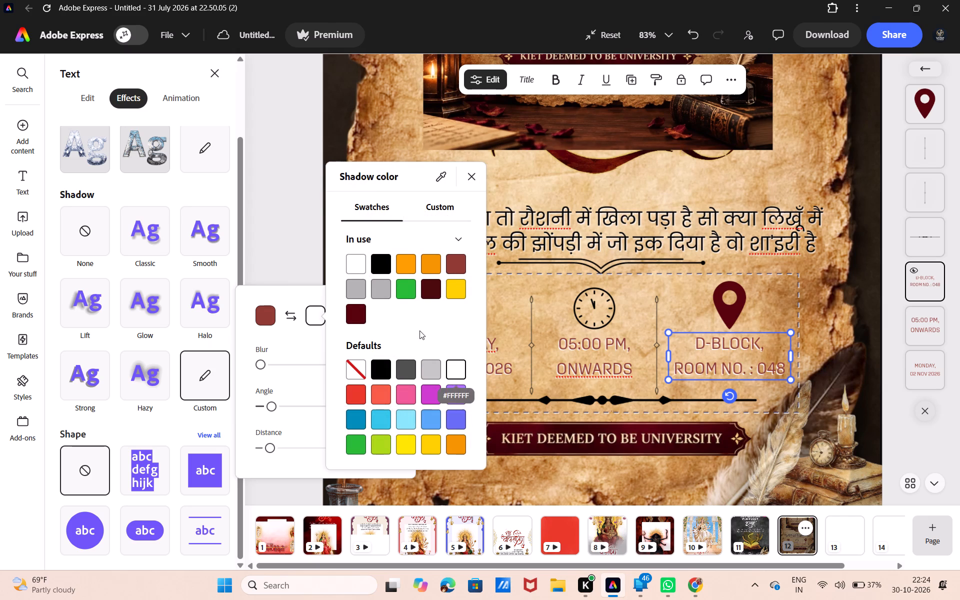
{"action": "left_click", "coordinate": [299, 232]}
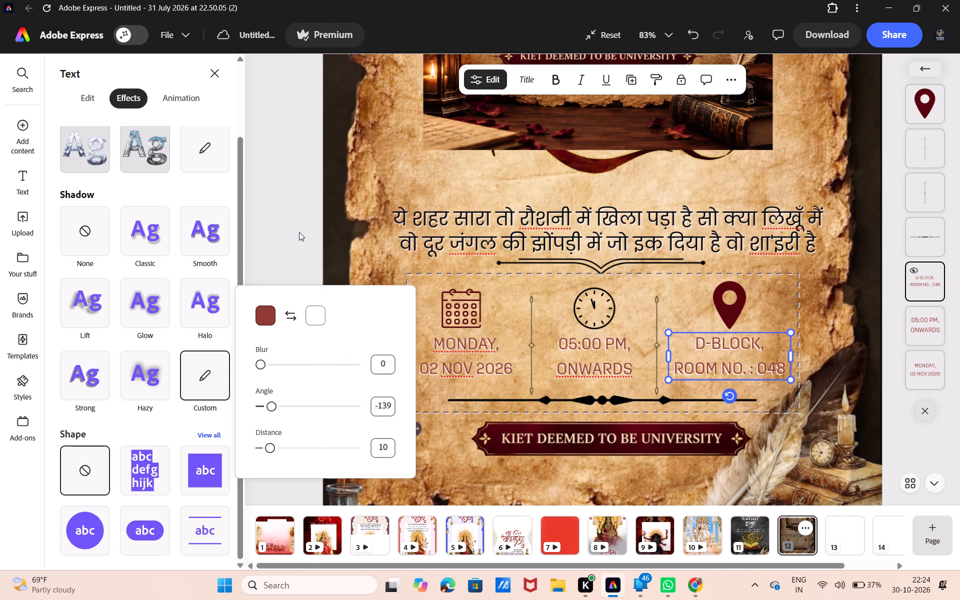
{"action": "left_click", "coordinate": [299, 232]}
{"action": "left_click", "coordinate": [299, 232]}
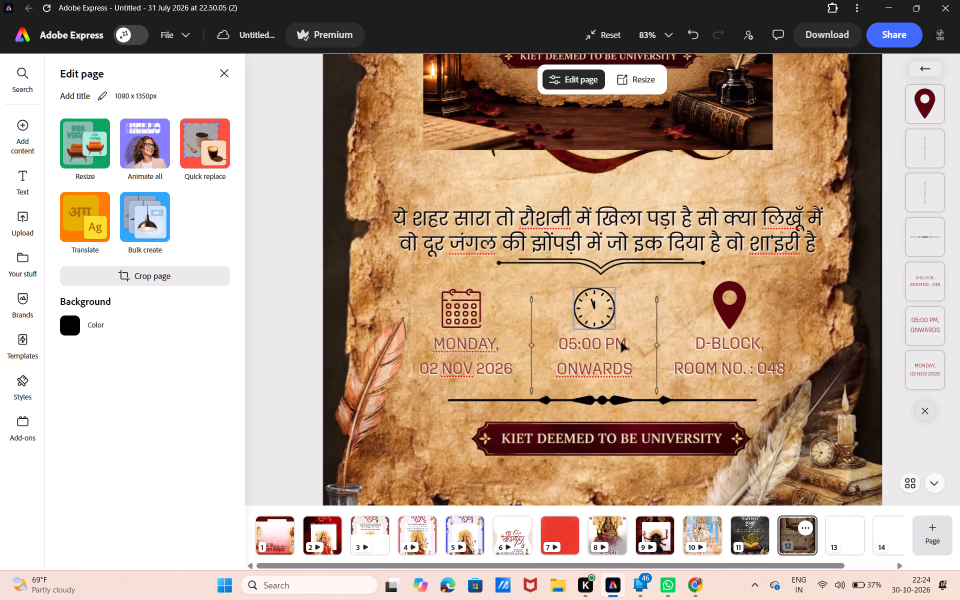
Recolour the horizontal ornamental divider below the event details with the reddish-brown swatch in use.
{"action": "scroll", "coordinate": [530, 120], "scroll_direction": "up", "scroll_amount": 1}
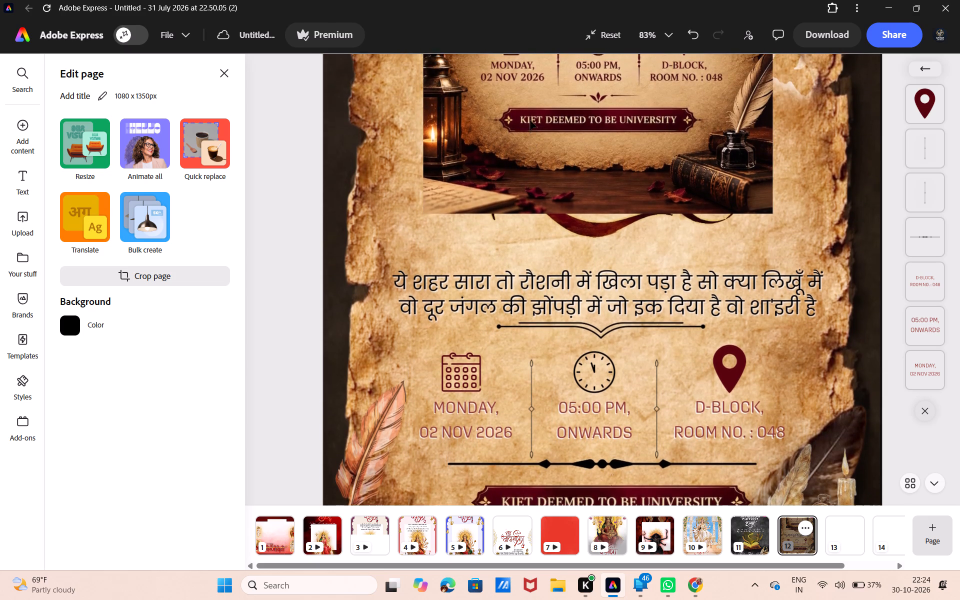
{"action": "scroll", "coordinate": [530, 120], "scroll_direction": "up", "scroll_amount": 1}
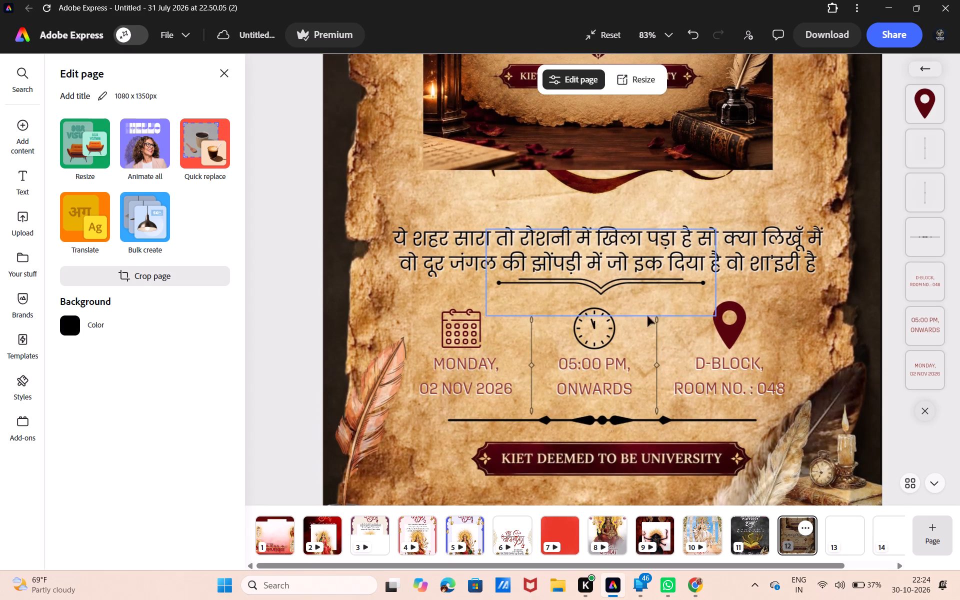
{"action": "left_click", "coordinate": [594, 420]}
{"action": "left_click", "coordinate": [594, 420]}
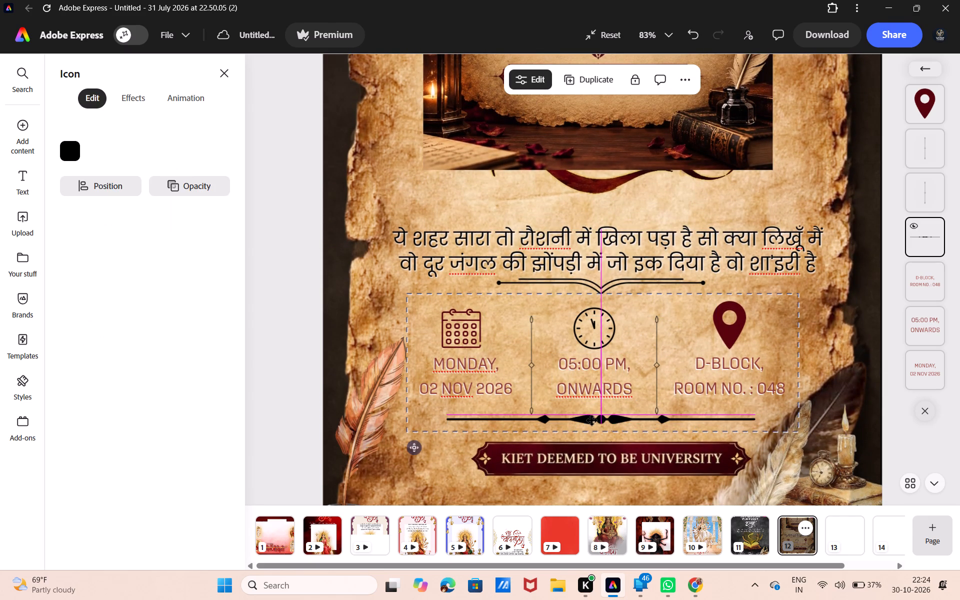
{"action": "left_click", "coordinate": [65, 149]}
{"action": "left_click", "coordinate": [210, 127]}
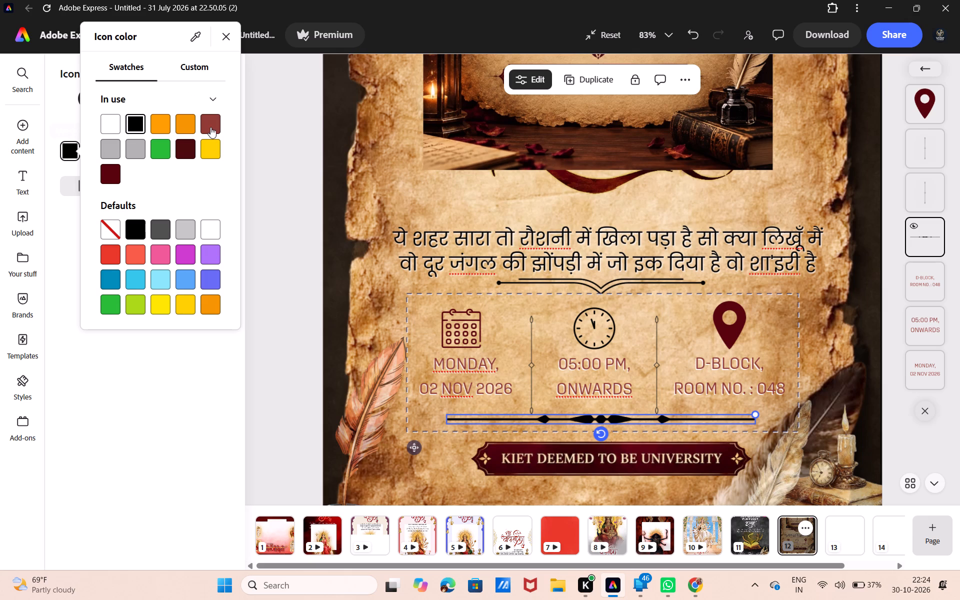
{"action": "scroll", "coordinate": [418, 238], "scroll_direction": "right", "scroll_amount": 1}
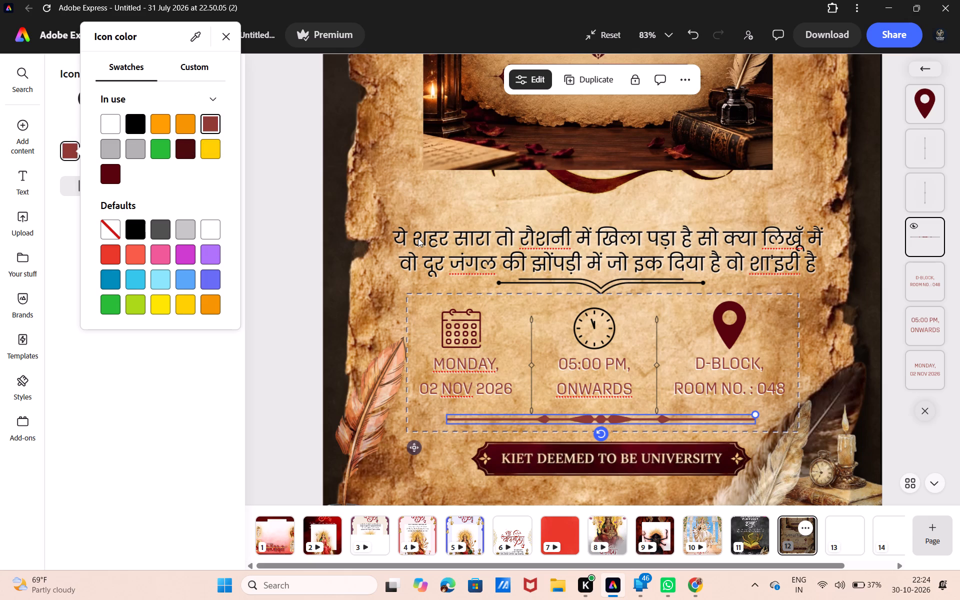
{"action": "scroll", "coordinate": [418, 238], "scroll_direction": "right", "scroll_amount": 1}
{"action": "scroll", "coordinate": [295, 193], "scroll_direction": "up", "scroll_amount": 3}
{"action": "left_click", "coordinate": [295, 193]}
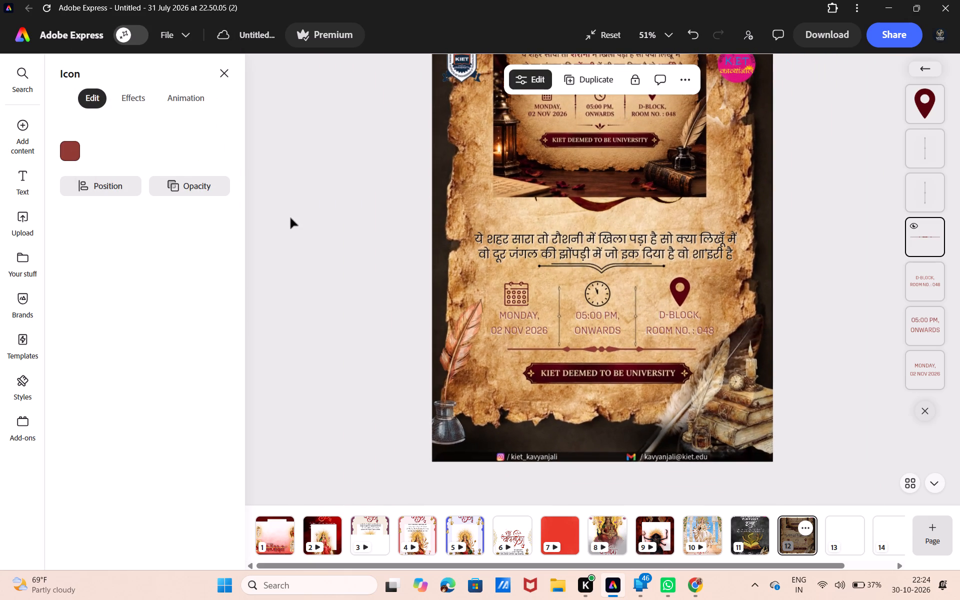
Move the quill and inkpot image slightly inward and down, so its outer side lines up with the poster's left edge.
{"action": "left_click", "coordinate": [439, 401]}
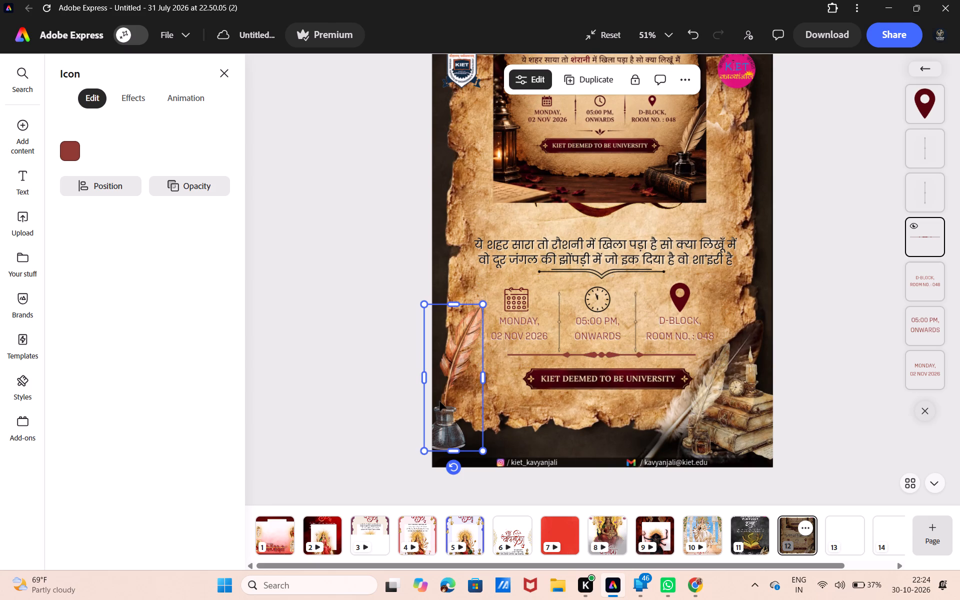
{"action": "left_click_drag", "start_coordinate": [448, 401], "coordinate": [456, 408]}
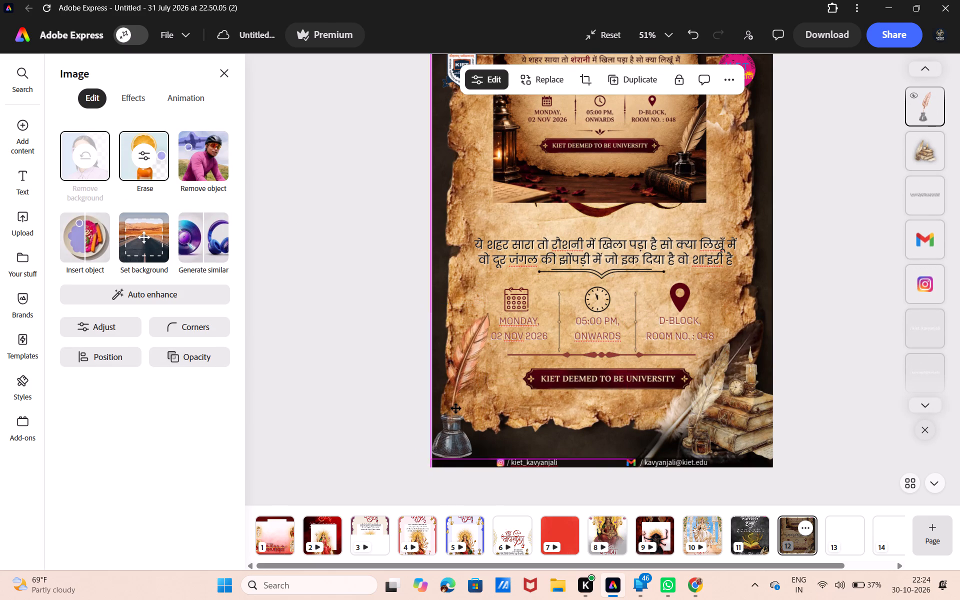
{"action": "left_click_drag", "start_coordinate": [456, 408], "coordinate": [457, 407]}
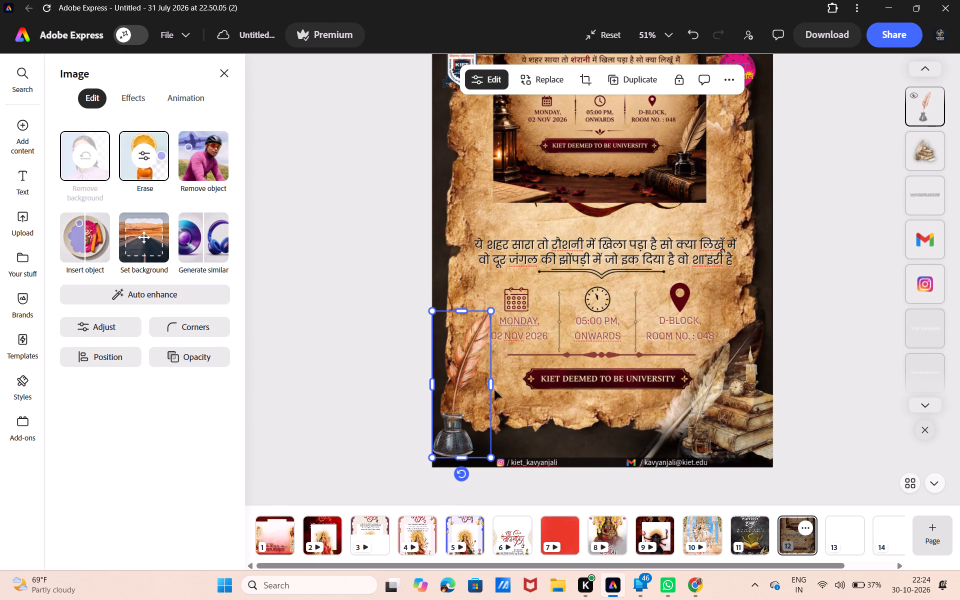
Move the reference poster image off the heading and title to the poster's lower-left area, leaving the heading exposed.
{"action": "scroll", "coordinate": [692, 271], "scroll_direction": "up", "scroll_amount": 1}
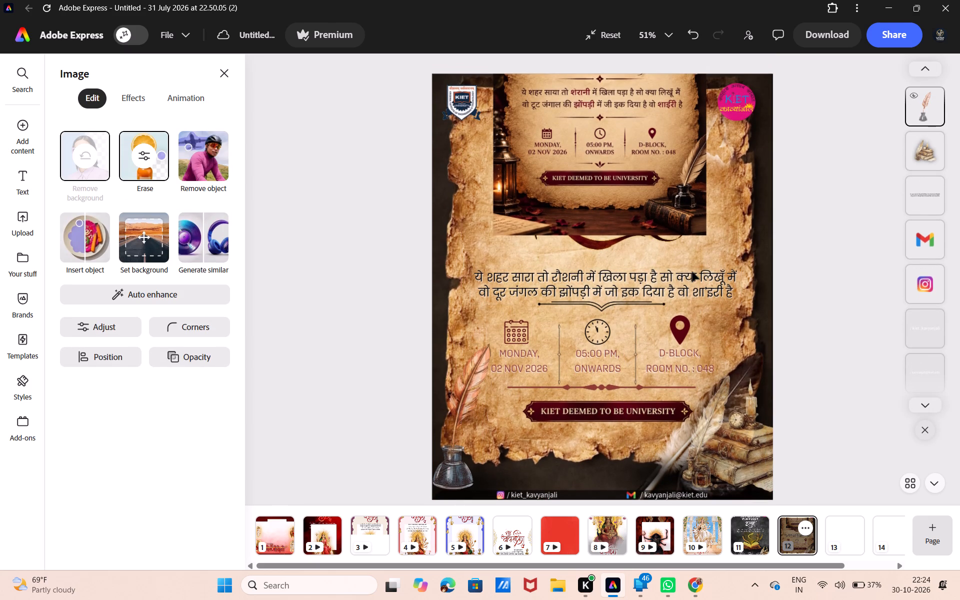
{"action": "left_click", "coordinate": [648, 141]}
{"action": "left_click_drag", "start_coordinate": [648, 141], "coordinate": [445, 240]}
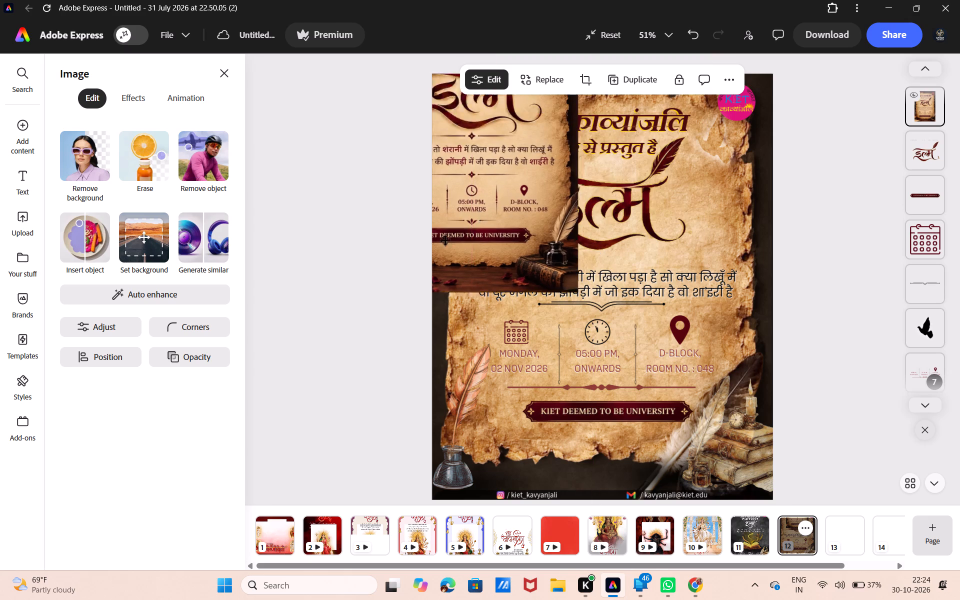
{"action": "left_click_drag", "start_coordinate": [445, 240], "coordinate": [335, 359]}
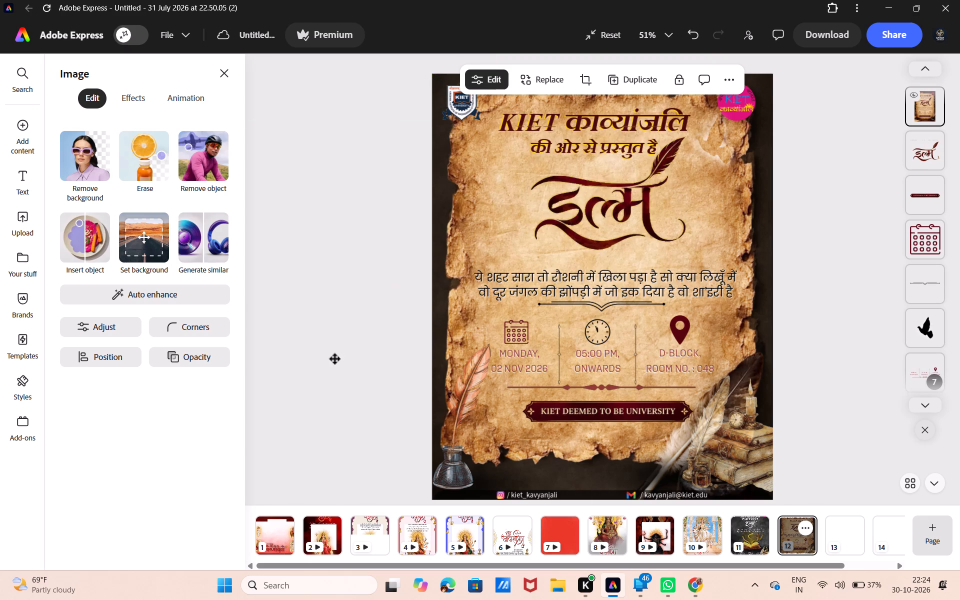
{"action": "left_click_drag", "start_coordinate": [335, 359], "coordinate": [548, 414]}
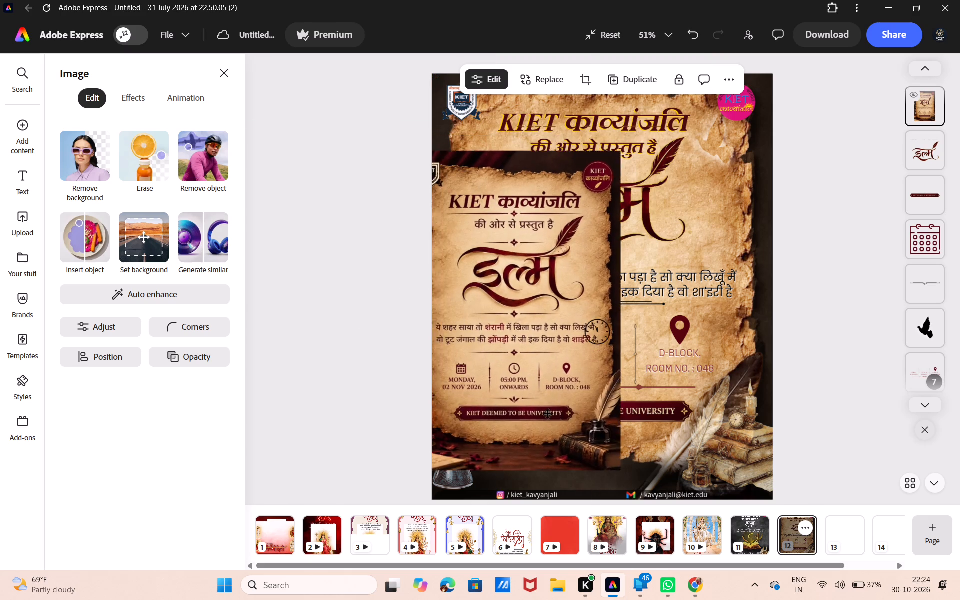
{"action": "left_click_drag", "start_coordinate": [548, 414], "coordinate": [557, 420]}
Change the Custom shadow colour of the "KIET" heading text to the first orange swatch in use.
{"action": "left_click", "coordinate": [521, 109]}
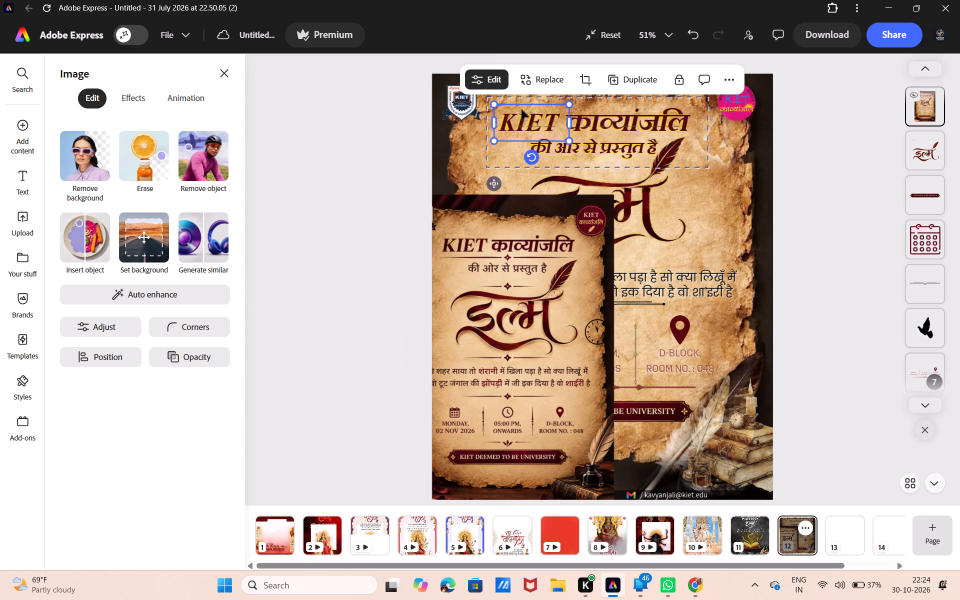
{"action": "left_click", "coordinate": [125, 87]}
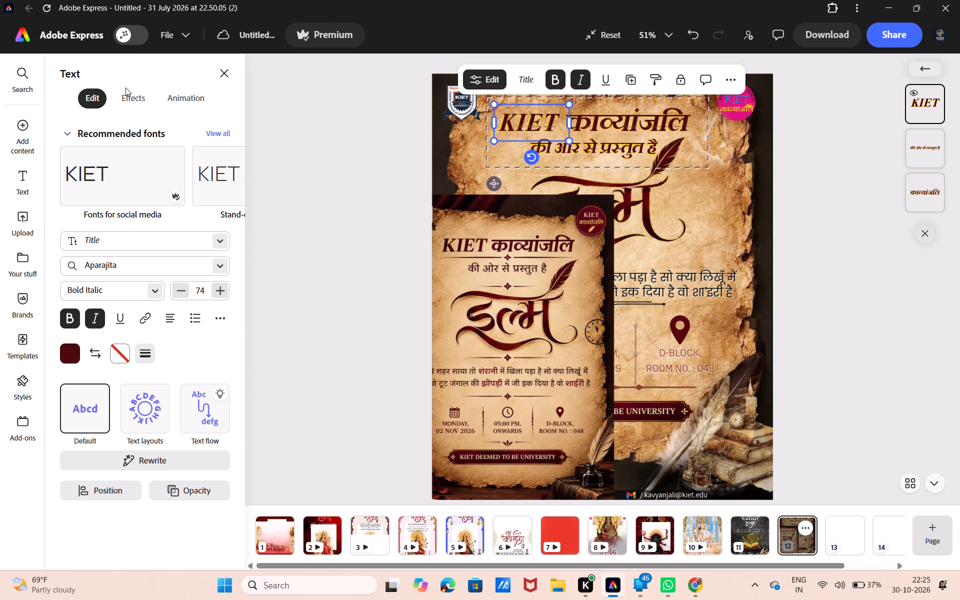
{"action": "left_click", "coordinate": [129, 100]}
{"action": "scroll", "coordinate": [147, 466], "scroll_direction": "down", "scroll_amount": 3}
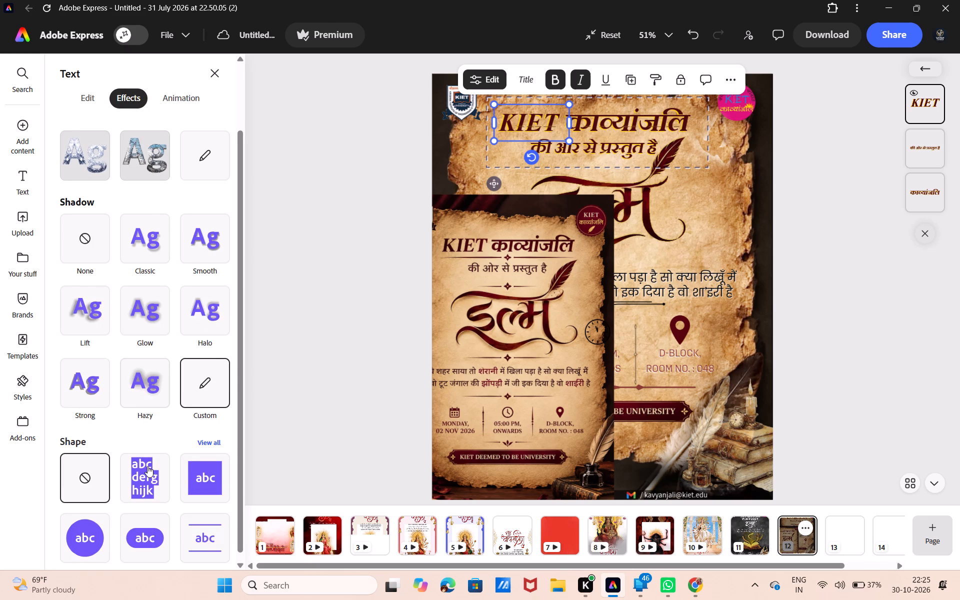
{"action": "left_click", "coordinate": [213, 361]}
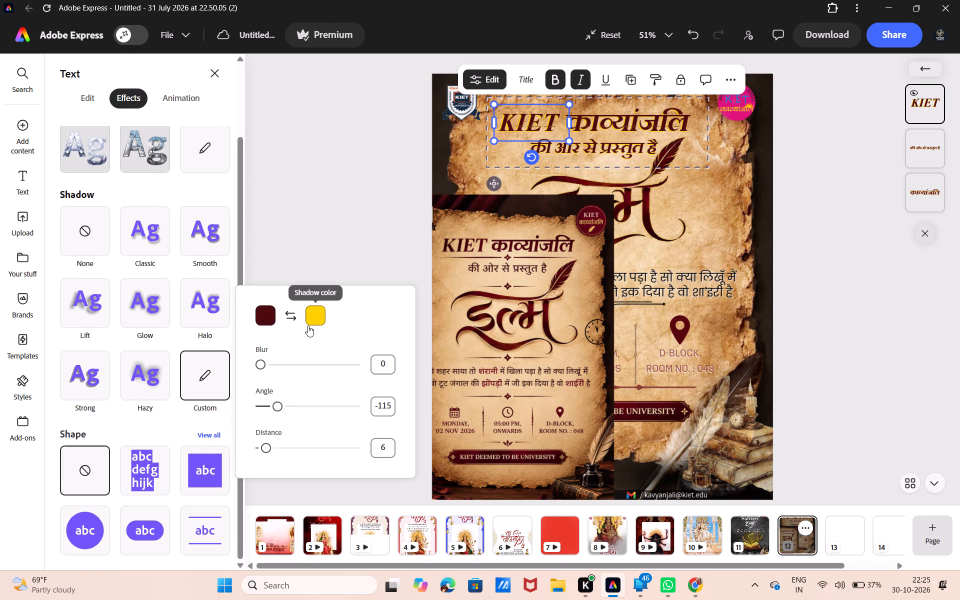
{"action": "left_click", "coordinate": [308, 325]}
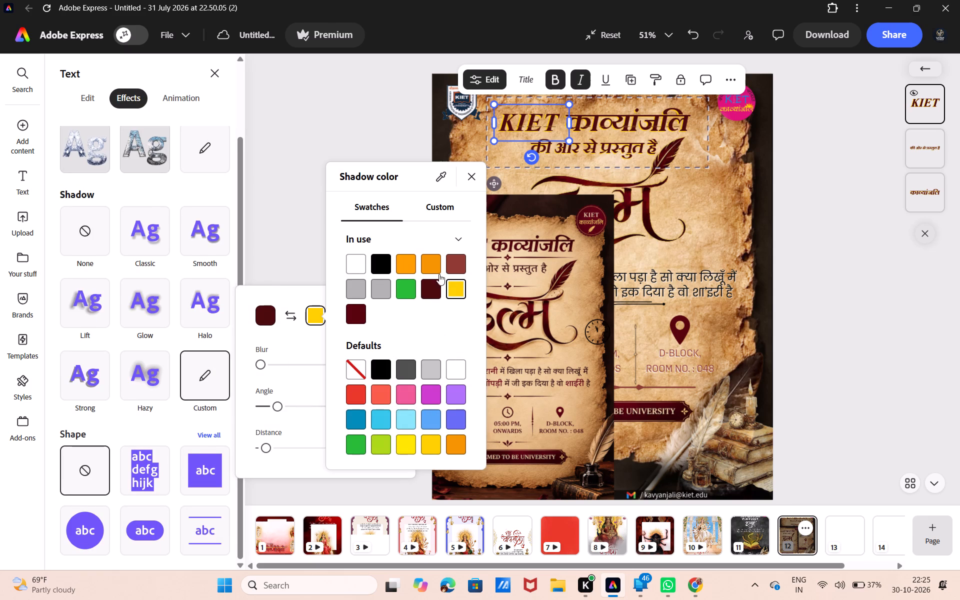
{"action": "left_click", "coordinate": [412, 265]}
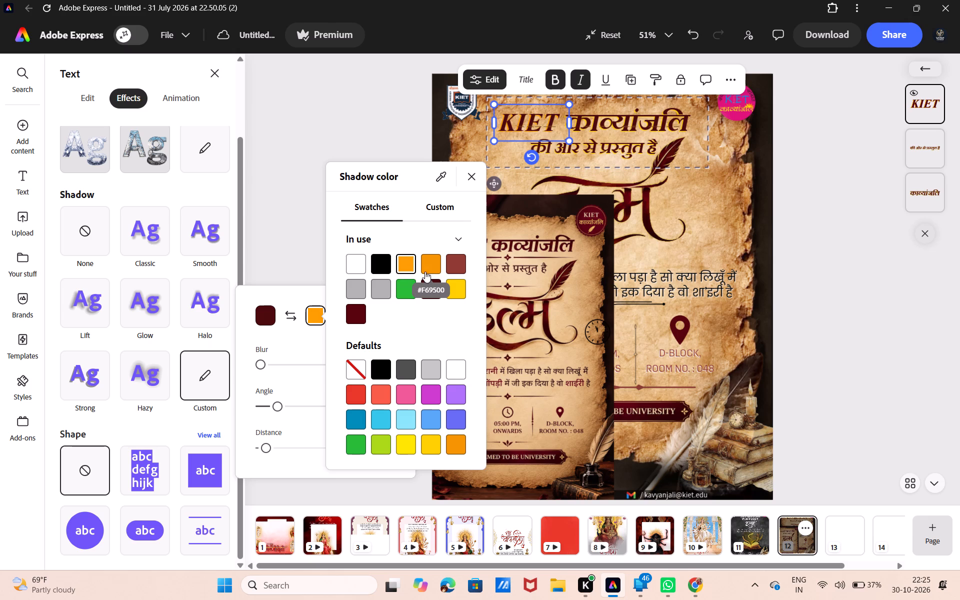
Change the Custom shadow colour of the "KIET" heading text to the in-use orange swatch #F69500.
{"action": "left_click", "coordinate": [433, 264]}
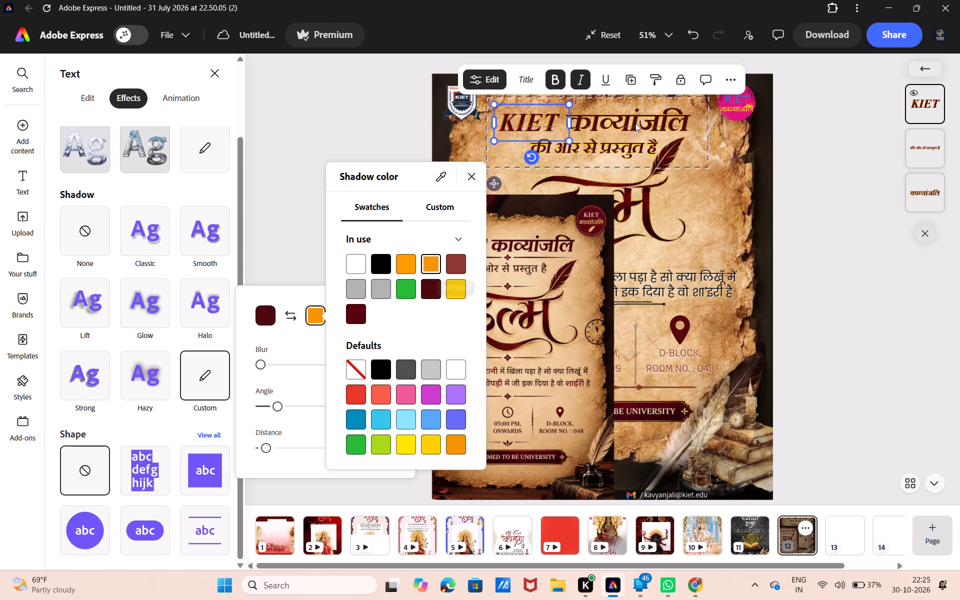
Change the Custom shadow colour of the "काव्यांजलि" heading text to a custom light peach, #FFD38F, after trying the orange swatches.
{"action": "left_click", "coordinate": [633, 117]}
{"action": "left_click", "coordinate": [633, 117]}
{"action": "left_click", "coordinate": [633, 117]}
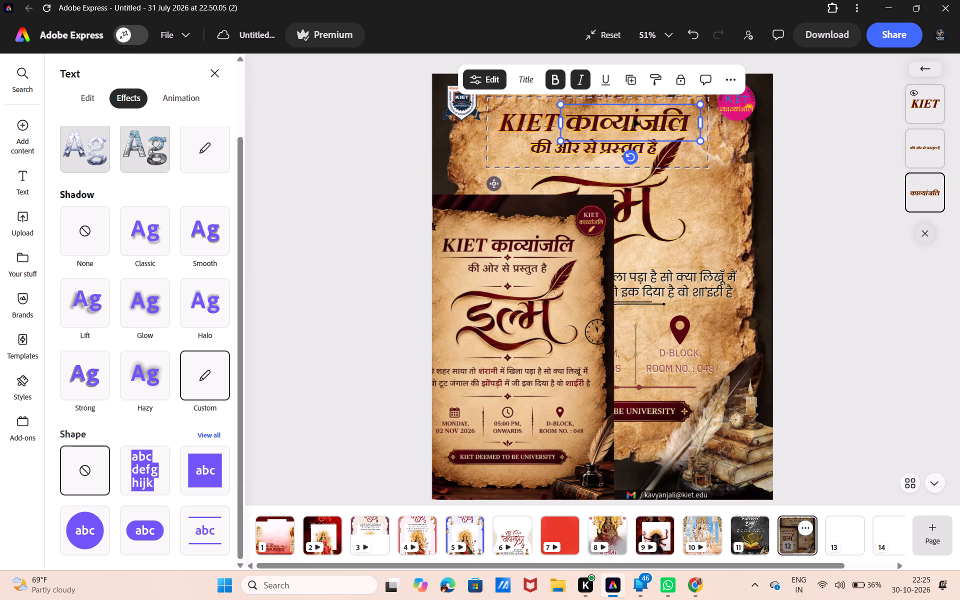
{"action": "left_click", "coordinate": [214, 367]}
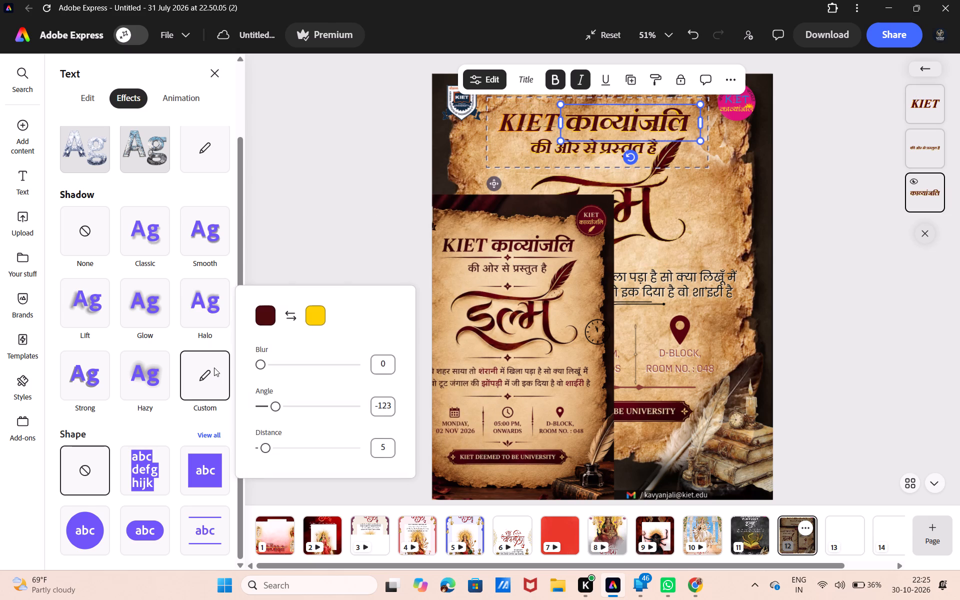
{"action": "left_click", "coordinate": [325, 313]}
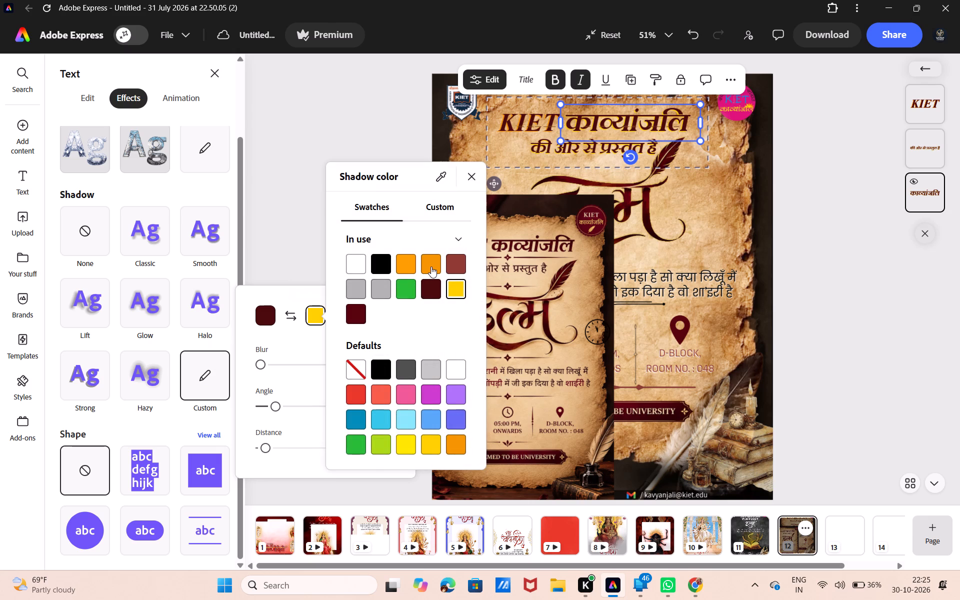
{"action": "left_click", "coordinate": [431, 266]}
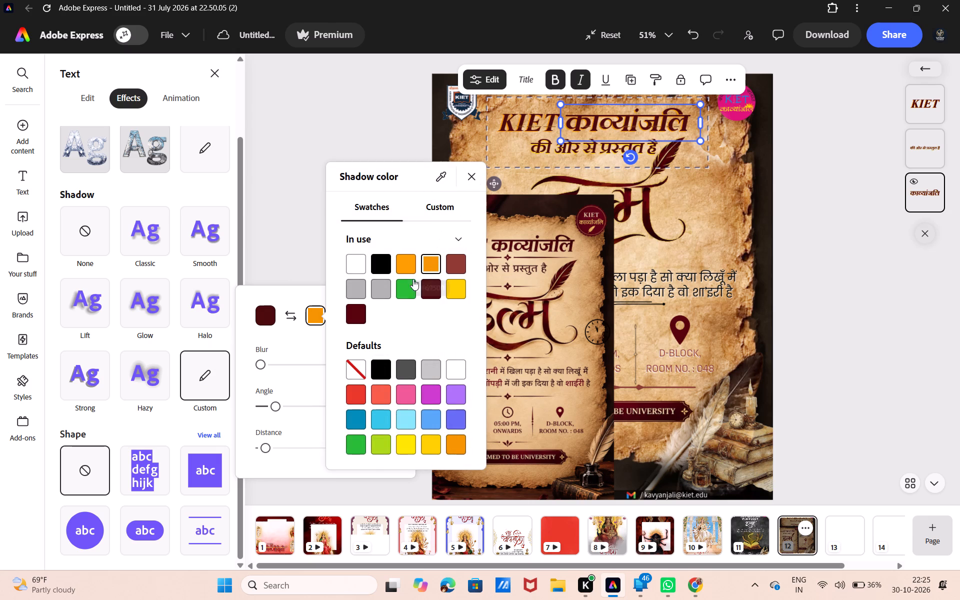
{"action": "left_click", "coordinate": [457, 436]}
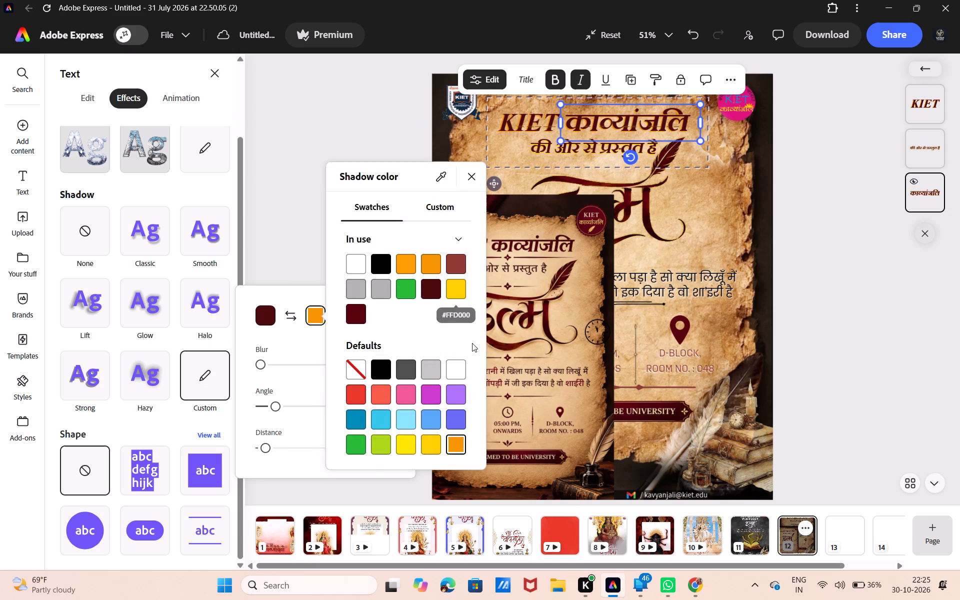
{"action": "left_click", "coordinate": [434, 216]}
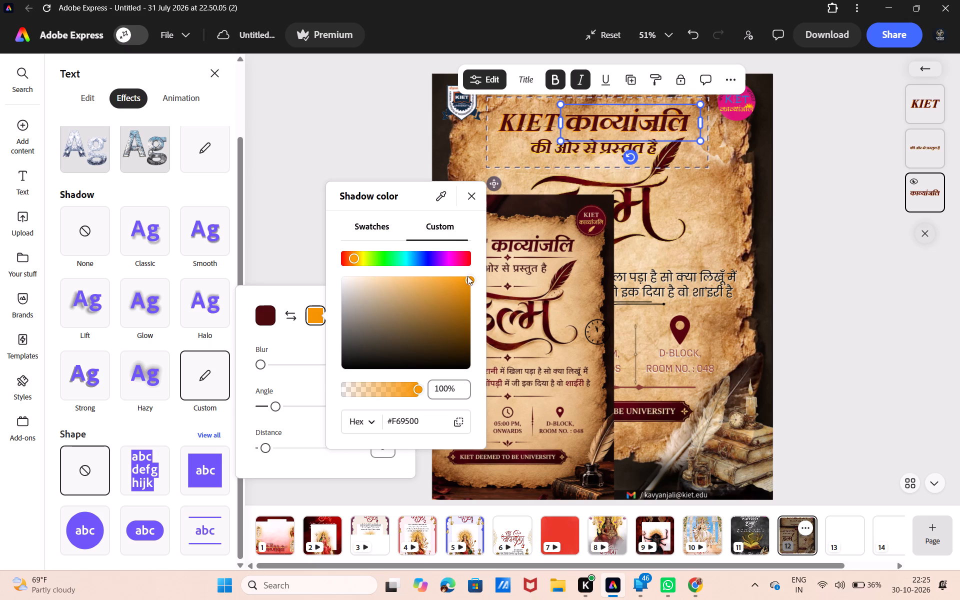
{"action": "left_click_drag", "start_coordinate": [467, 276], "coordinate": [398, 256]}
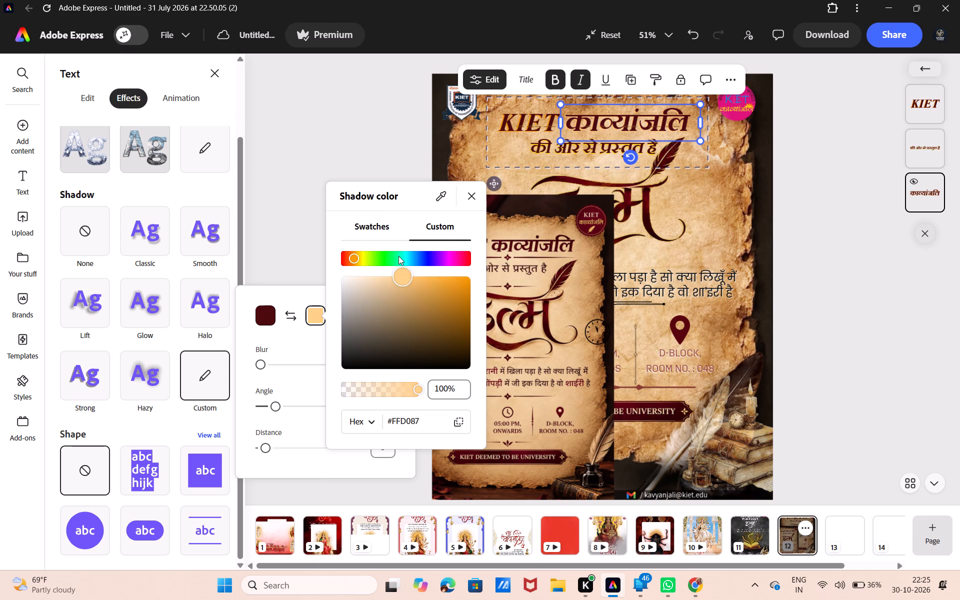
{"action": "left_click_drag", "start_coordinate": [398, 256], "coordinate": [398, 255]}
Select the "KIET" text inside the heading group to continue adjusting its shadow.
{"action": "left_click", "coordinate": [544, 123]}
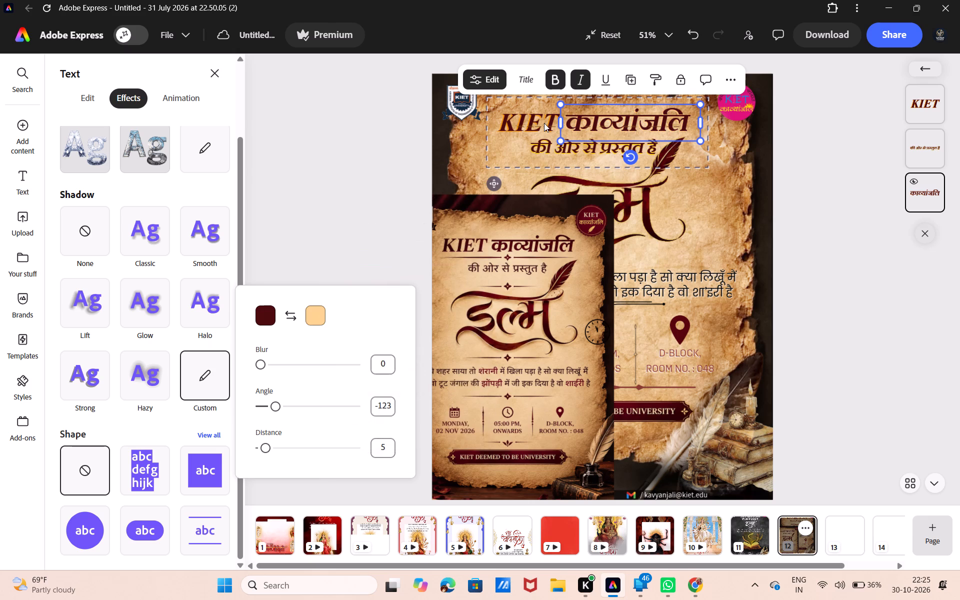
{"action": "left_click", "coordinate": [544, 123]}
{"action": "left_click", "coordinate": [544, 123]}
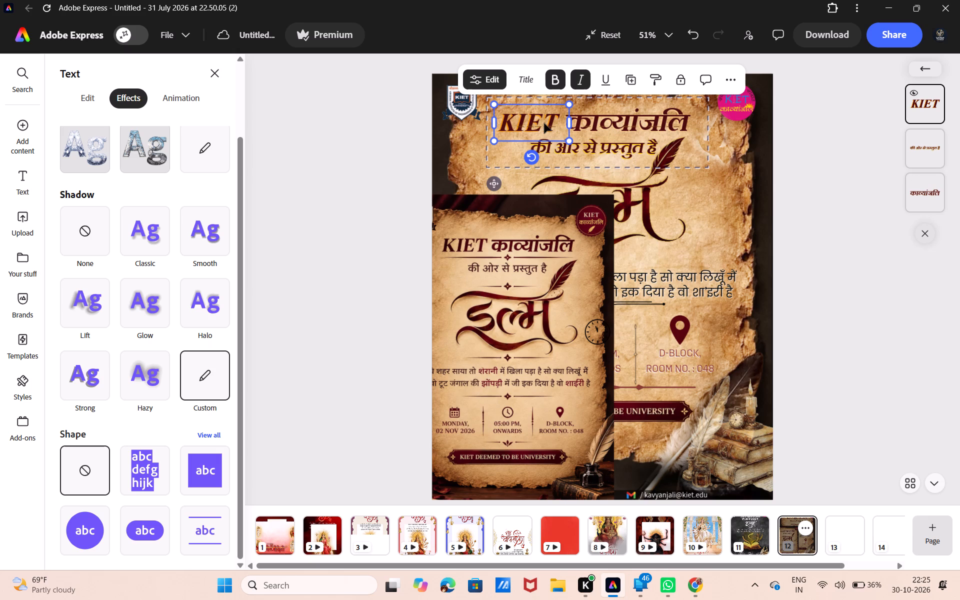
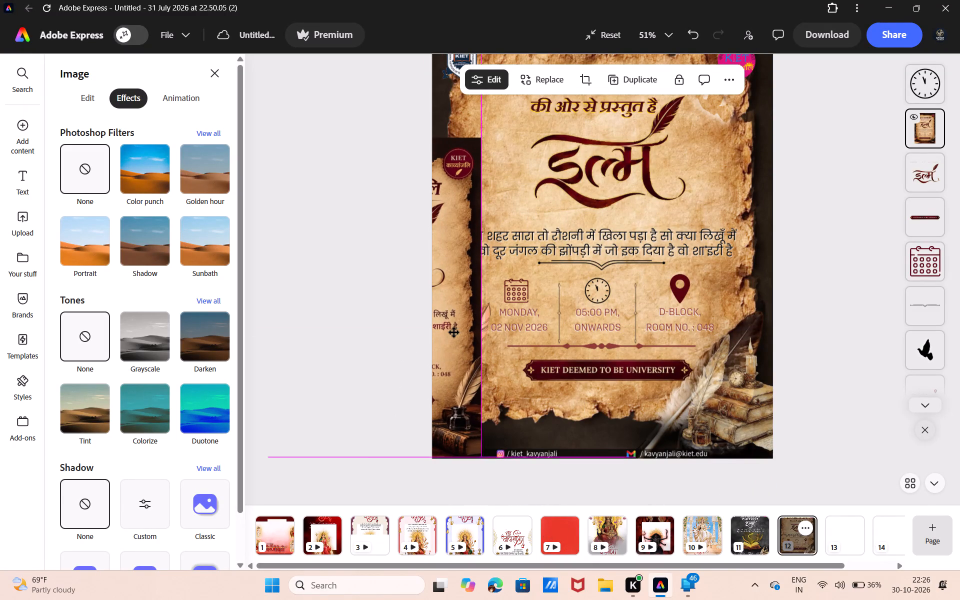
Change the "MONDAY, 02 NOV 2026" text colour to the first dark maroon swatch in use.
{"action": "left_click", "coordinate": [507, 336]}
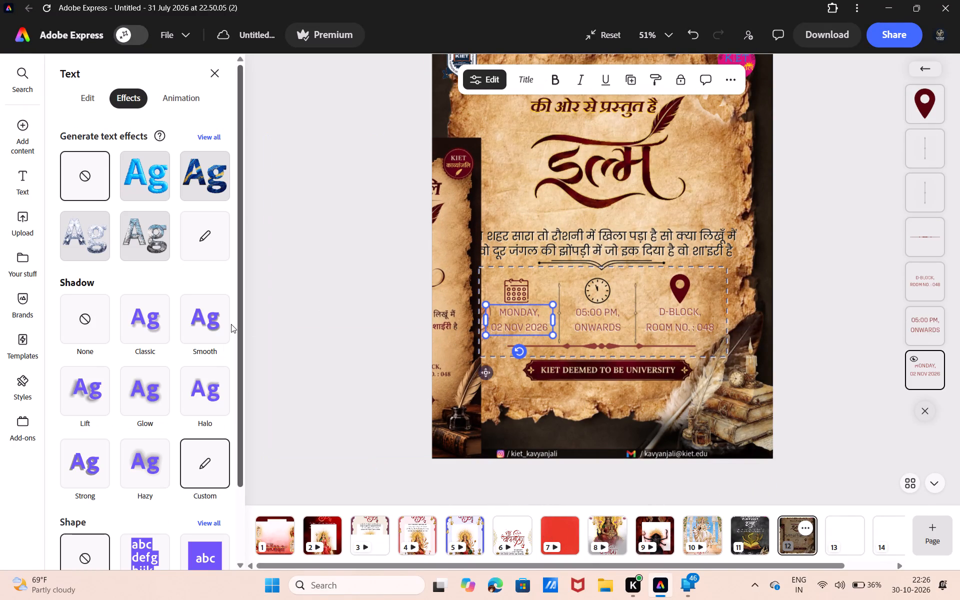
{"action": "left_click", "coordinate": [184, 459]}
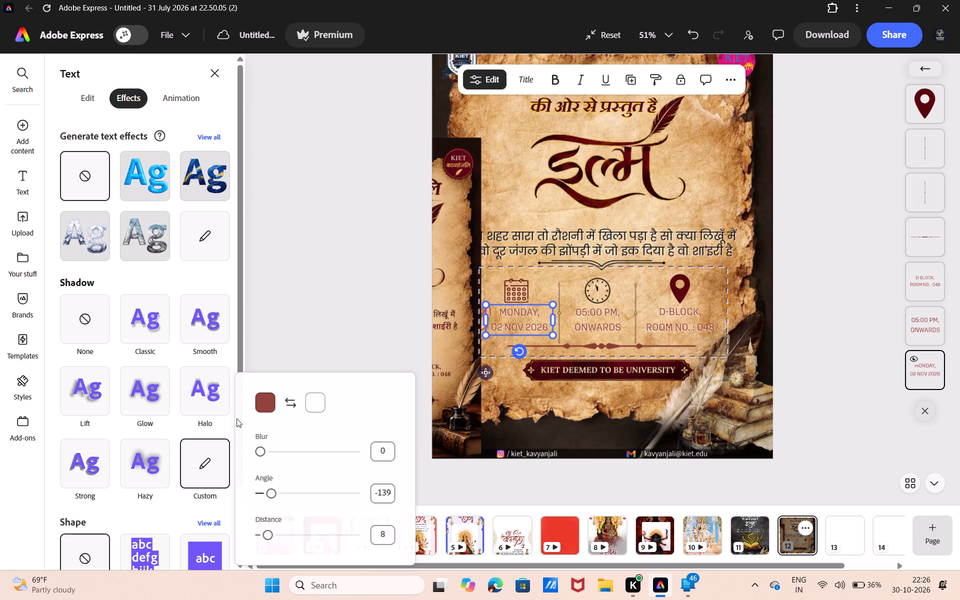
{"action": "left_click", "coordinate": [264, 396]}
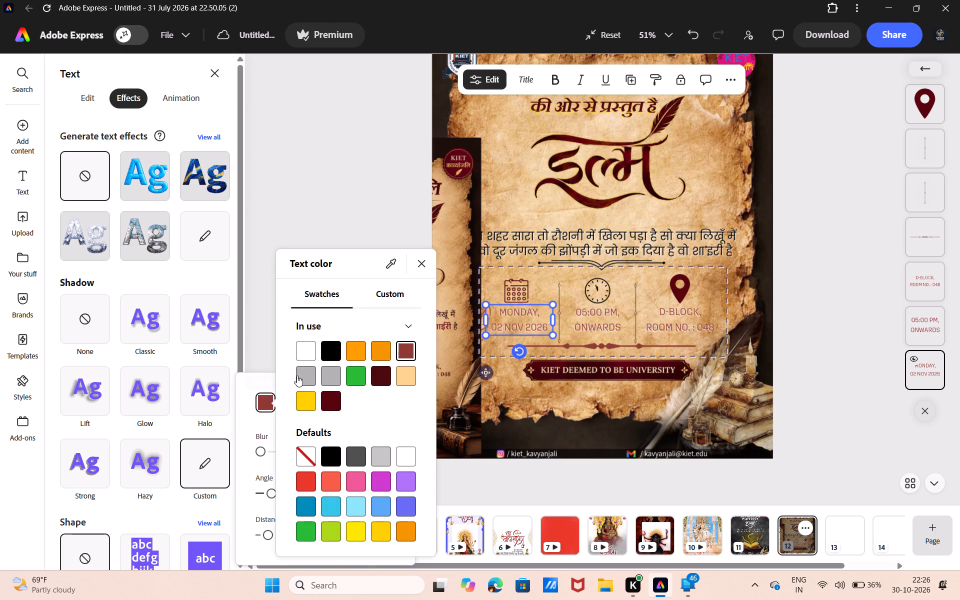
{"action": "left_click", "coordinate": [376, 369]}
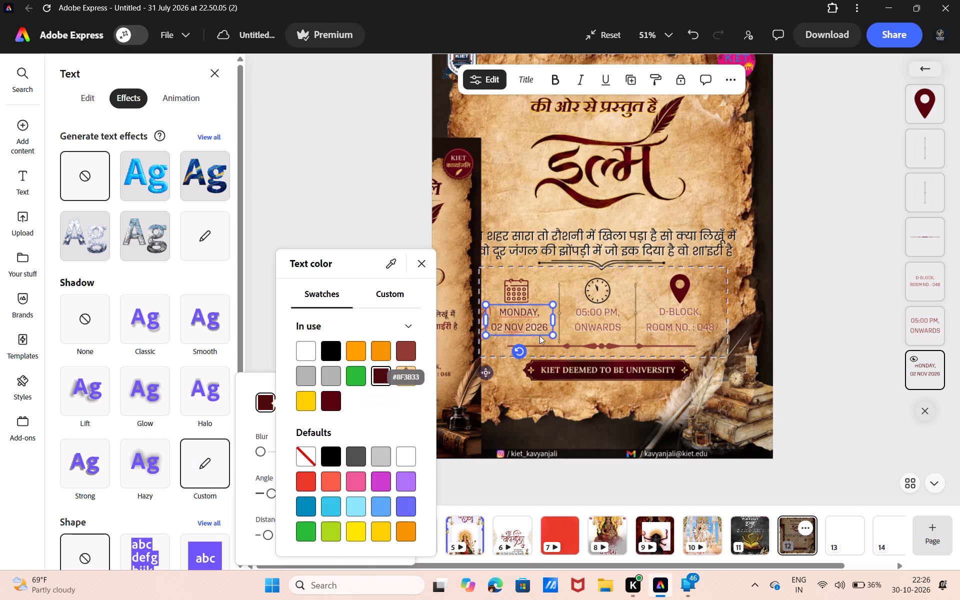
Change the "05:00 PM, ONWARDS" text colour to the same in-use dark maroon swatch as the date.
{"action": "left_click", "coordinate": [602, 326]}
{"action": "left_click", "coordinate": [602, 326]}
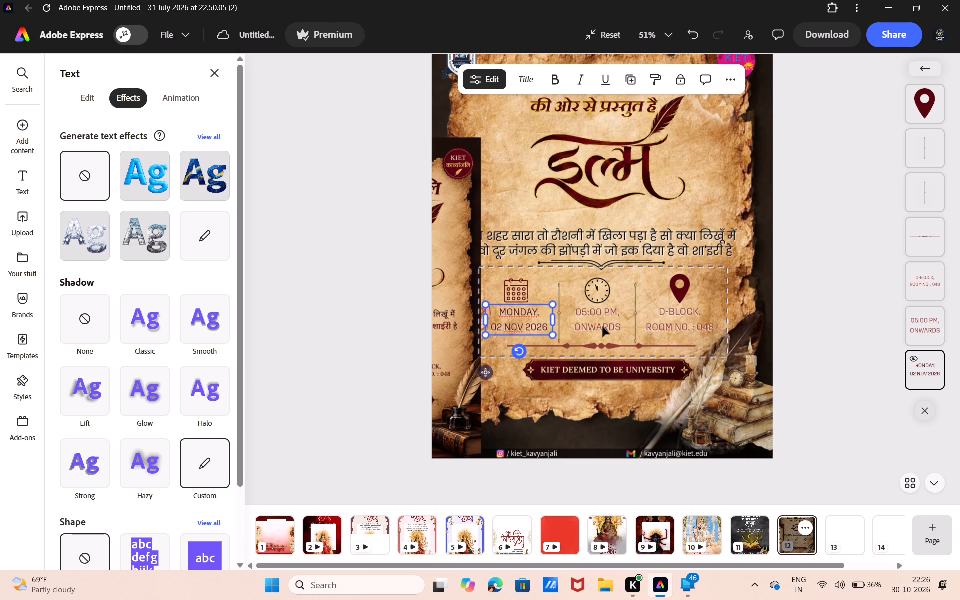
{"action": "left_click", "coordinate": [602, 326]}
{"action": "left_click", "coordinate": [206, 450]}
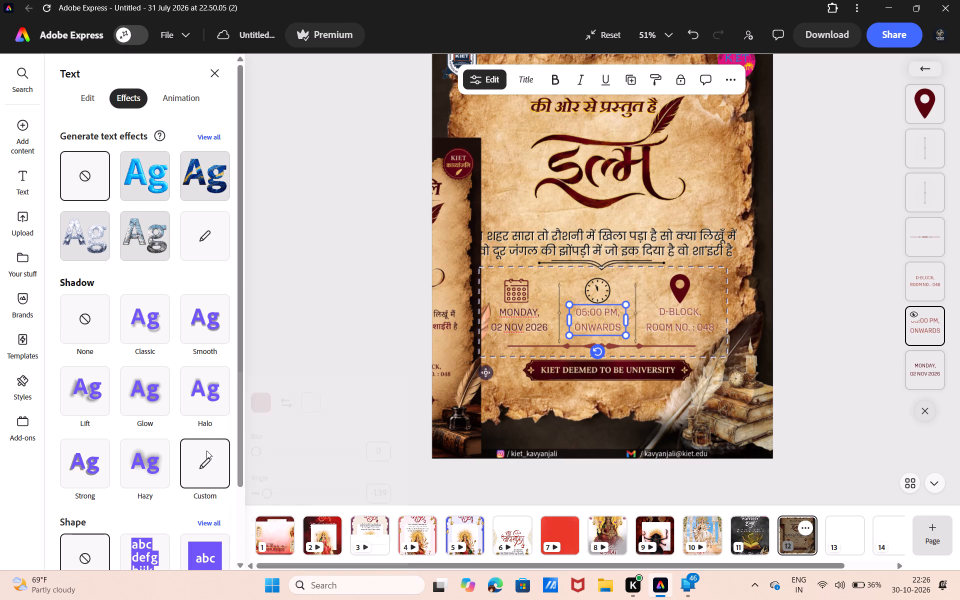
{"action": "left_click", "coordinate": [265, 396]}
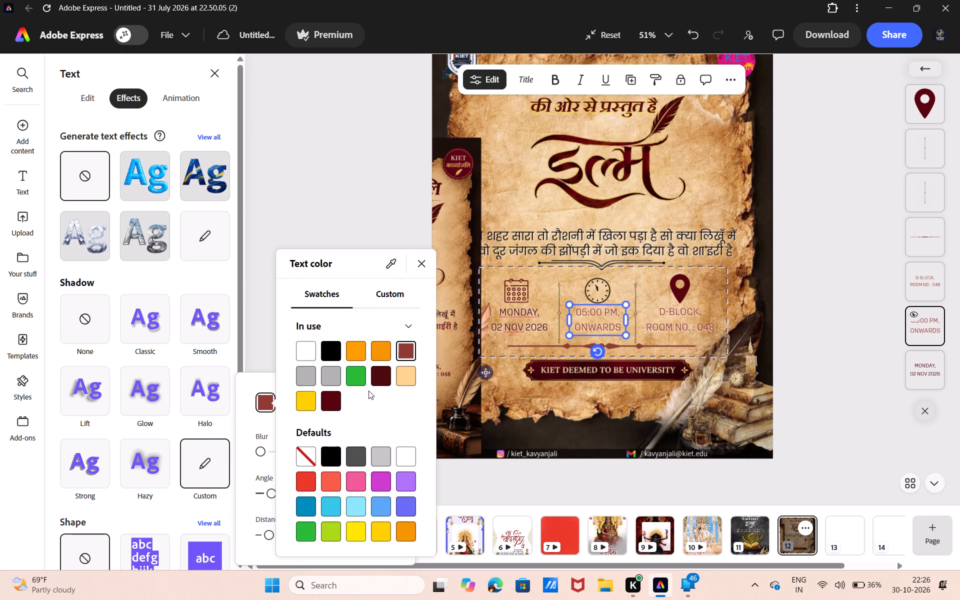
{"action": "left_click", "coordinate": [377, 376]}
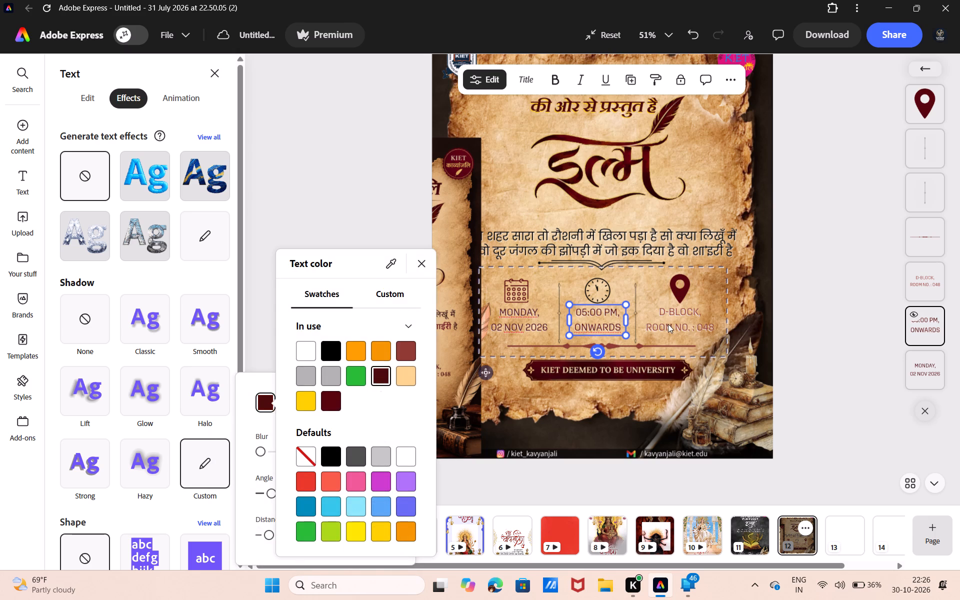
Change the "D-BLOCK, ROOM NO. : 048" text colour to the same in-use dark maroon, then deselect it.
{"action": "left_click", "coordinate": [667, 323]}
{"action": "left_click", "coordinate": [667, 323]}
{"action": "left_click", "coordinate": [667, 323]}
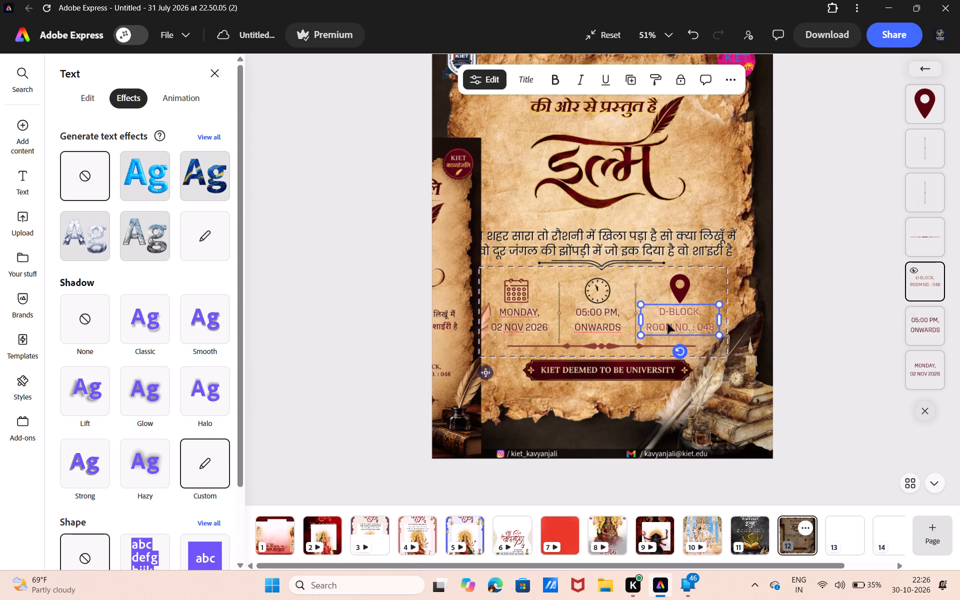
{"action": "left_click", "coordinate": [206, 448]}
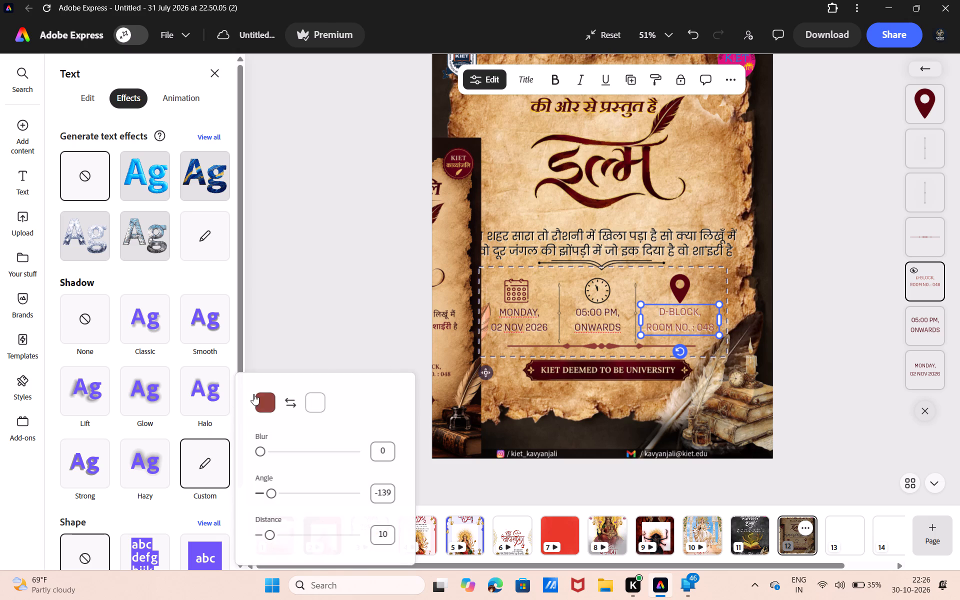
{"action": "left_click", "coordinate": [265, 398]}
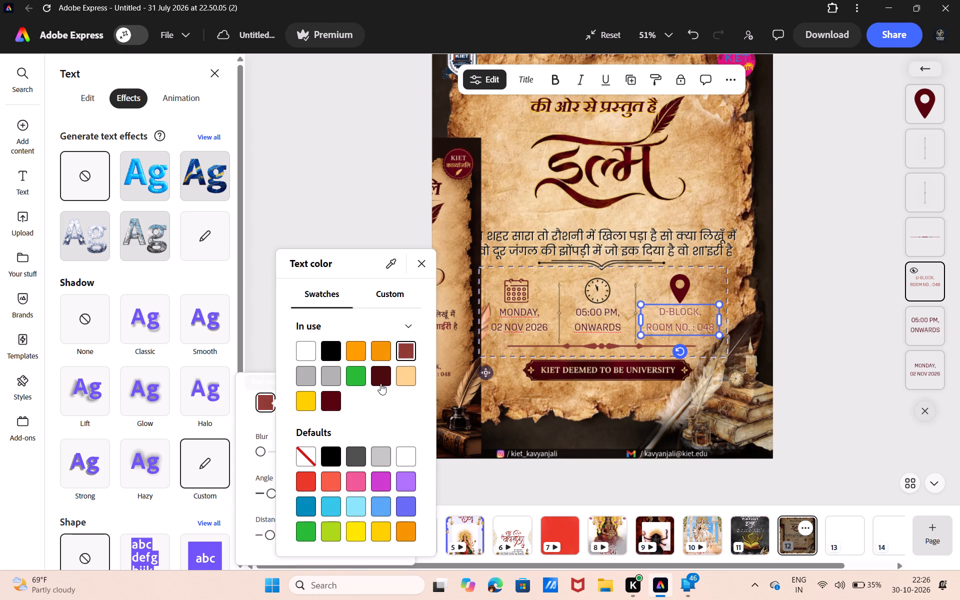
{"action": "left_click", "coordinate": [380, 383]}
{"action": "left_click", "coordinate": [353, 195]}
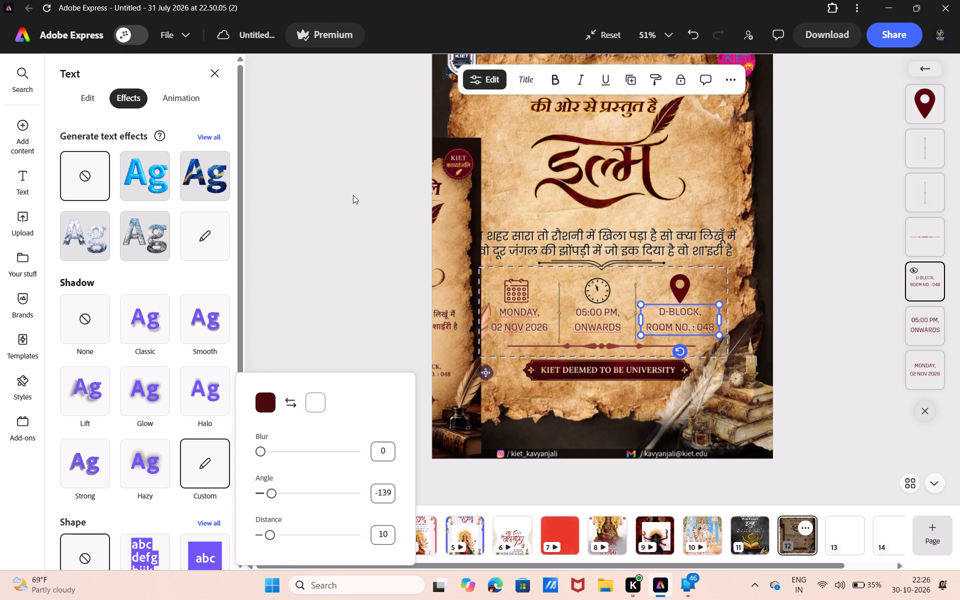
{"action": "left_click", "coordinate": [353, 195]}
{"action": "left_click", "coordinate": [353, 198]}
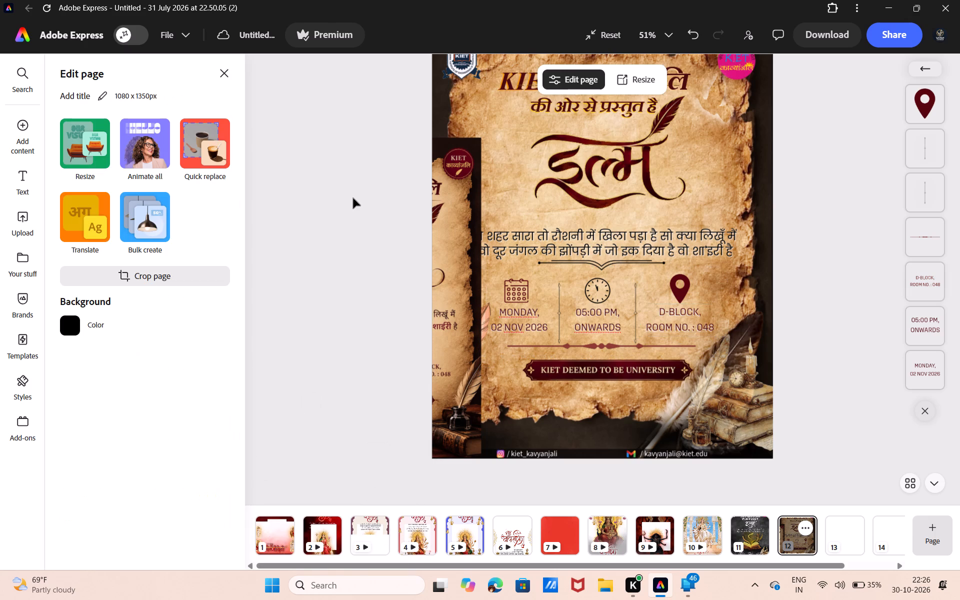
Change the Custom shadow colour of the "KIET" heading text to a custom light orange, lightened from the default orange #F69500.
{"action": "scroll", "coordinate": [523, 222], "scroll_direction": "up", "scroll_amount": 1}
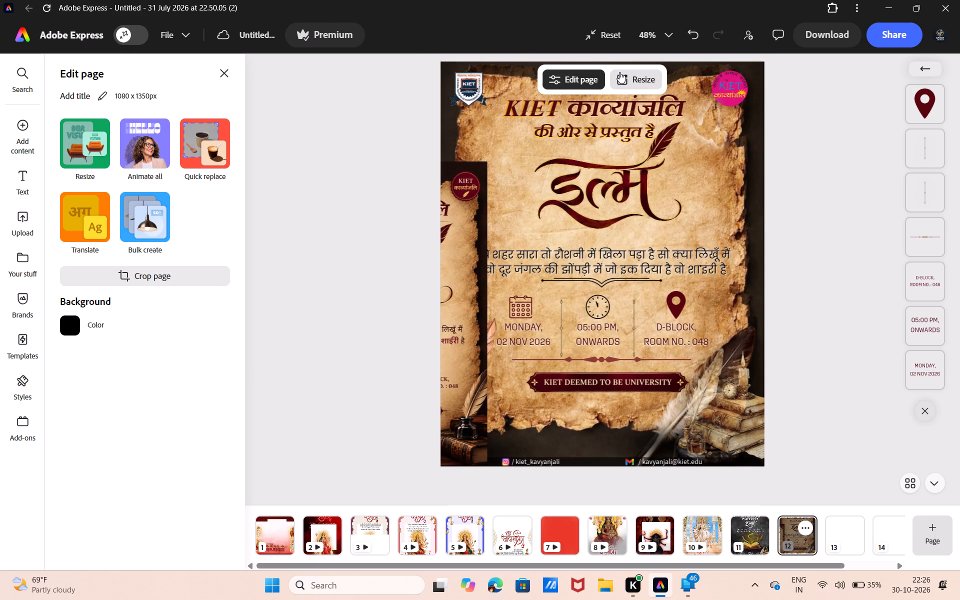
{"action": "left_click", "coordinate": [521, 105]}
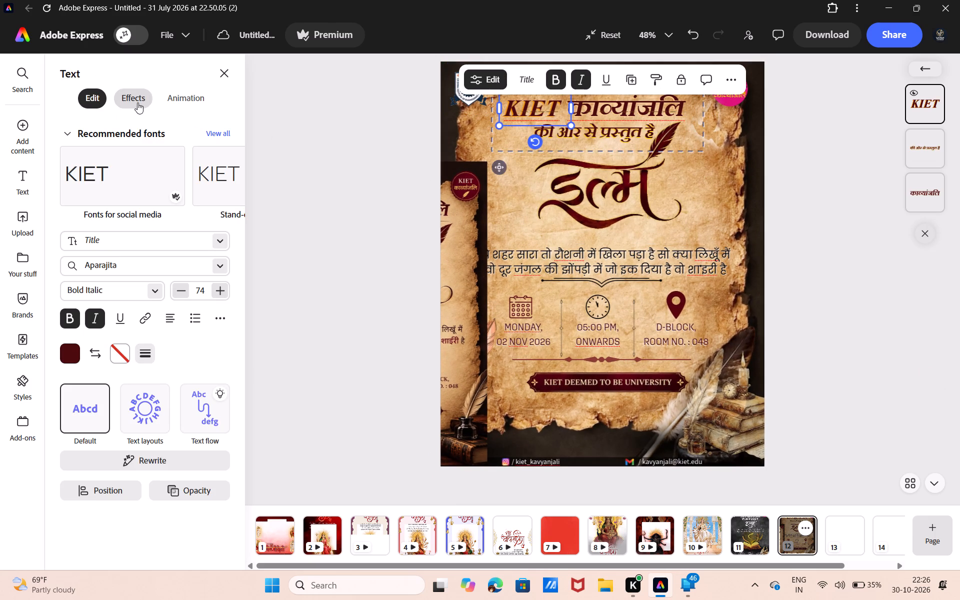
{"action": "left_click", "coordinate": [136, 100]}
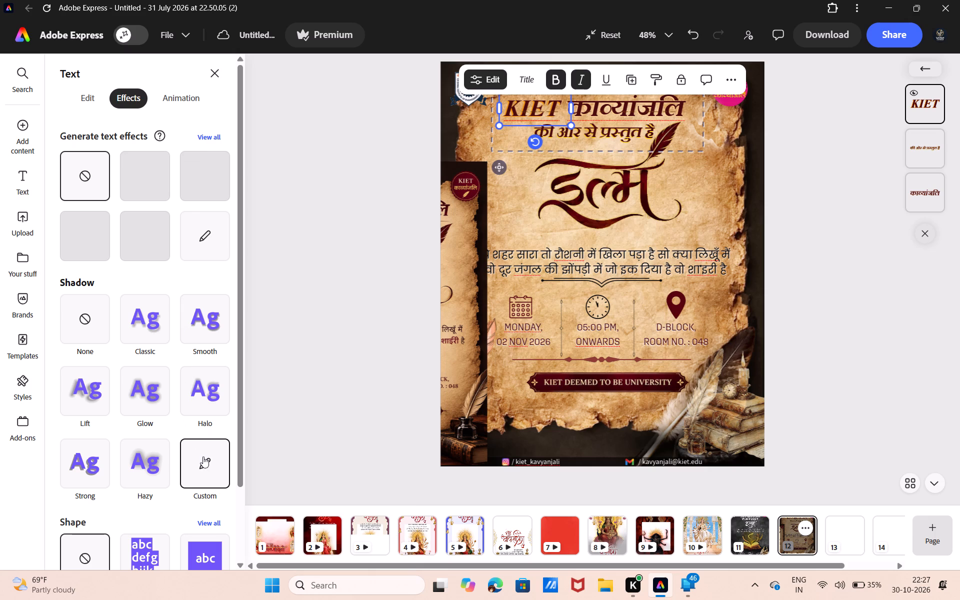
{"action": "left_click", "coordinate": [203, 456]}
{"action": "left_click", "coordinate": [315, 401]}
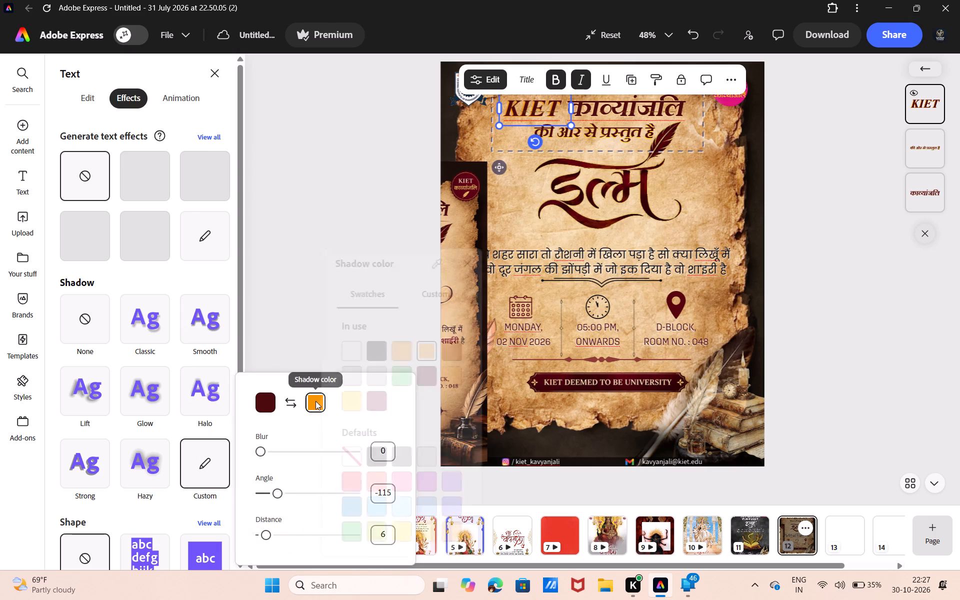
{"action": "left_click", "coordinate": [453, 524]}
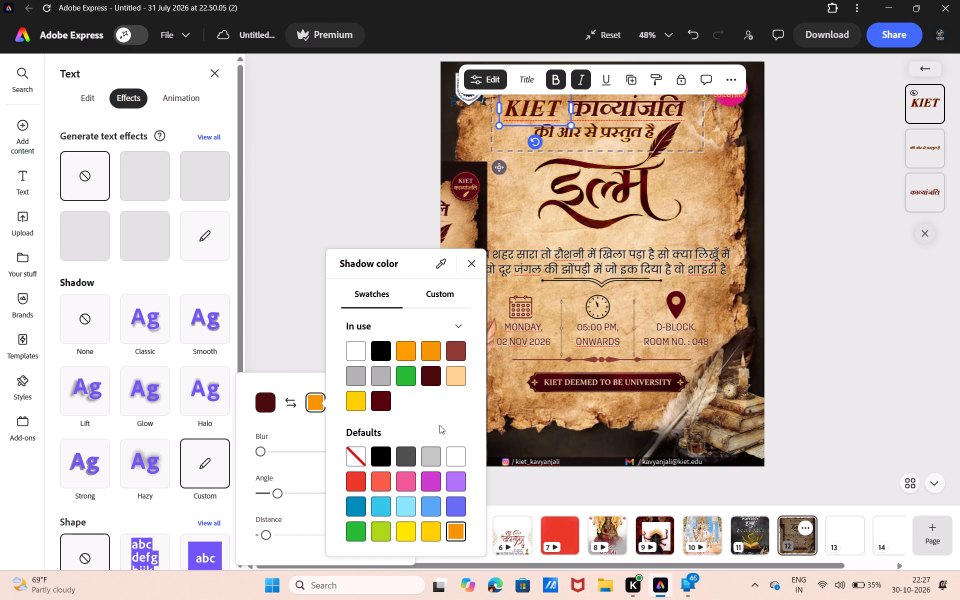
{"action": "left_click", "coordinate": [436, 289]}
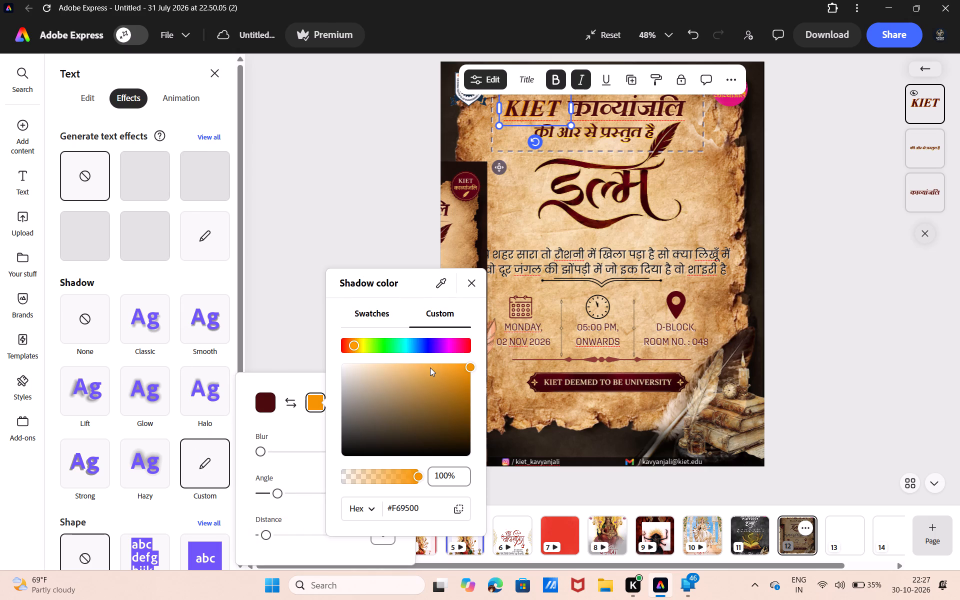
{"action": "left_click_drag", "start_coordinate": [430, 367], "coordinate": [409, 363]}
Change the Custom shadow colour of the "की ओर से प्रस्तुत है" line to a custom light orange based on the default orange #F69500.
{"action": "left_click", "coordinate": [602, 127]}
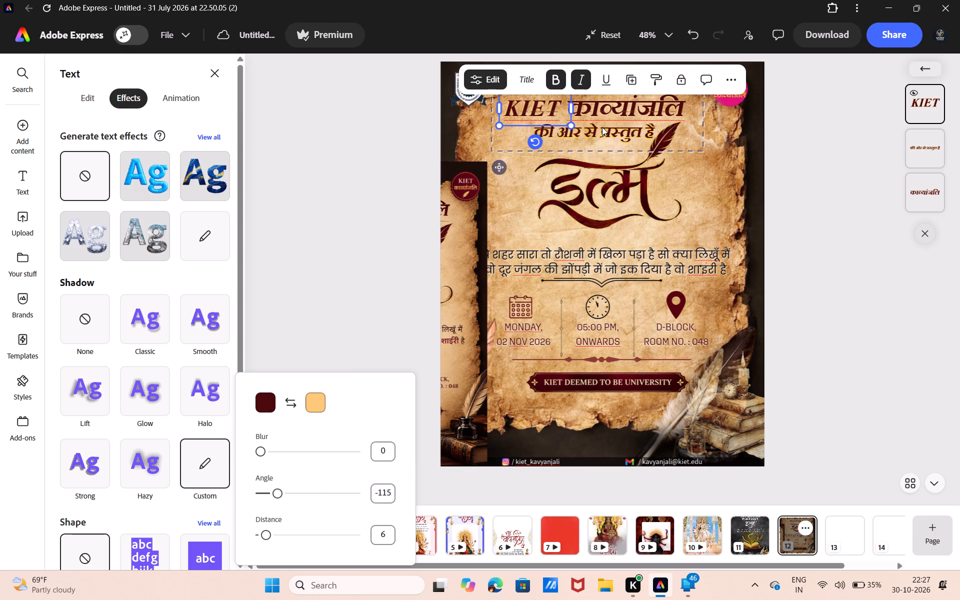
{"action": "left_click", "coordinate": [602, 127]}
{"action": "left_click", "coordinate": [602, 124]}
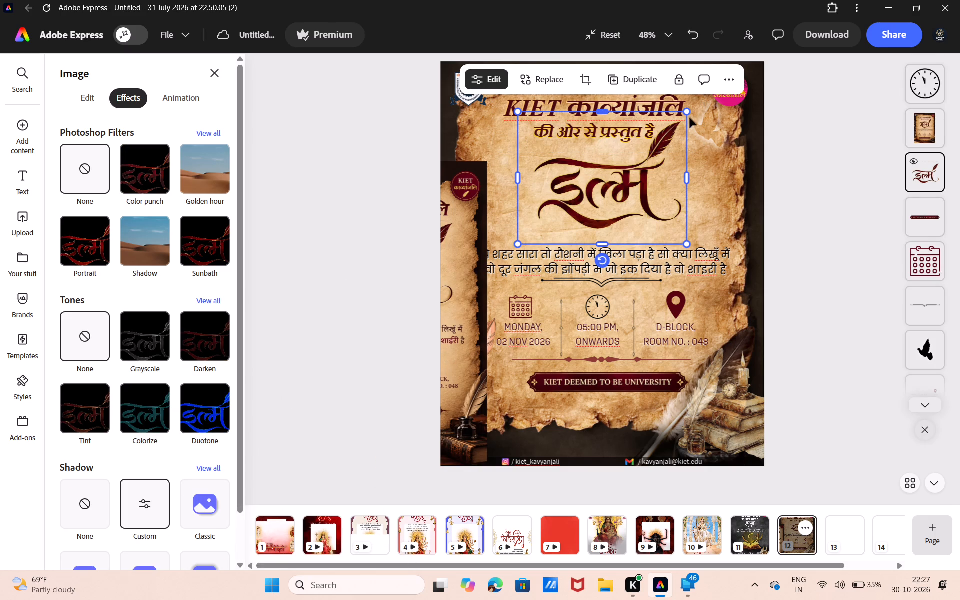
{"action": "left_click", "coordinate": [671, 98]}
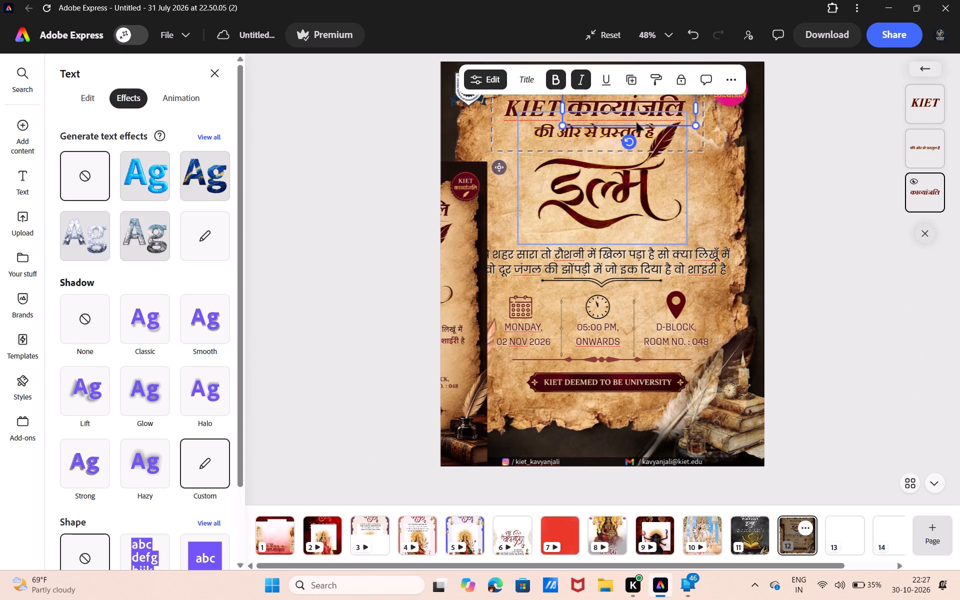
{"action": "left_click", "coordinate": [940, 150]}
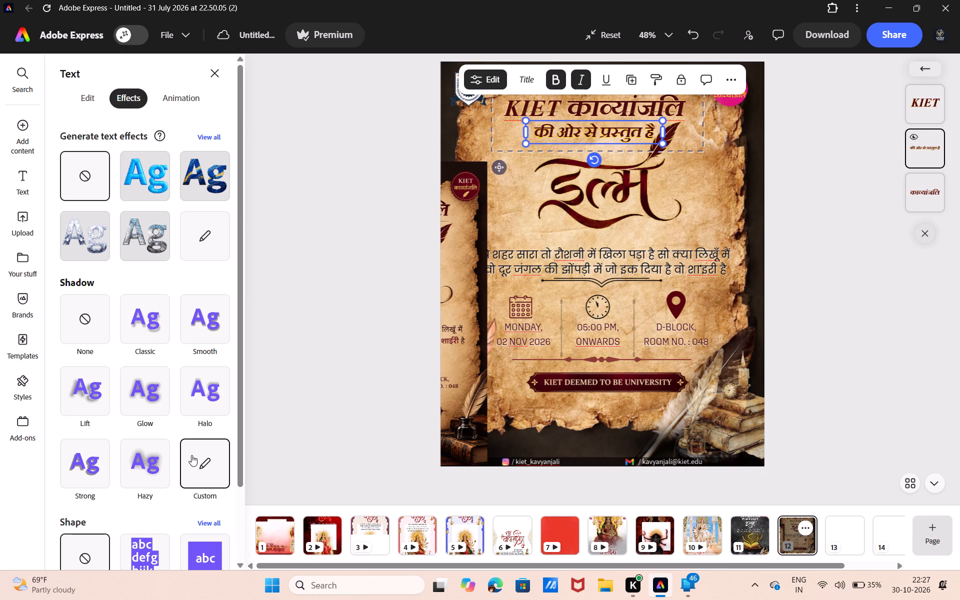
{"action": "left_click", "coordinate": [192, 468]}
{"action": "left_click", "coordinate": [316, 401]}
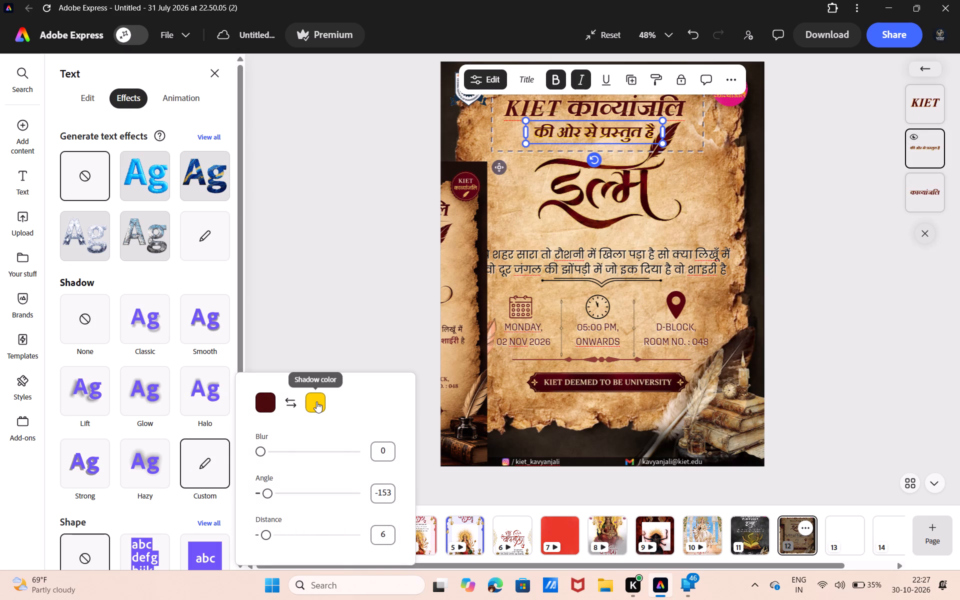
{"action": "left_click", "coordinate": [457, 530]}
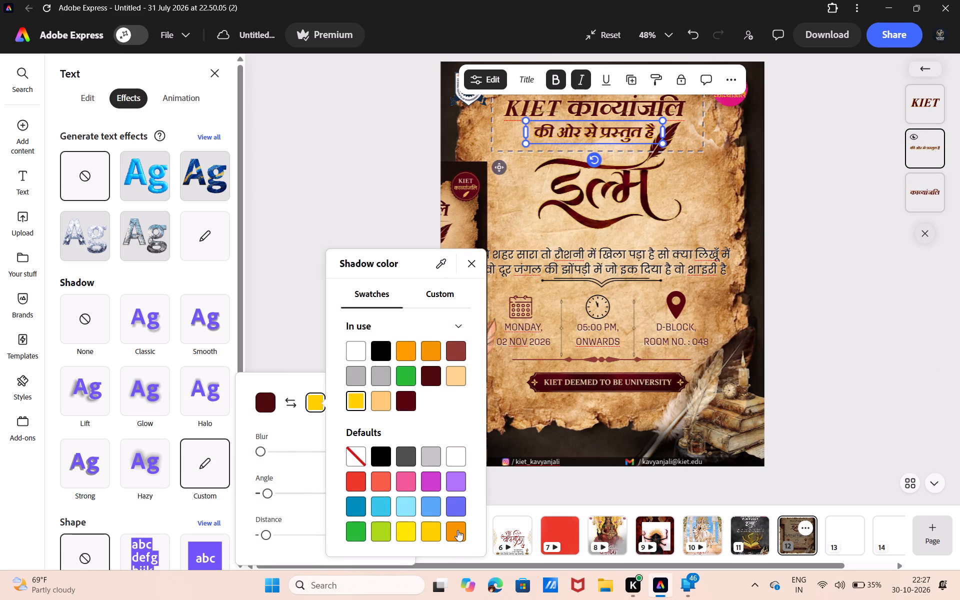
{"action": "left_click", "coordinate": [432, 284]}
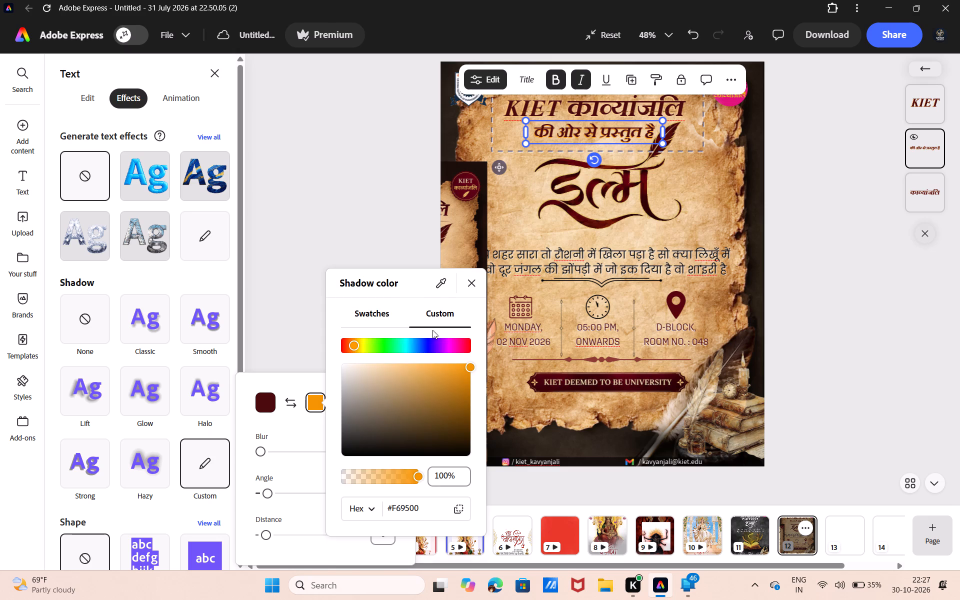
{"action": "left_click_drag", "start_coordinate": [442, 365], "coordinate": [410, 356]}
{"action": "left_click", "coordinate": [371, 240]}
{"action": "left_click", "coordinate": [371, 240]}
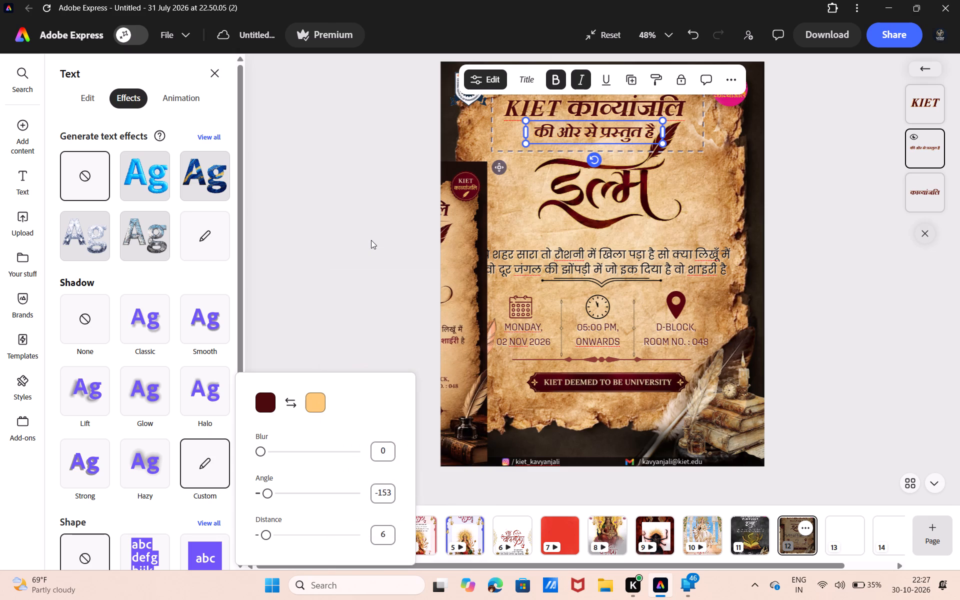
Move the uploaded reference image further over the poster to compare its text styling with the design.
{"action": "left_click", "coordinate": [471, 274]}
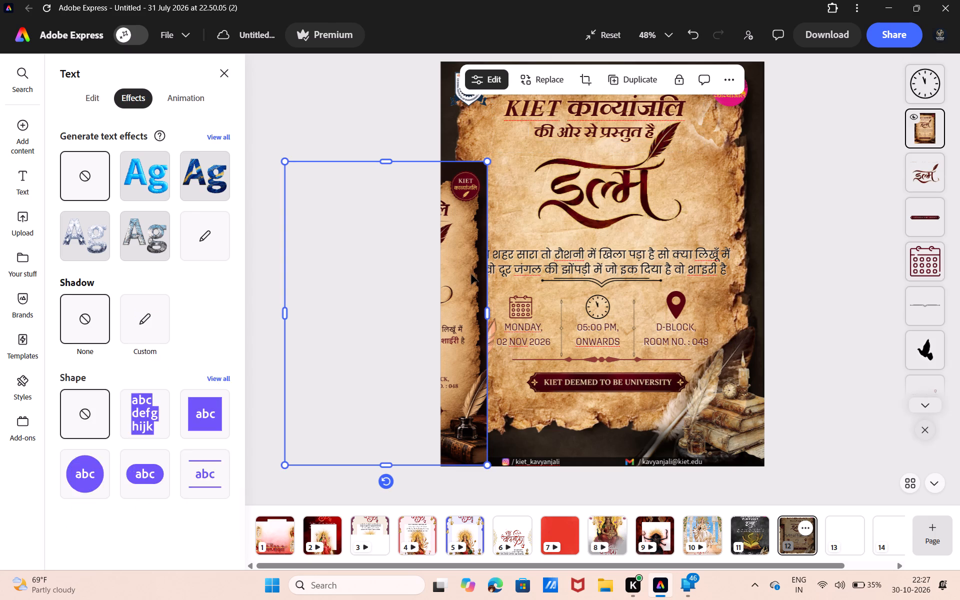
{"action": "left_click_drag", "start_coordinate": [471, 274], "coordinate": [516, 251]}
{"action": "left_click_drag", "start_coordinate": [511, 251], "coordinate": [596, 234]}
{"action": "left_click_drag", "start_coordinate": [578, 241], "coordinate": [536, 238]}
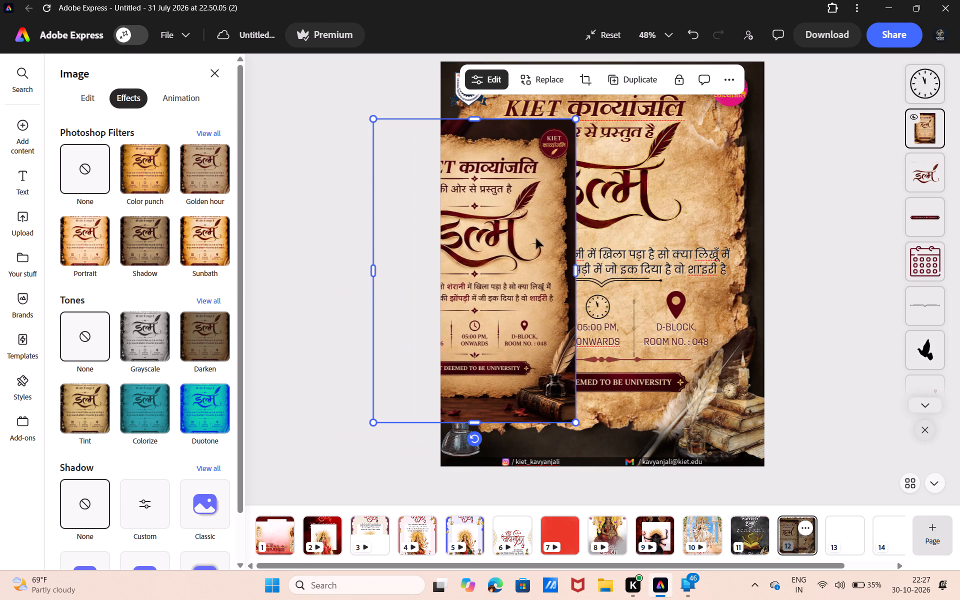
Change the text colour of the two-line Hindi couplet below the "इल्म" title to the first dark maroon swatch in use.
{"action": "left_click", "coordinate": [693, 249]}
{"action": "left_click", "coordinate": [681, 251]}
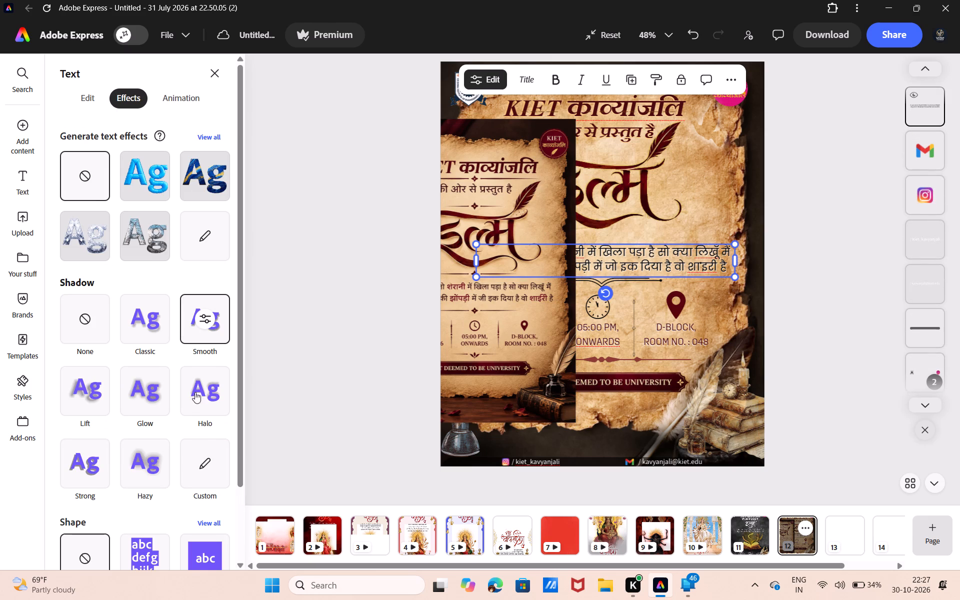
{"action": "left_click", "coordinate": [207, 316]}
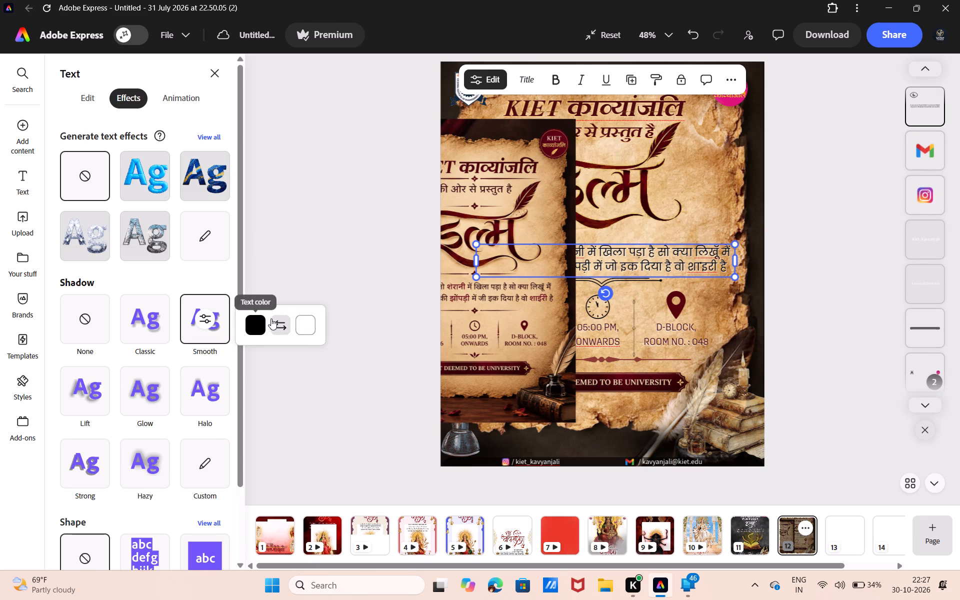
{"action": "left_click", "coordinate": [253, 322]}
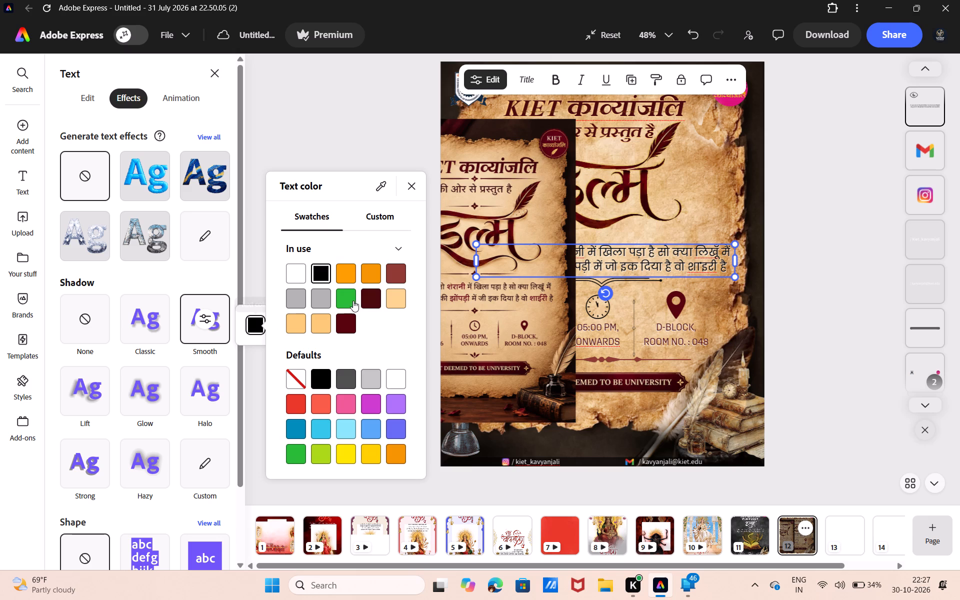
{"action": "left_click", "coordinate": [367, 299]}
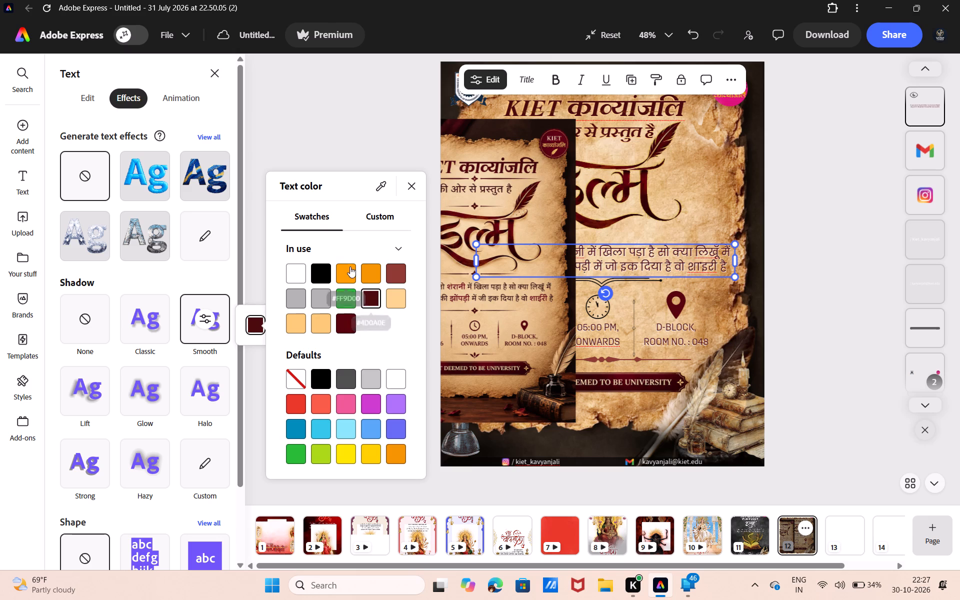
{"action": "left_click", "coordinate": [364, 161]}
{"action": "left_click", "coordinate": [364, 161]}
{"action": "left_click", "coordinate": [390, 170]}
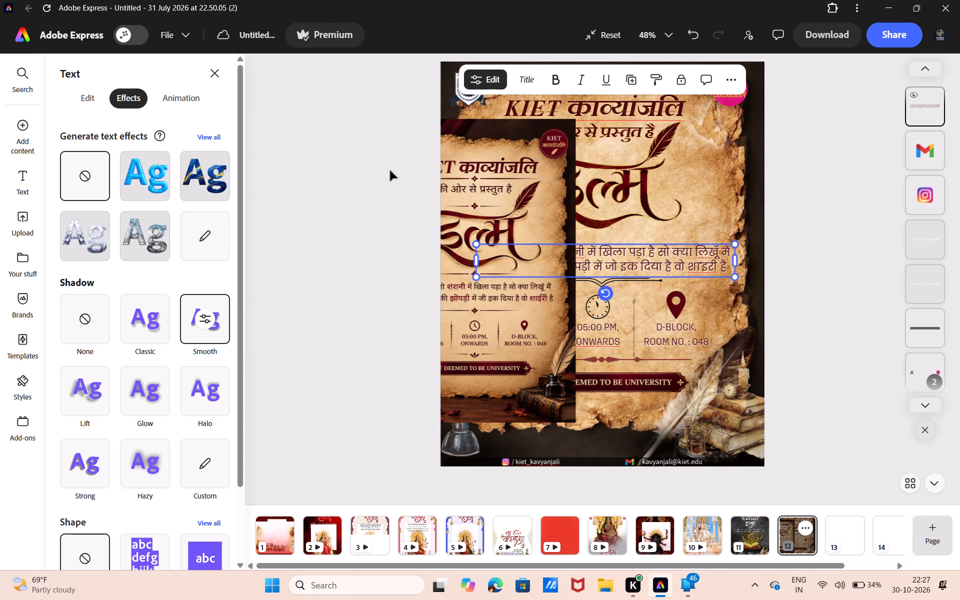
Move the uploaded reference image off the poster page so that it no longer covers the design.
{"action": "left_click", "coordinate": [479, 207]}
{"action": "left_click_drag", "start_coordinate": [479, 207], "coordinate": [423, 226]}
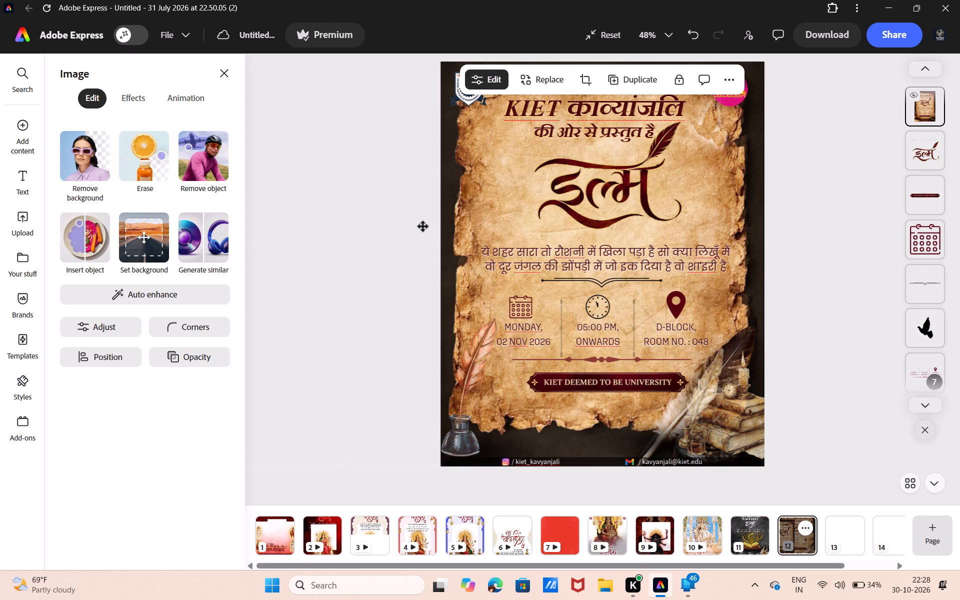
Place the reference image over the poster's lower half and crop it down to the quill, inkpot and stacked books.
{"action": "left_click_drag", "start_coordinate": [423, 226], "coordinate": [609, 205]}
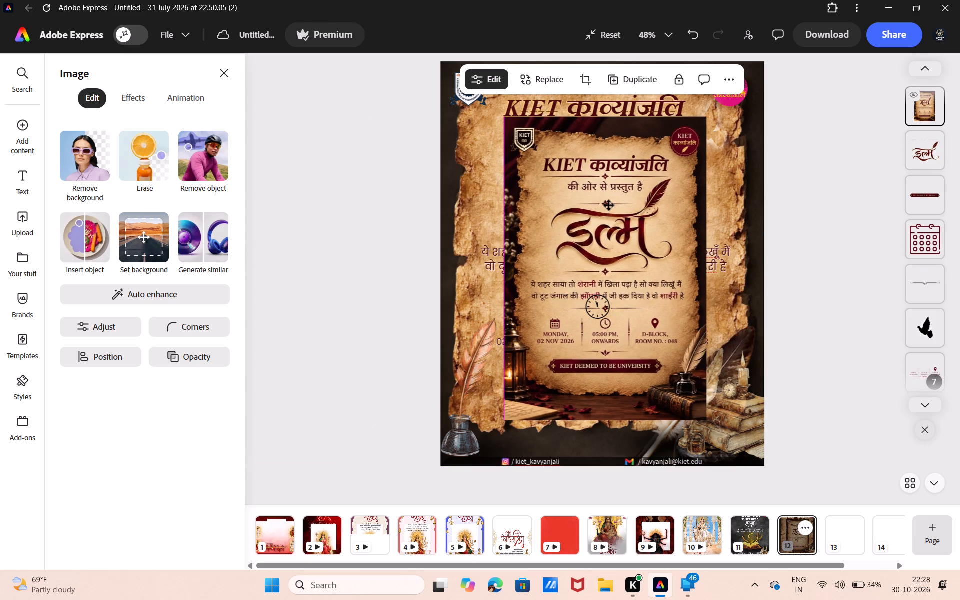
{"action": "left_click_drag", "start_coordinate": [609, 205], "coordinate": [558, 206]}
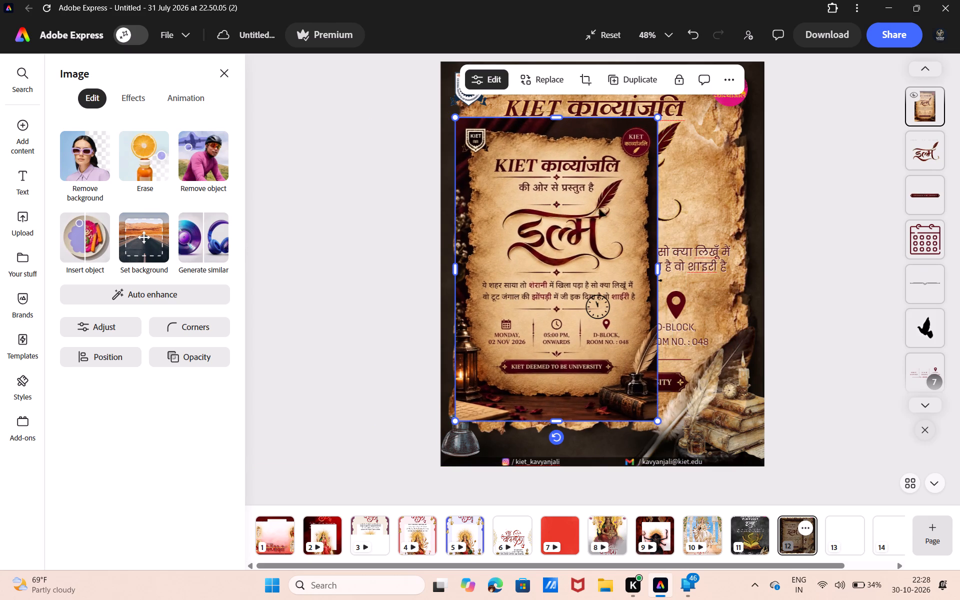
{"action": "left_click_drag", "start_coordinate": [557, 119], "coordinate": [584, 303]}
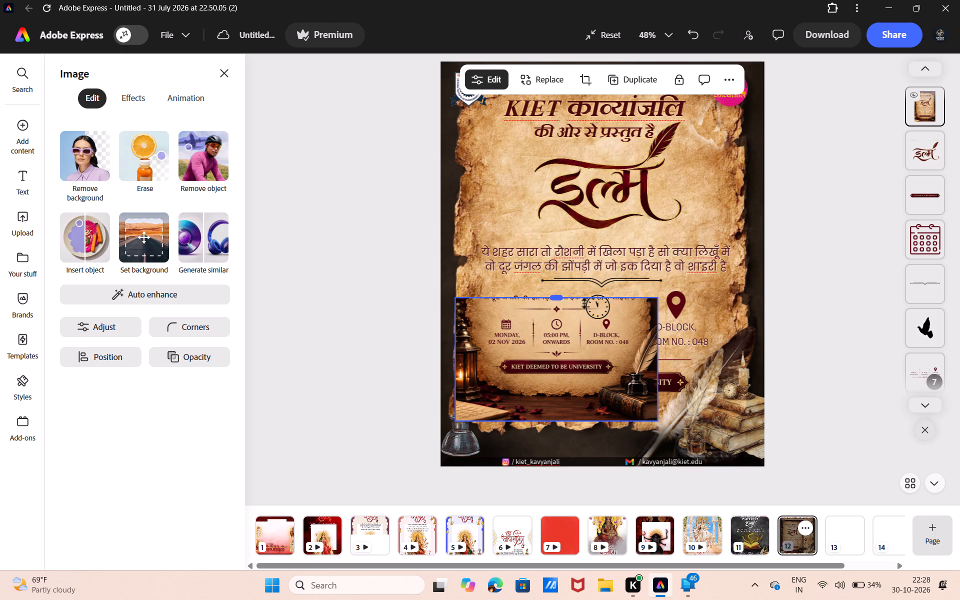
{"action": "left_click_drag", "start_coordinate": [584, 303], "coordinate": [589, 318]}
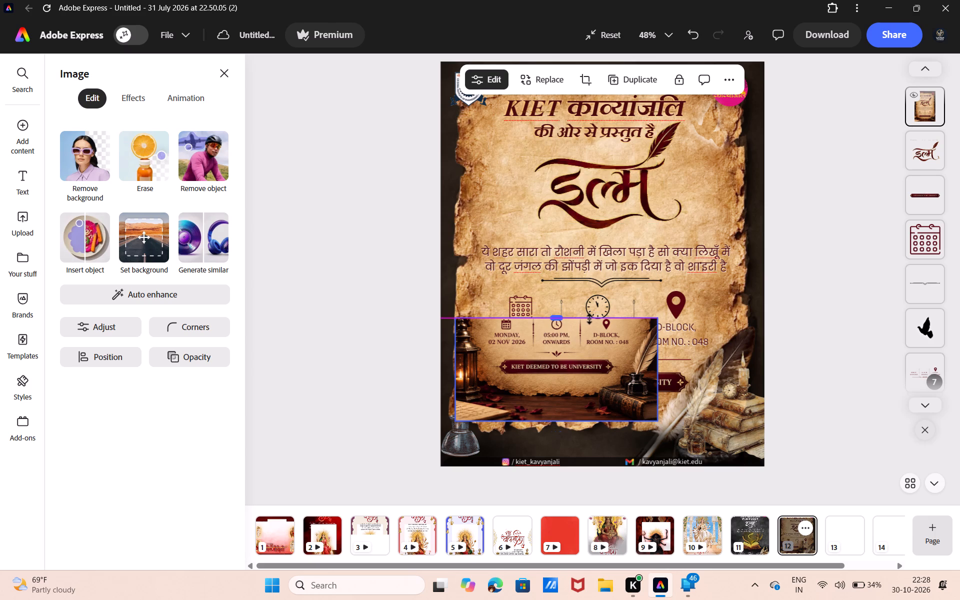
{"action": "left_click_drag", "start_coordinate": [458, 365], "coordinate": [498, 375]}
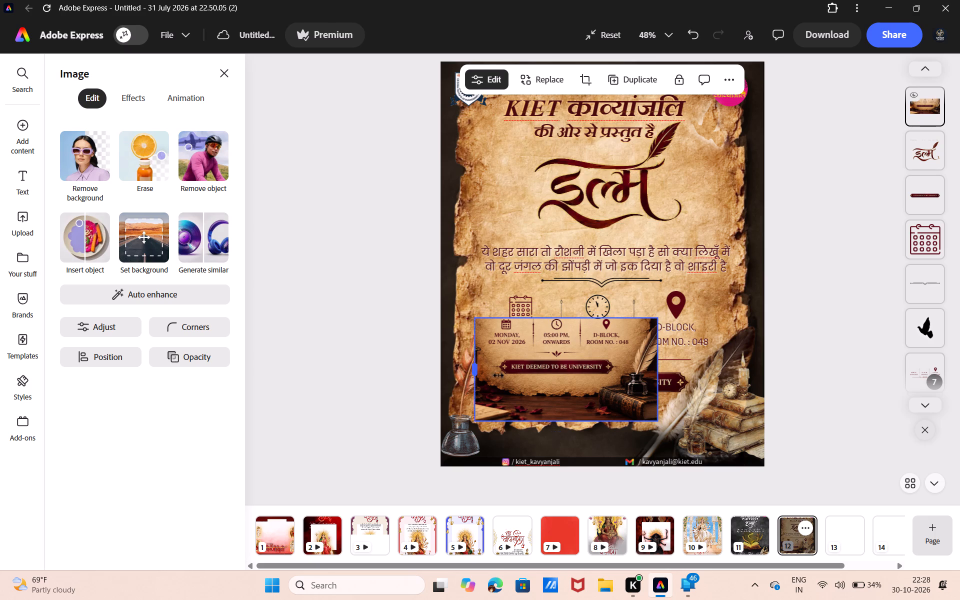
{"action": "left_click_drag", "start_coordinate": [498, 375], "coordinate": [588, 376]}
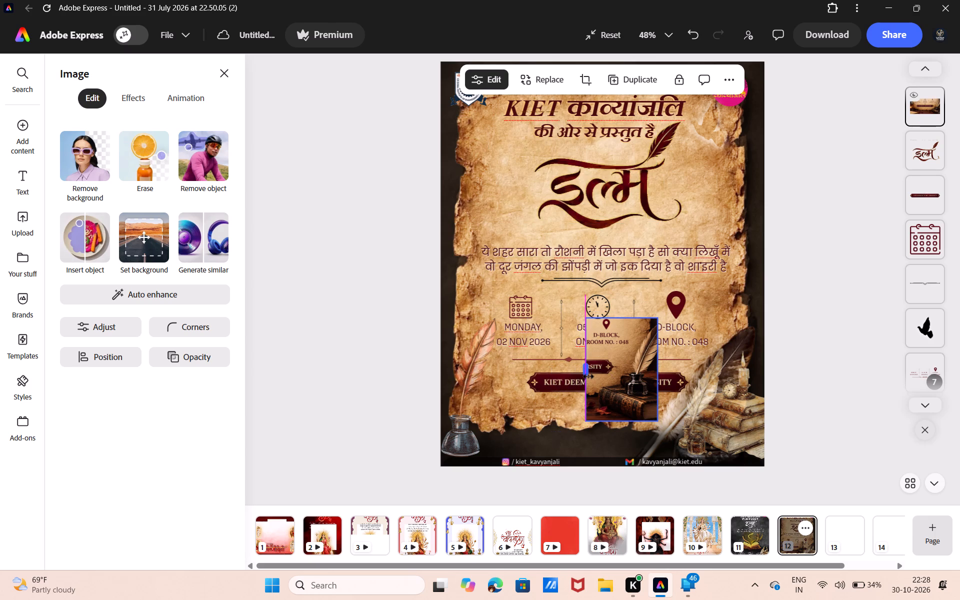
{"action": "left_click_drag", "start_coordinate": [588, 376], "coordinate": [591, 375]}
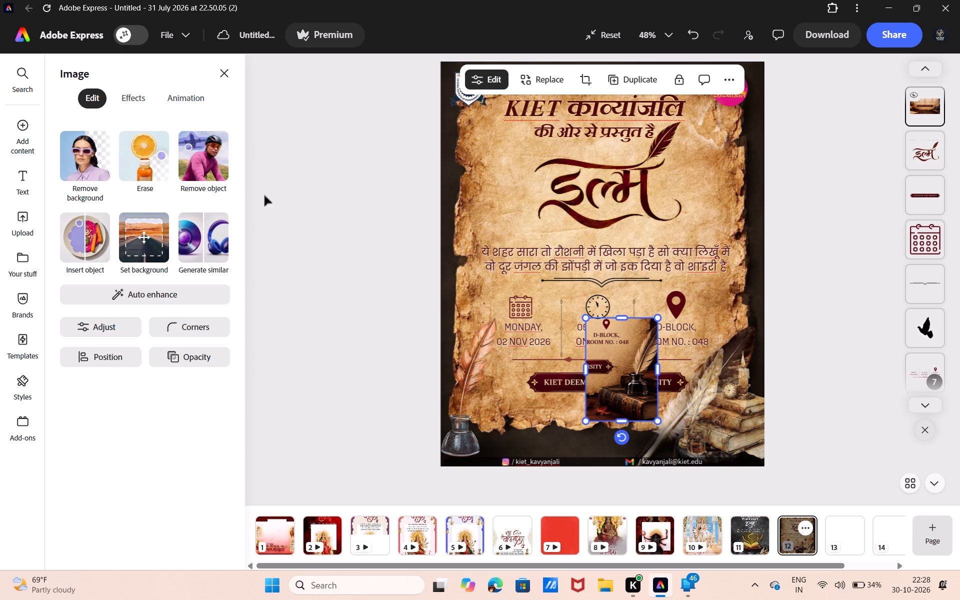
Erase the parchment and banner remnant around the quill and inkpot using the Quick selection brush at size 11.
{"action": "left_click", "coordinate": [143, 156]}
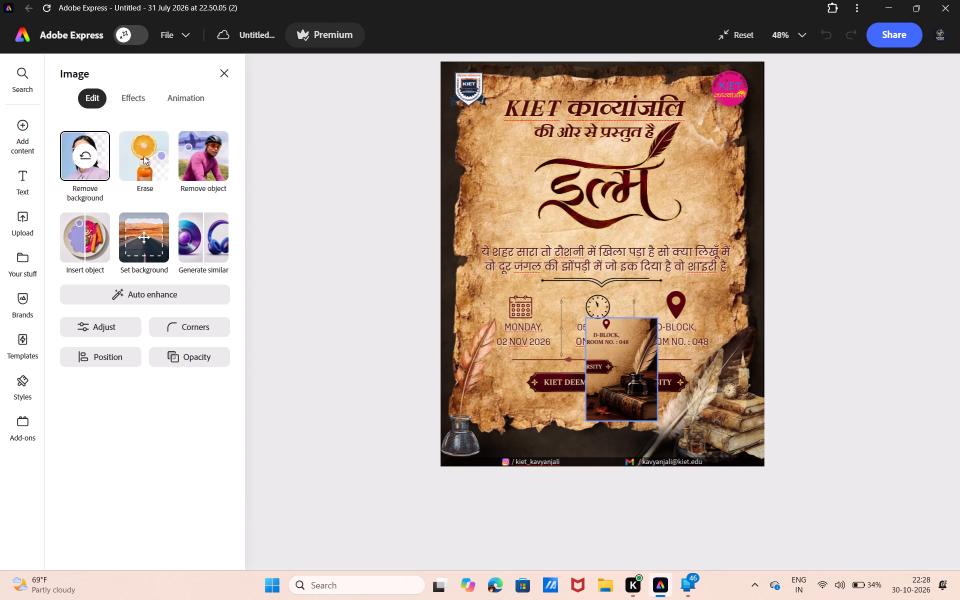
{"action": "left_click", "coordinate": [140, 160]}
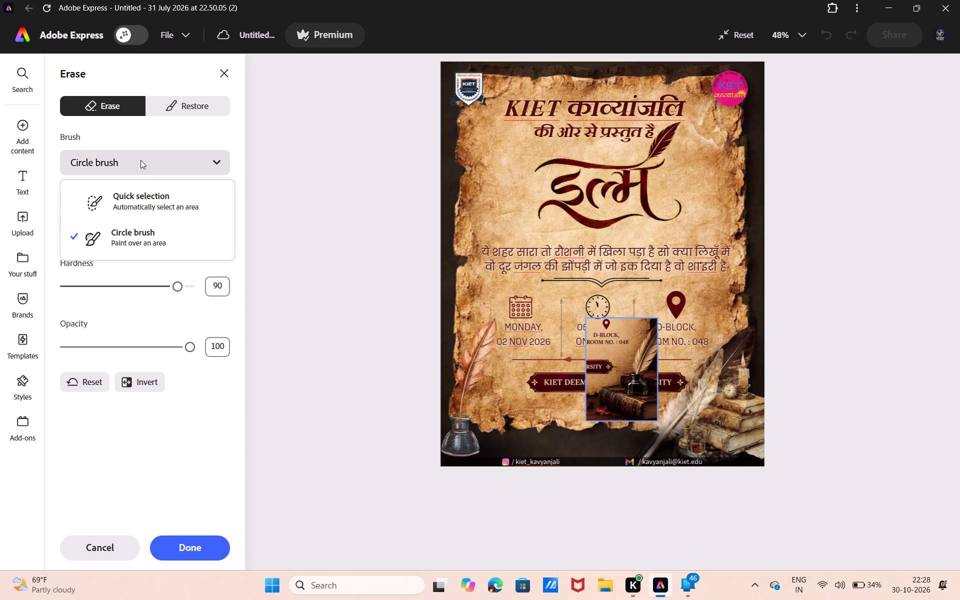
{"action": "left_click", "coordinate": [154, 190]}
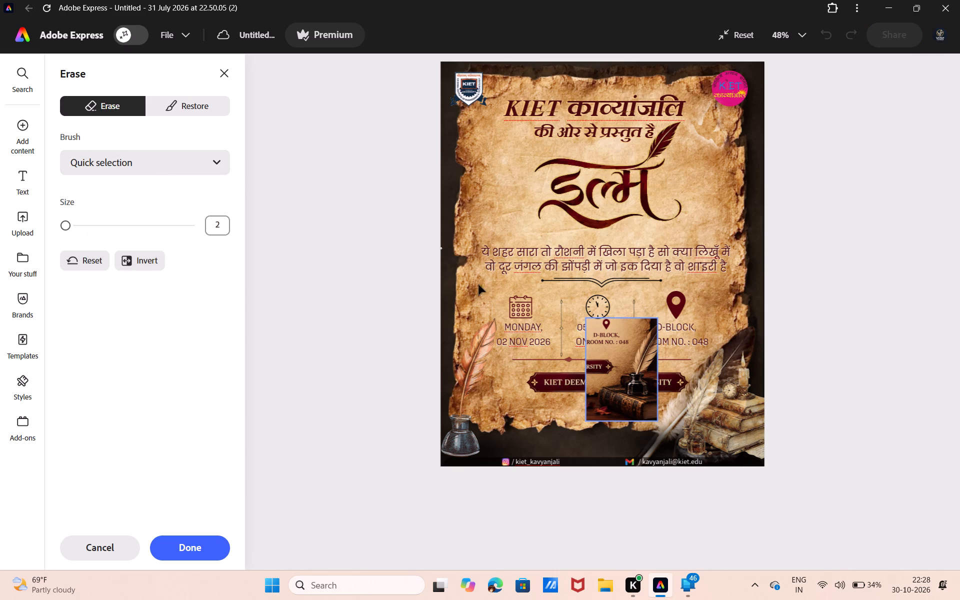
{"action": "scroll", "coordinate": [651, 368], "scroll_direction": "left", "scroll_amount": 1}
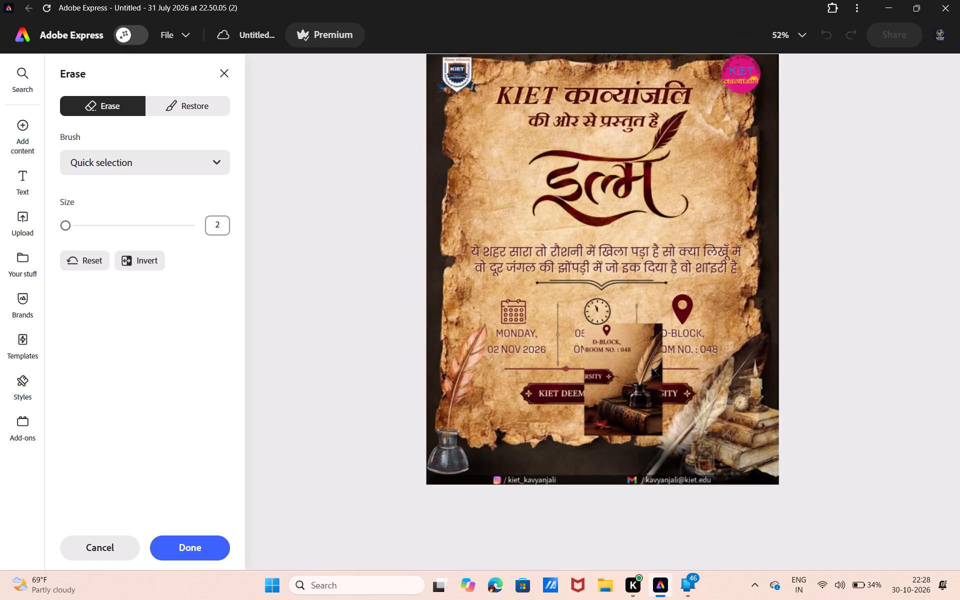
{"action": "scroll", "coordinate": [651, 368], "scroll_direction": "down", "scroll_amount": 1}
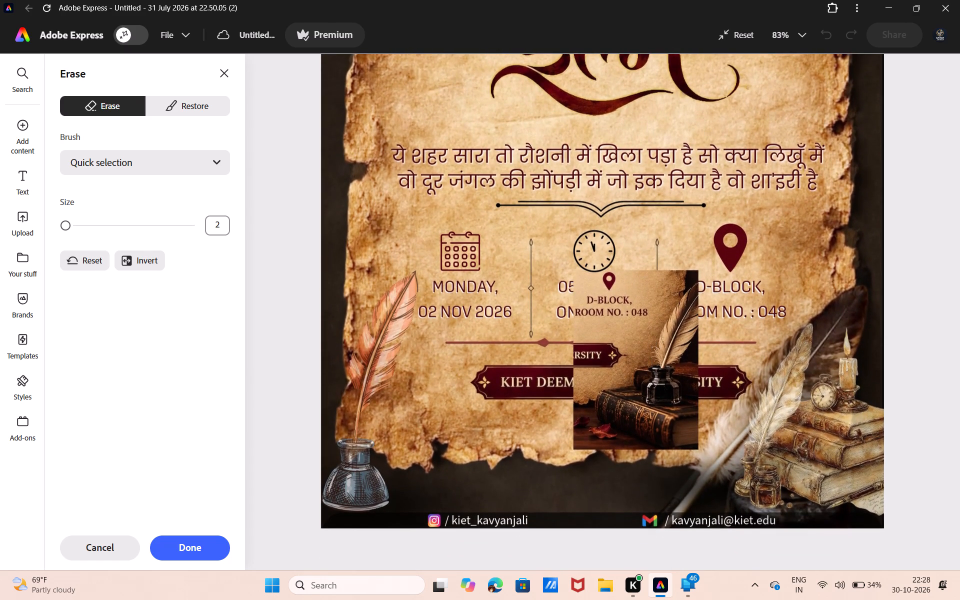
{"action": "scroll", "coordinate": [651, 368], "scroll_direction": "down", "scroll_amount": 1}
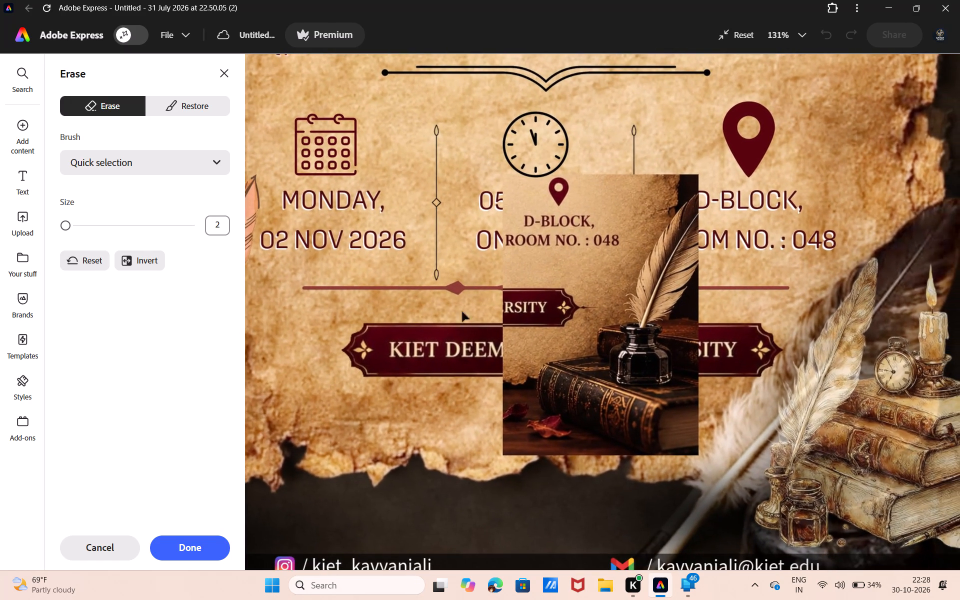
{"action": "left_click", "coordinate": [71, 225]}
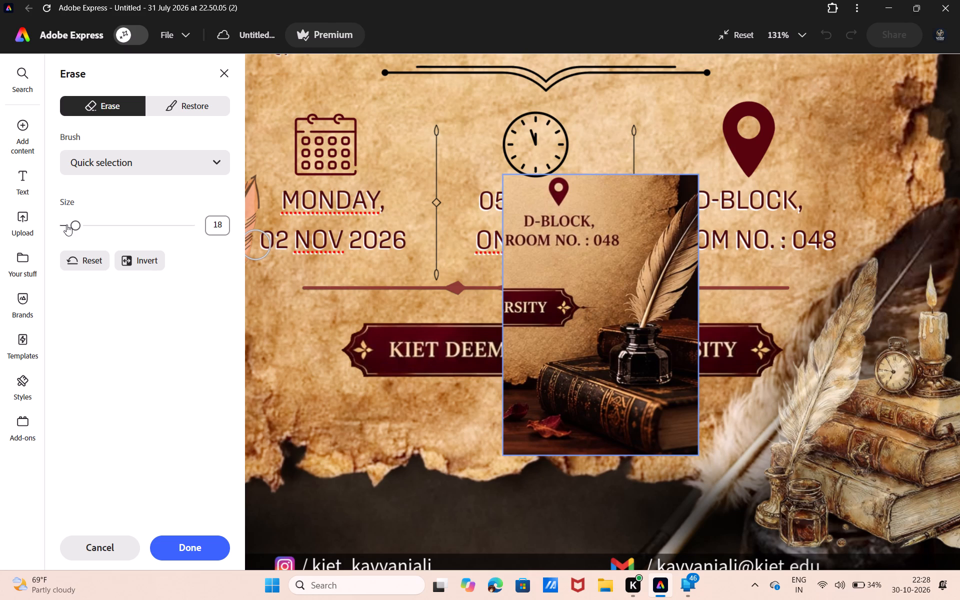
{"action": "left_click", "coordinate": [66, 224]}
{"action": "left_click", "coordinate": [576, 253]}
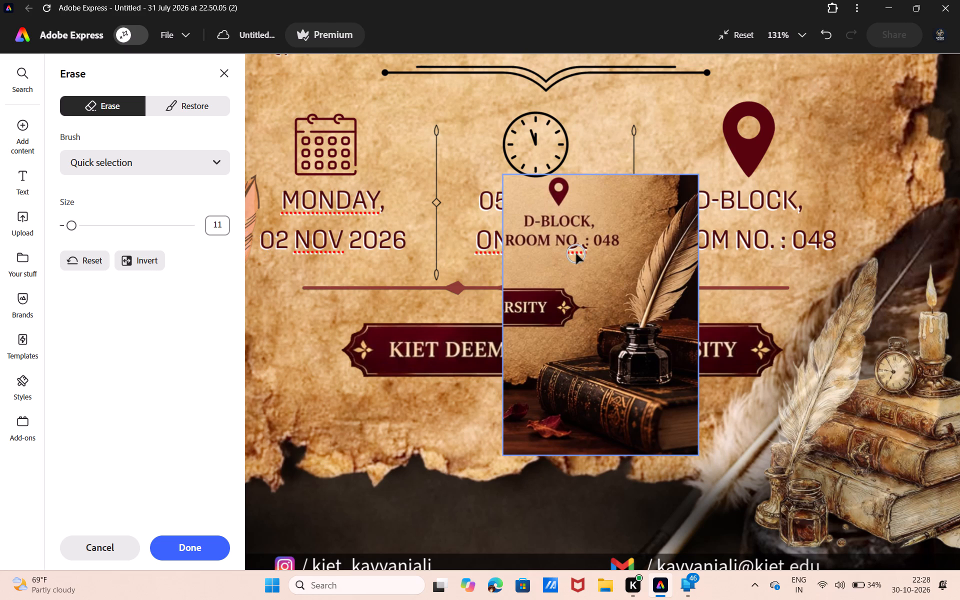
{"action": "left_click_drag", "start_coordinate": [576, 253], "coordinate": [583, 203]}
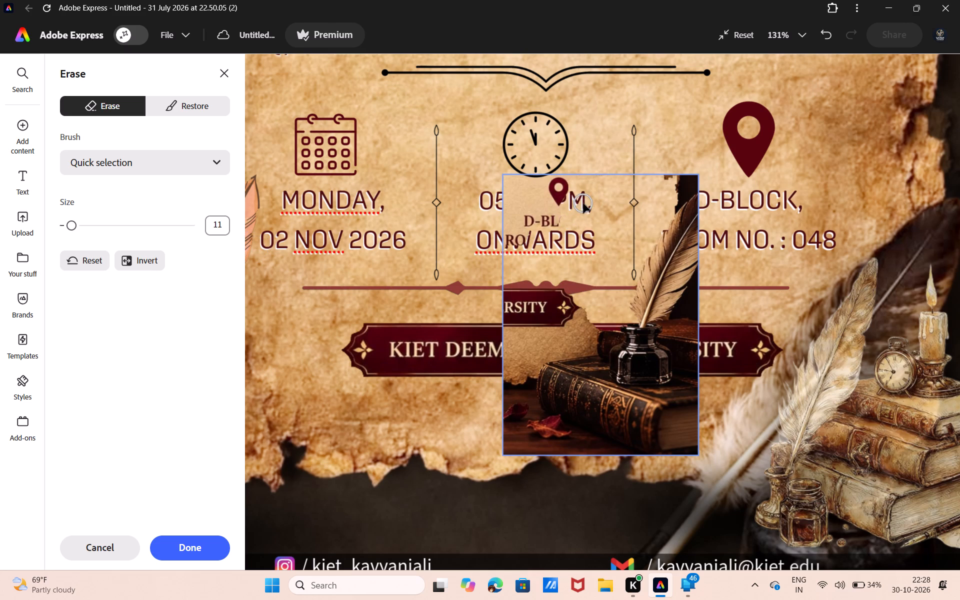
{"action": "left_click", "coordinate": [539, 286]}
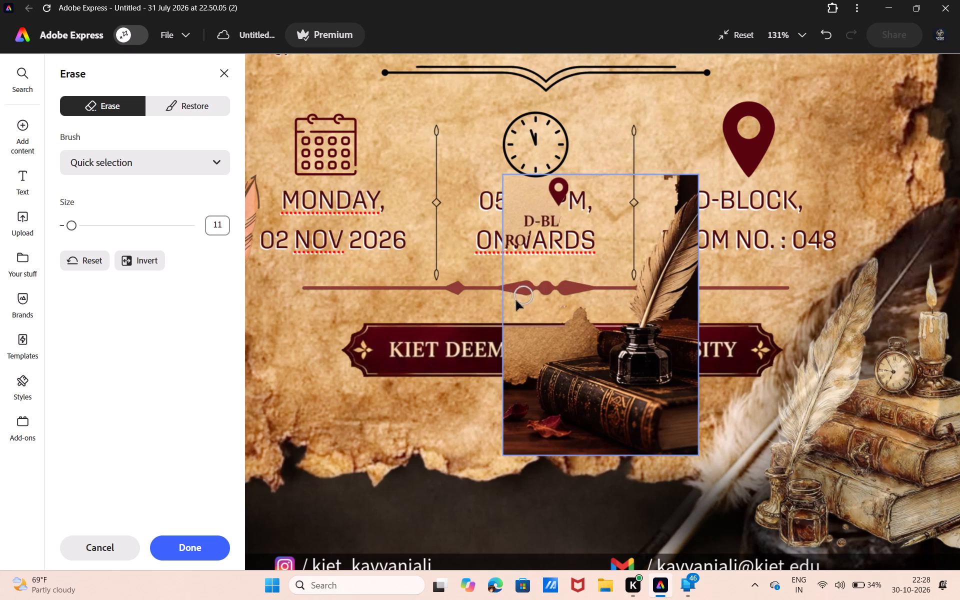
{"action": "left_click", "coordinate": [509, 328]}
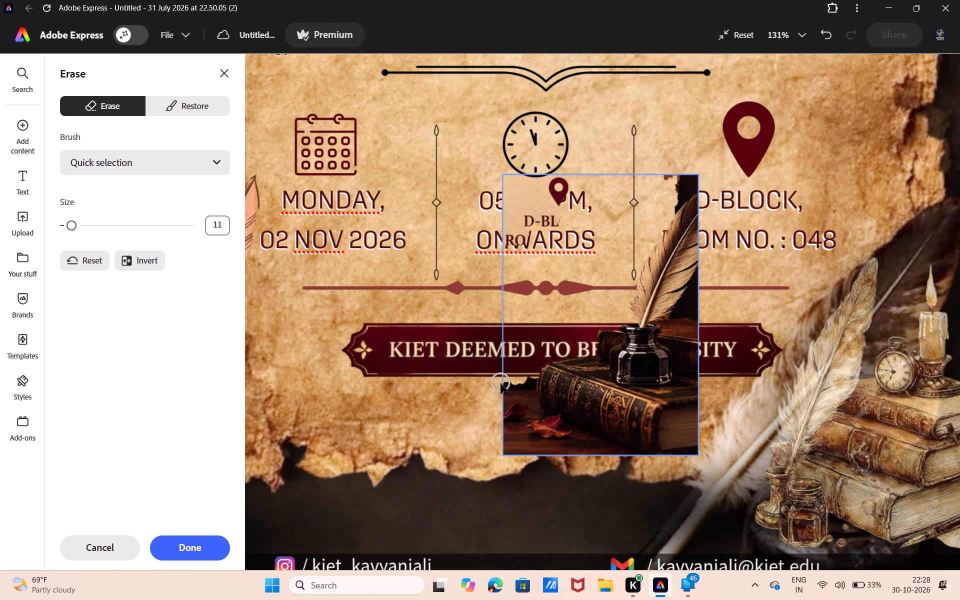
Erase the dark tabletop and red leaf beside the books in the cropped image.
{"action": "left_click", "coordinate": [511, 411]}
{"action": "left_click_drag", "start_coordinate": [514, 396], "coordinate": [514, 390]}
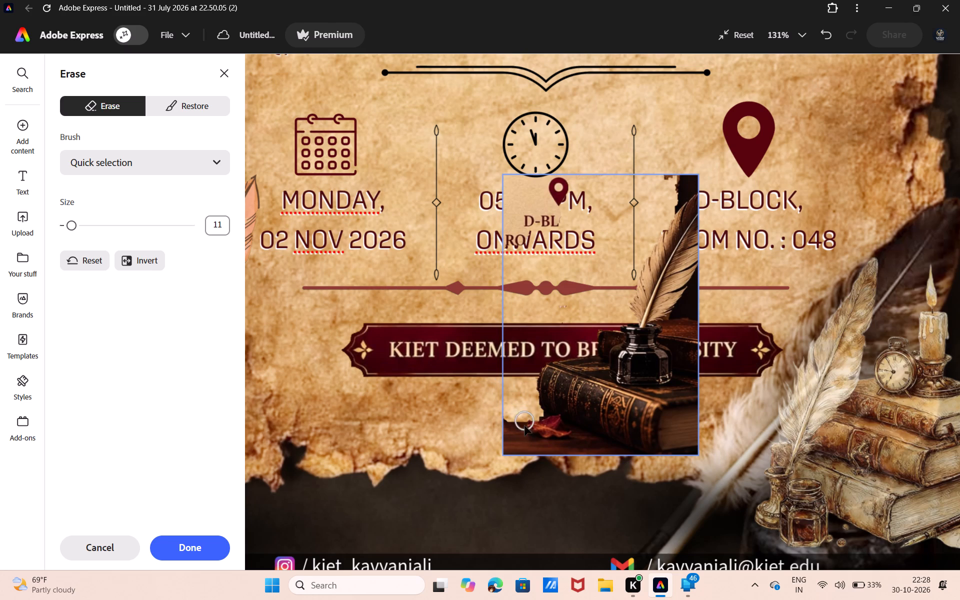
{"action": "left_click_drag", "start_coordinate": [524, 429], "coordinate": [549, 440]}
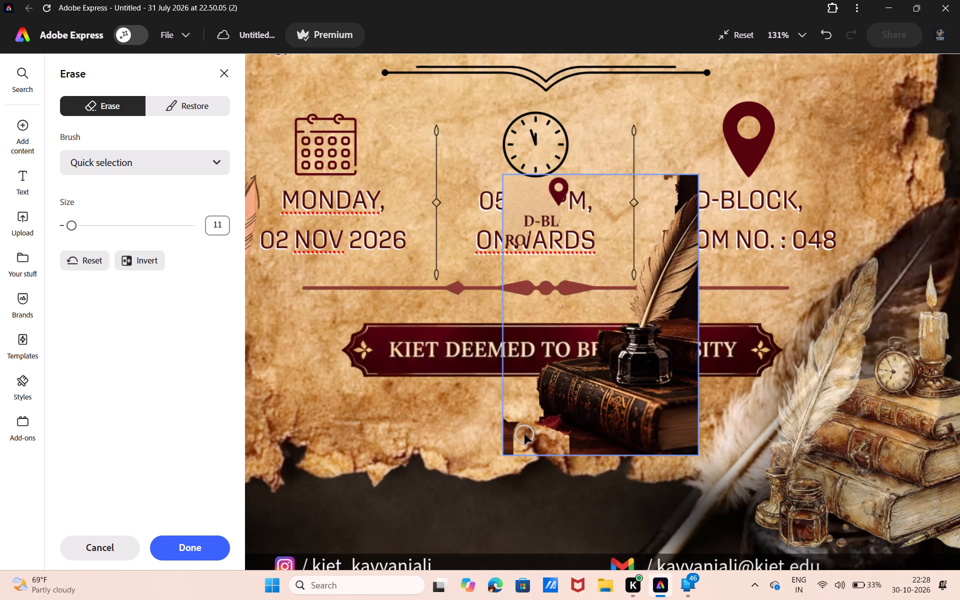
{"action": "left_click_drag", "start_coordinate": [524, 434], "coordinate": [506, 427]}
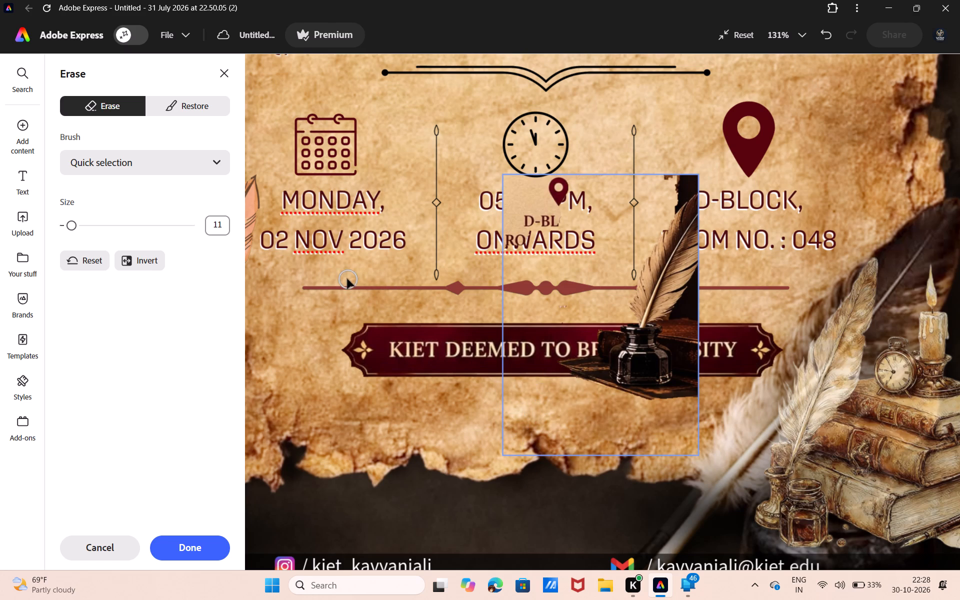
Erase the dark patch above the quill tip, and undo the extra erasure made beneath the feather.
{"action": "left_click", "coordinate": [687, 178]}
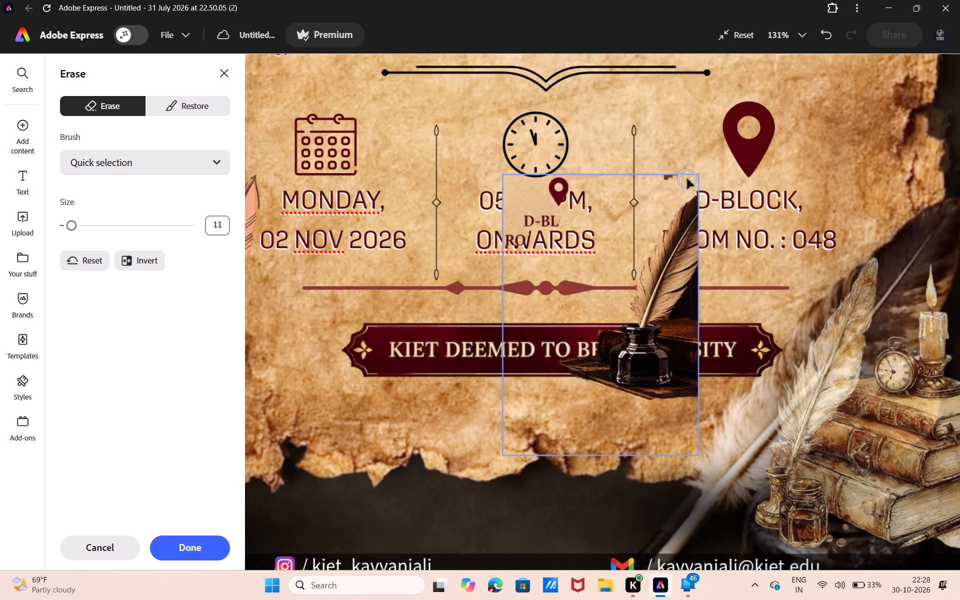
{"action": "left_click", "coordinate": [698, 296]}
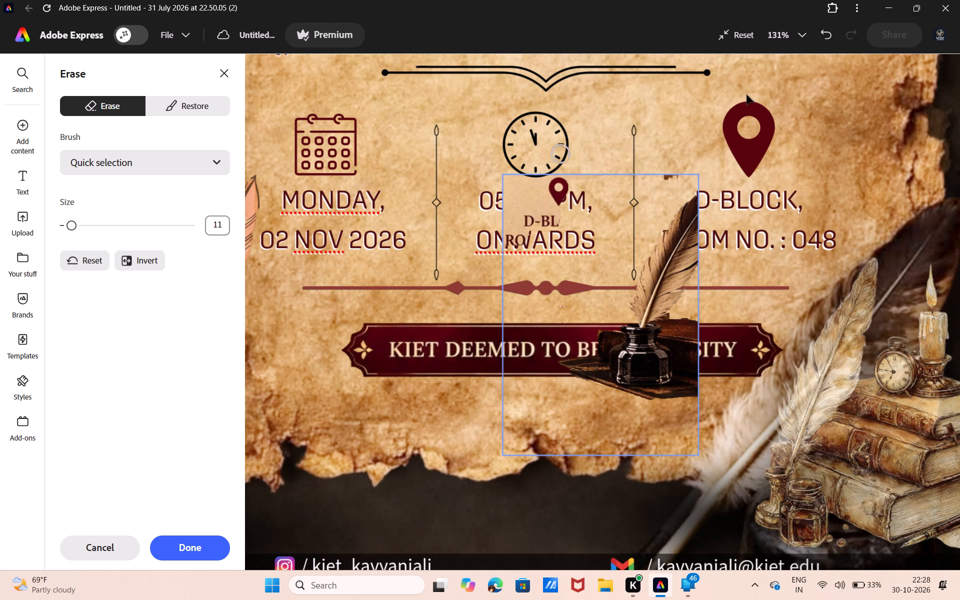
{"action": "left_click", "coordinate": [824, 37]}
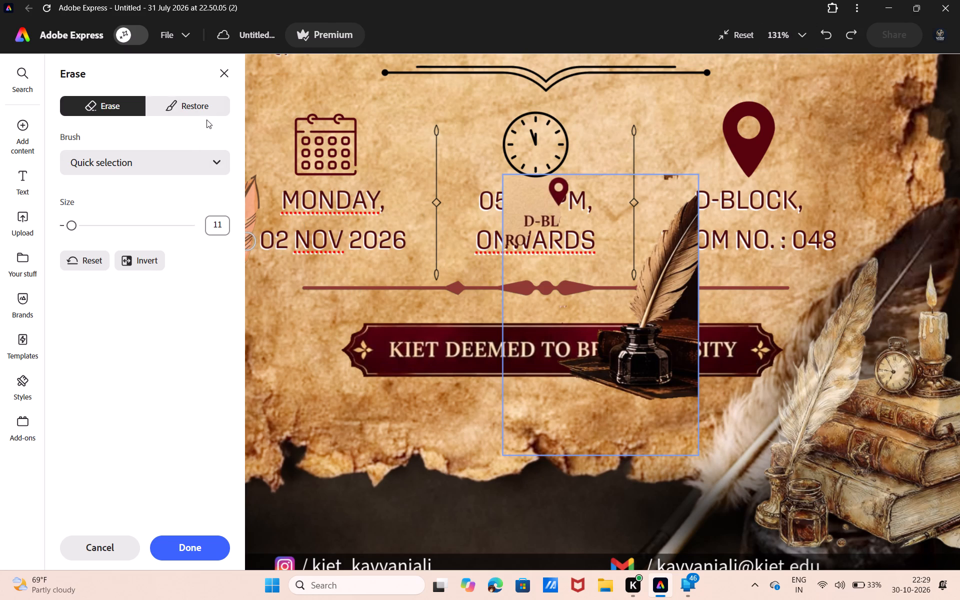
Restore the erased cover, spine and pages of the lower book beneath the inkpot with the Quick selection brush.
{"action": "left_click", "coordinate": [204, 106]}
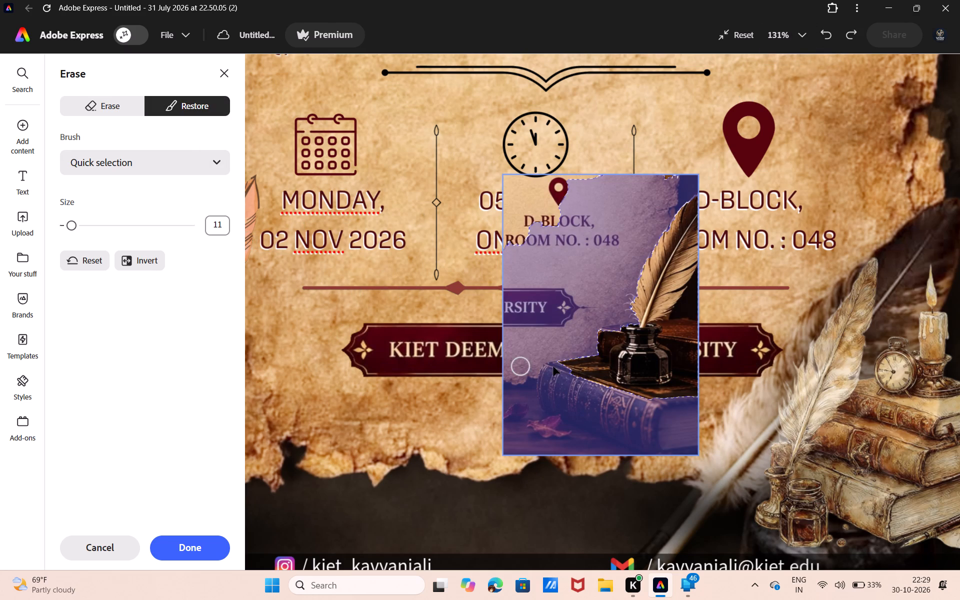
{"action": "left_click", "coordinate": [568, 377]}
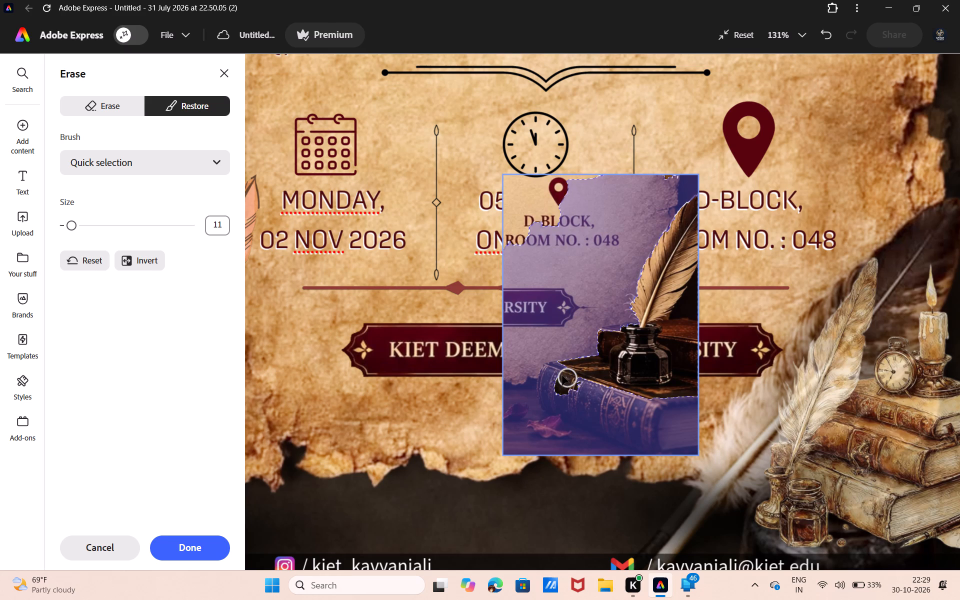
{"action": "left_click", "coordinate": [561, 375]}
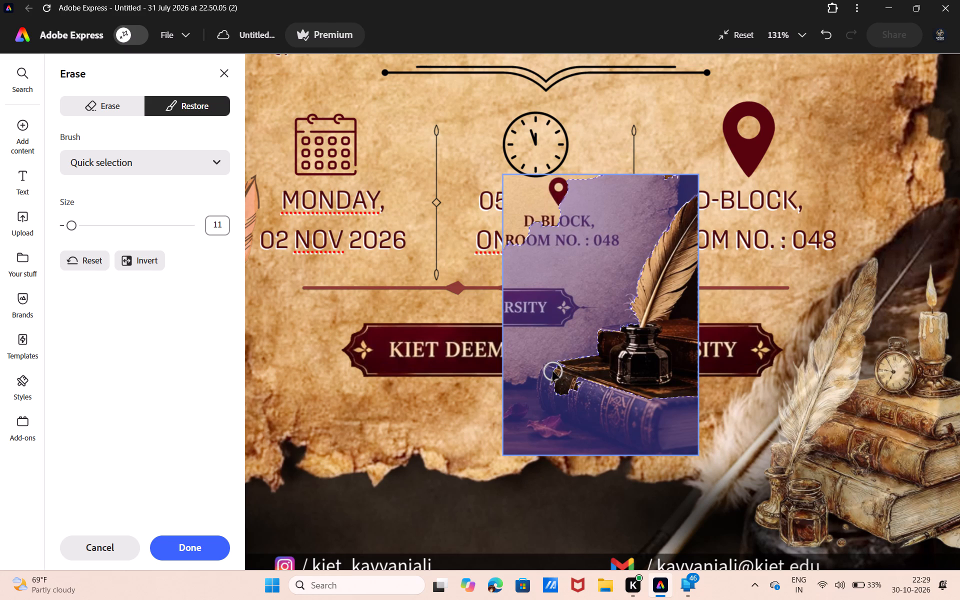
{"action": "left_click", "coordinate": [552, 371]}
{"action": "left_click", "coordinate": [550, 384]}
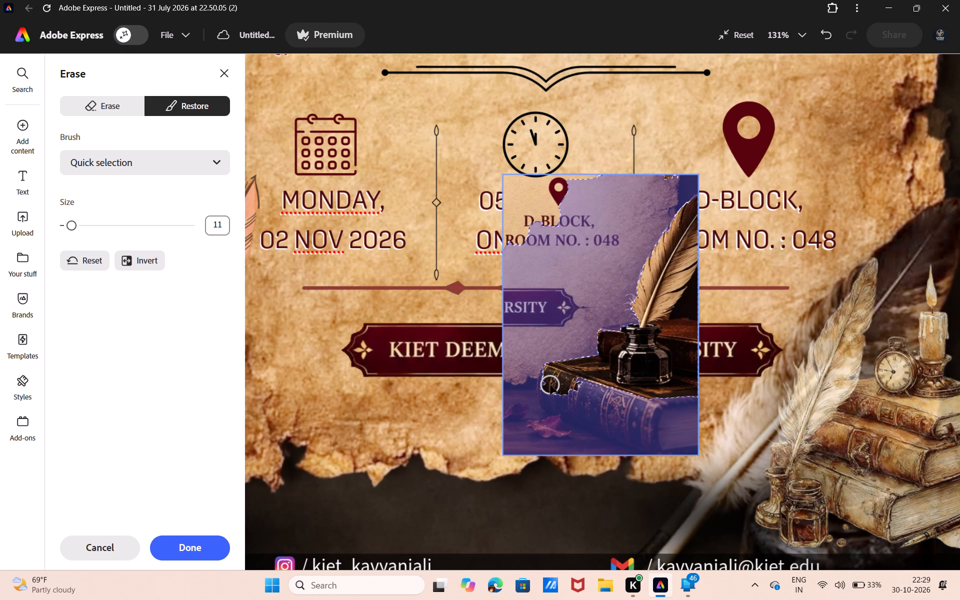
{"action": "left_click_drag", "start_coordinate": [550, 388], "coordinate": [550, 391]}
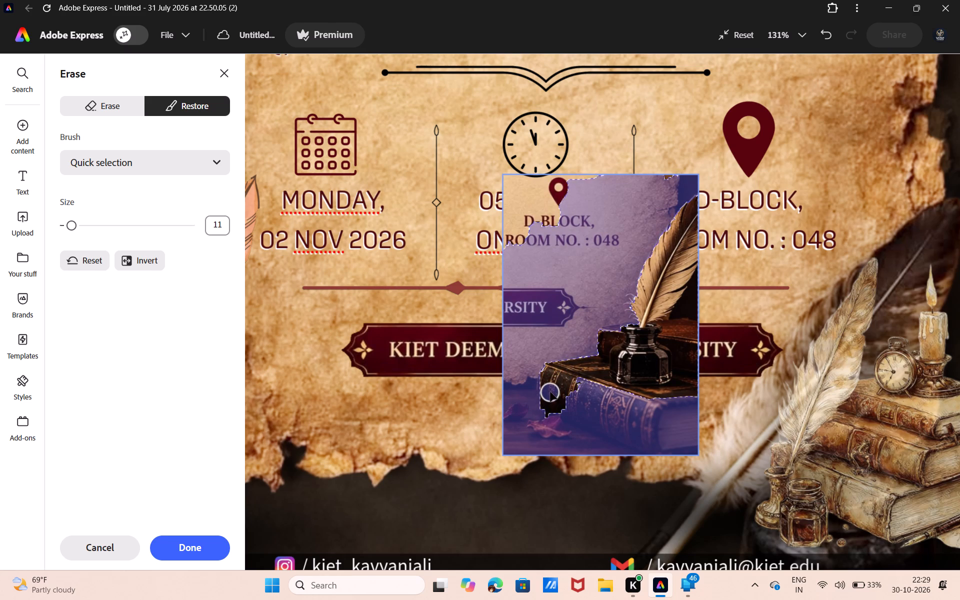
{"action": "left_click_drag", "start_coordinate": [550, 391], "coordinate": [651, 400]}
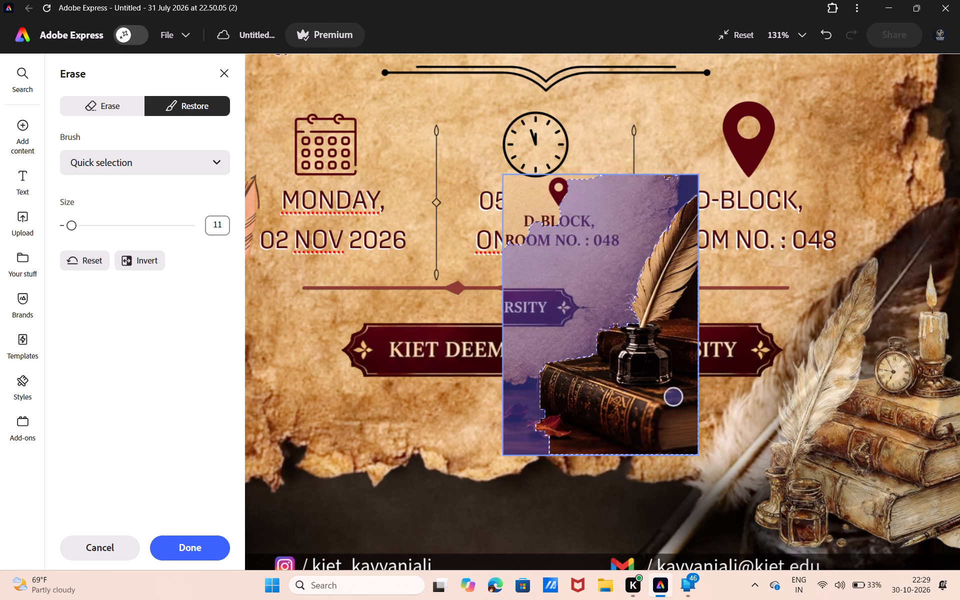
{"action": "left_click_drag", "start_coordinate": [651, 400], "coordinate": [622, 400]}
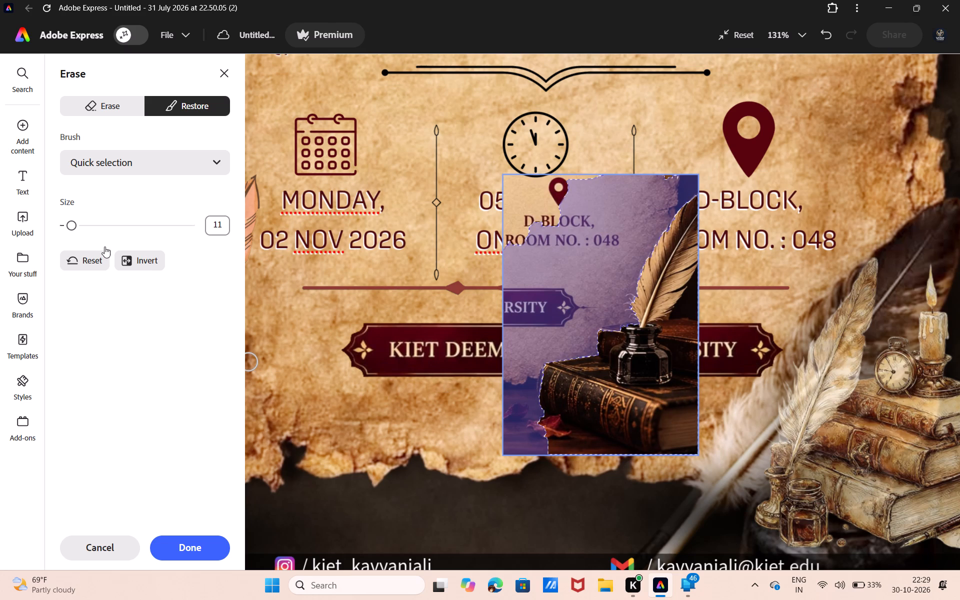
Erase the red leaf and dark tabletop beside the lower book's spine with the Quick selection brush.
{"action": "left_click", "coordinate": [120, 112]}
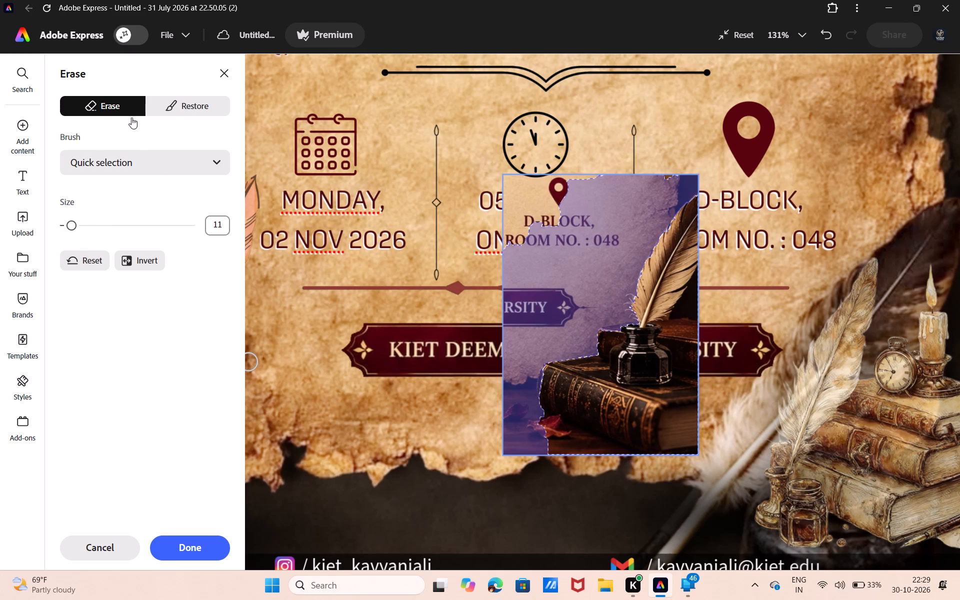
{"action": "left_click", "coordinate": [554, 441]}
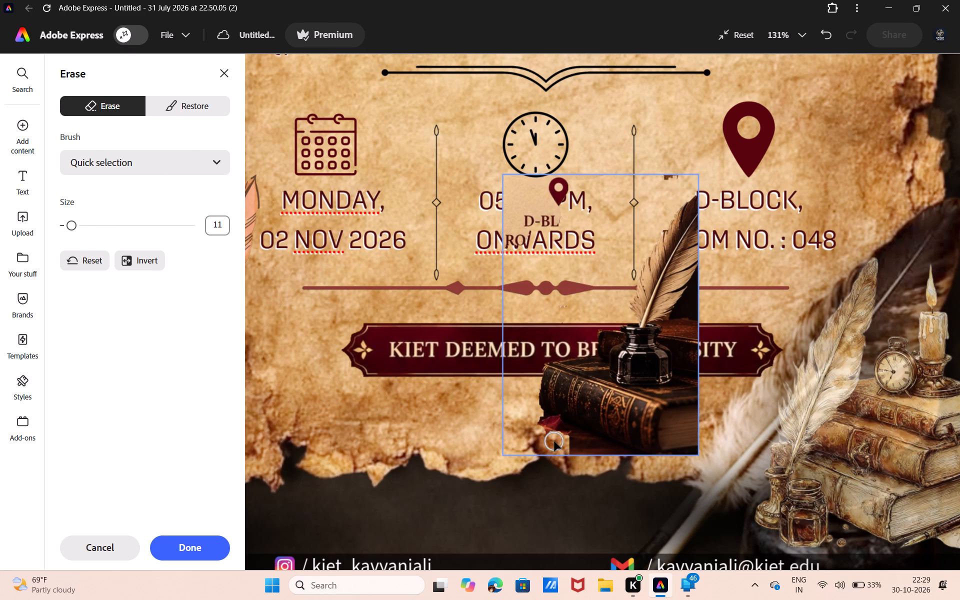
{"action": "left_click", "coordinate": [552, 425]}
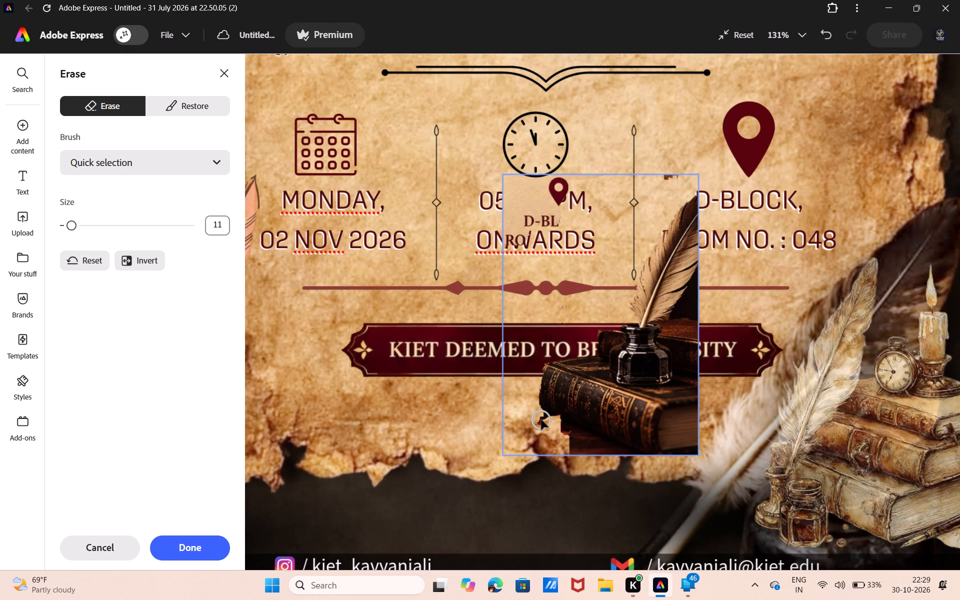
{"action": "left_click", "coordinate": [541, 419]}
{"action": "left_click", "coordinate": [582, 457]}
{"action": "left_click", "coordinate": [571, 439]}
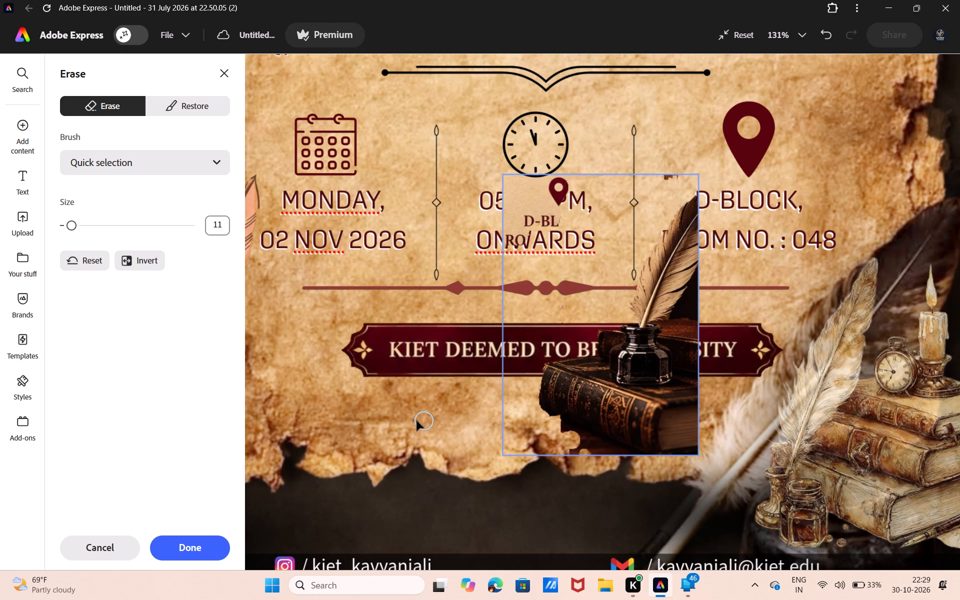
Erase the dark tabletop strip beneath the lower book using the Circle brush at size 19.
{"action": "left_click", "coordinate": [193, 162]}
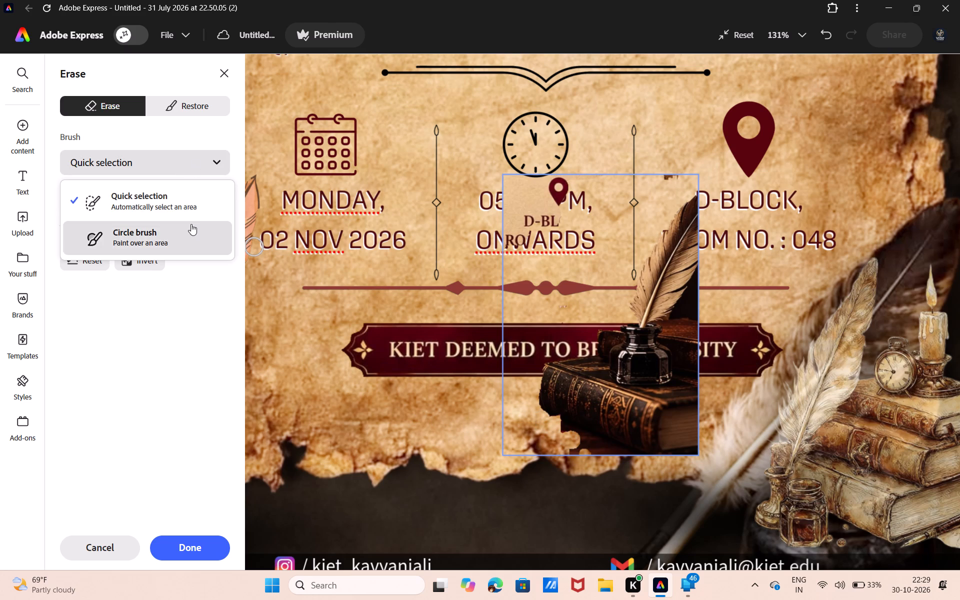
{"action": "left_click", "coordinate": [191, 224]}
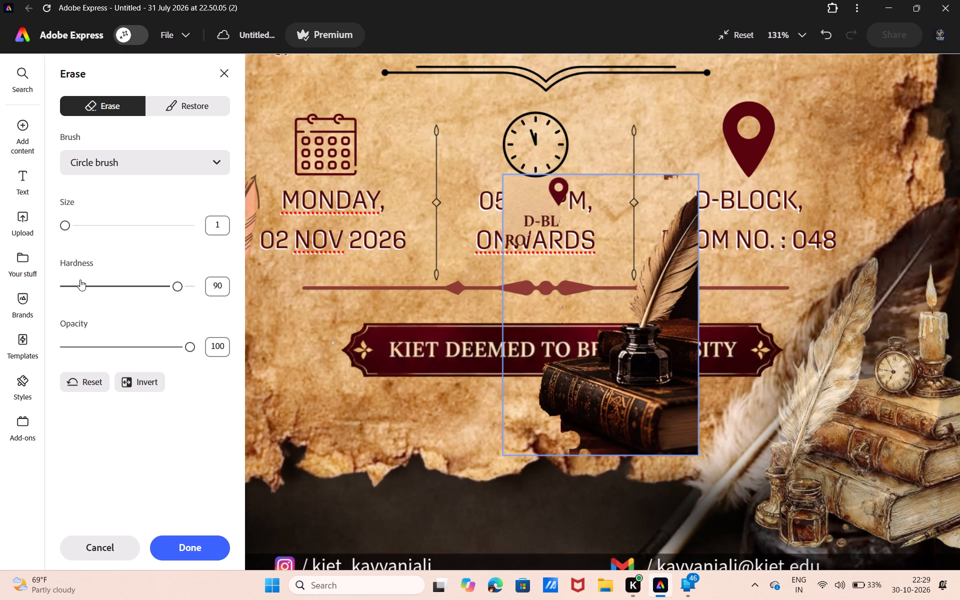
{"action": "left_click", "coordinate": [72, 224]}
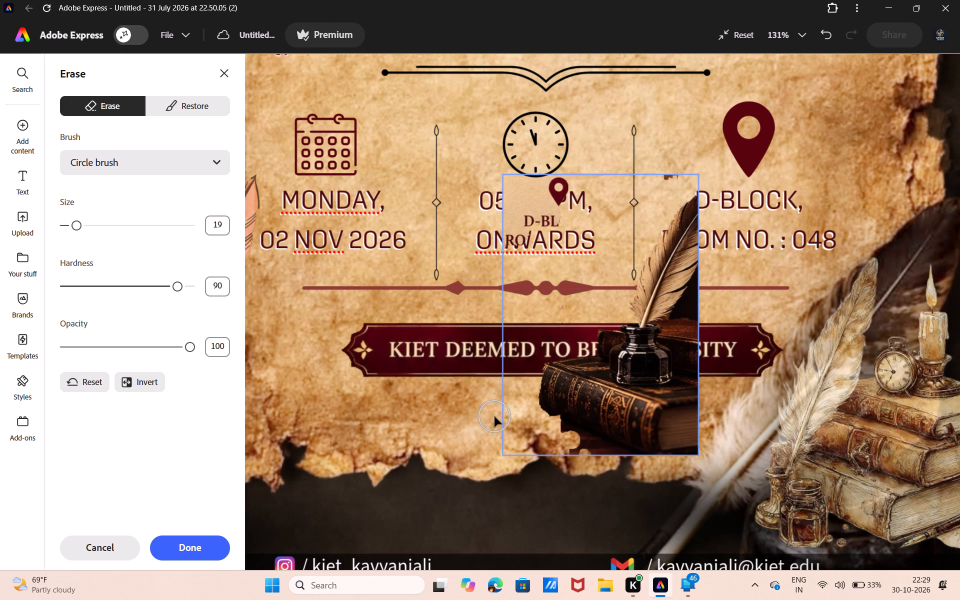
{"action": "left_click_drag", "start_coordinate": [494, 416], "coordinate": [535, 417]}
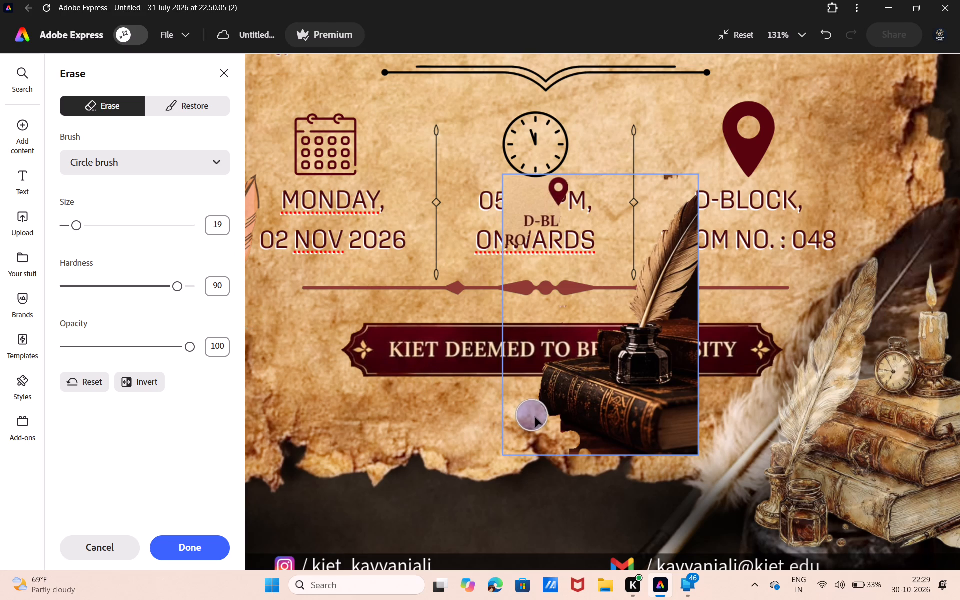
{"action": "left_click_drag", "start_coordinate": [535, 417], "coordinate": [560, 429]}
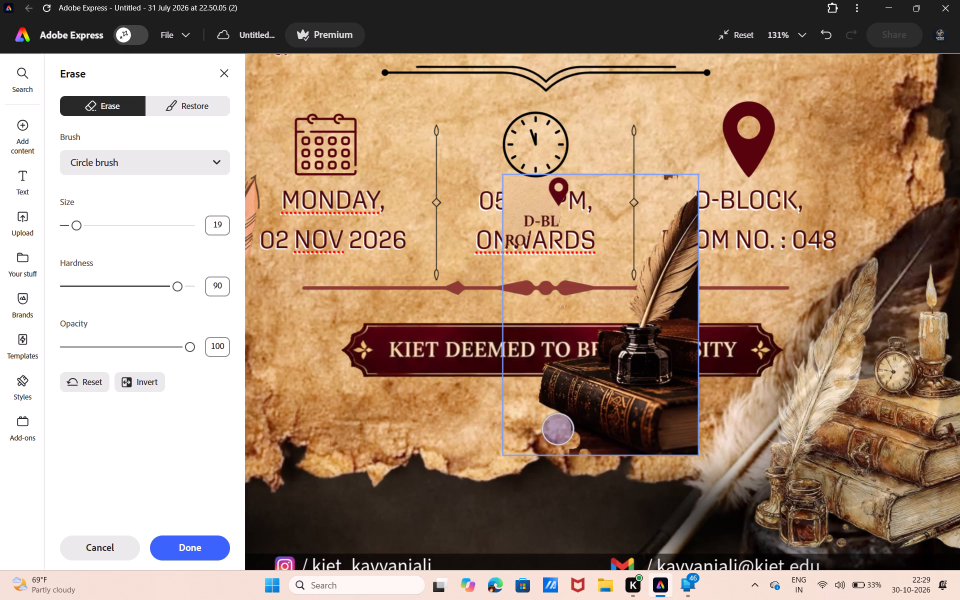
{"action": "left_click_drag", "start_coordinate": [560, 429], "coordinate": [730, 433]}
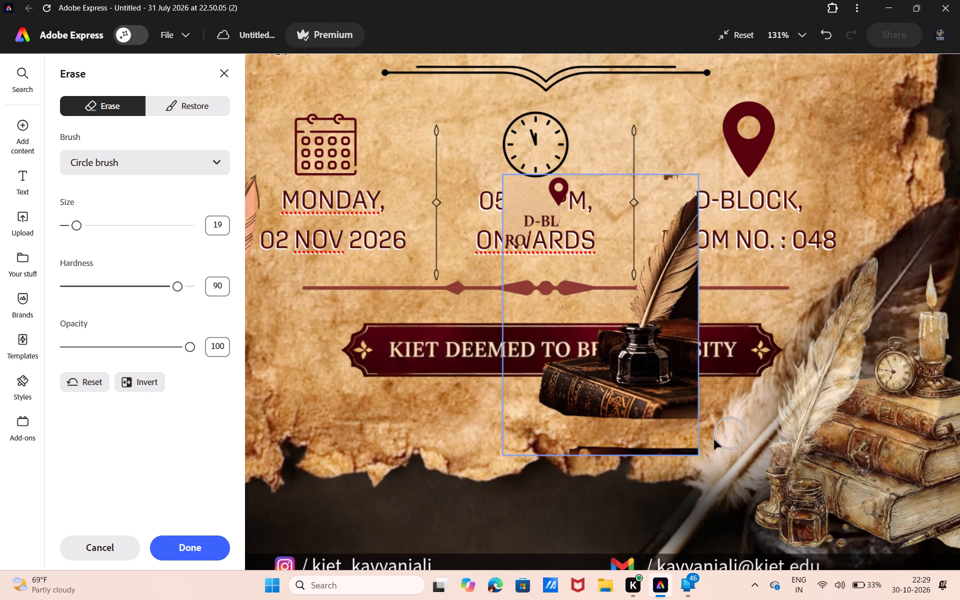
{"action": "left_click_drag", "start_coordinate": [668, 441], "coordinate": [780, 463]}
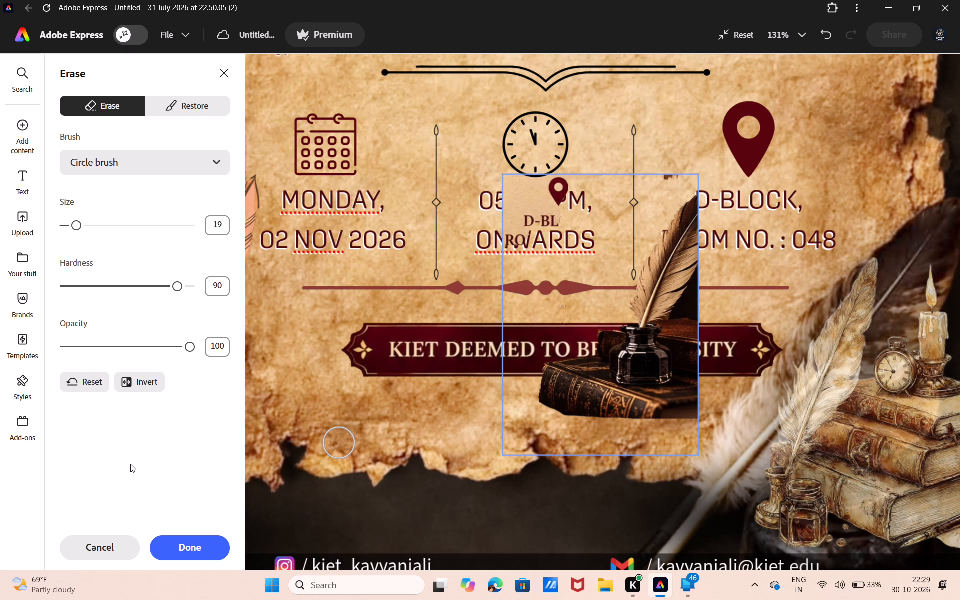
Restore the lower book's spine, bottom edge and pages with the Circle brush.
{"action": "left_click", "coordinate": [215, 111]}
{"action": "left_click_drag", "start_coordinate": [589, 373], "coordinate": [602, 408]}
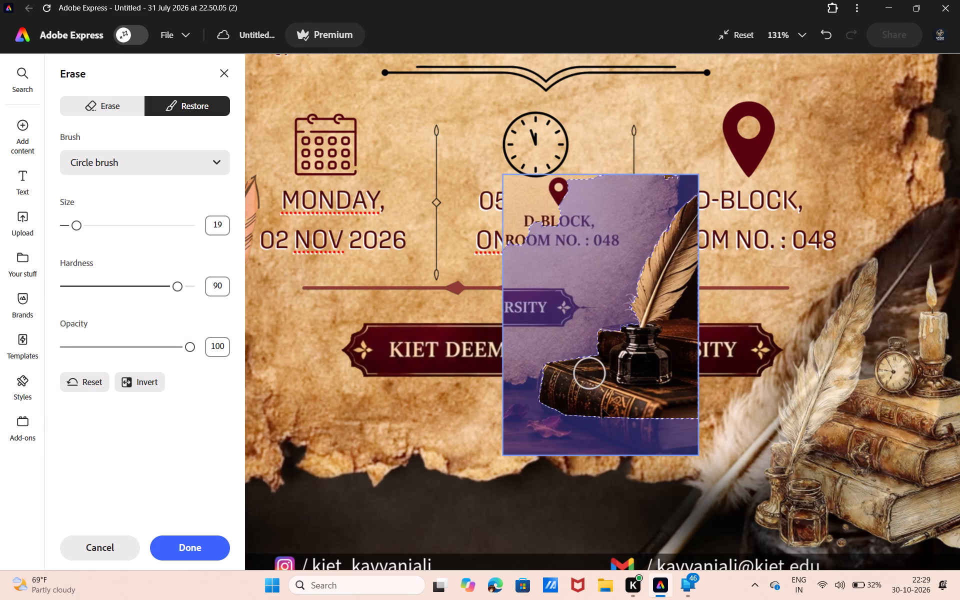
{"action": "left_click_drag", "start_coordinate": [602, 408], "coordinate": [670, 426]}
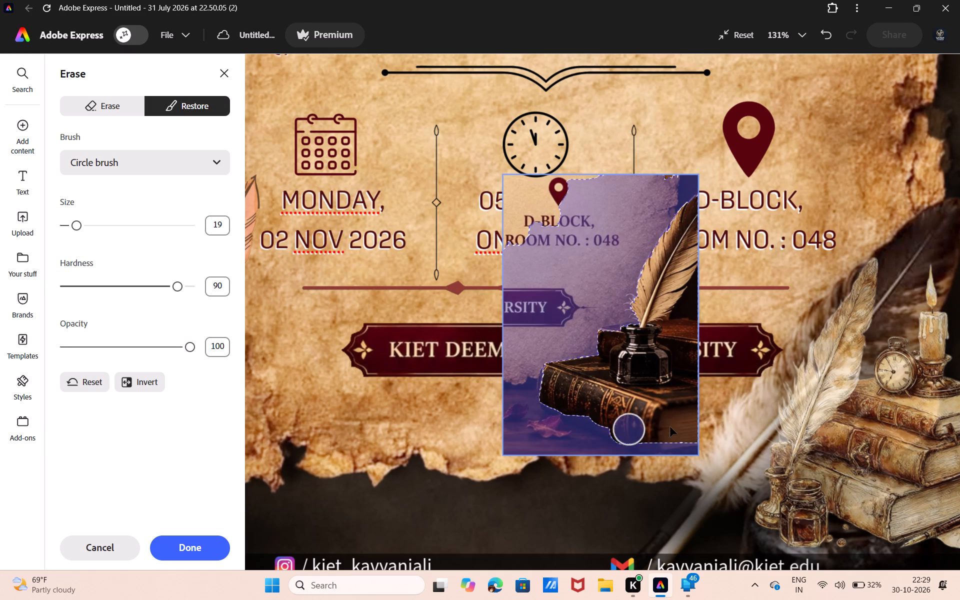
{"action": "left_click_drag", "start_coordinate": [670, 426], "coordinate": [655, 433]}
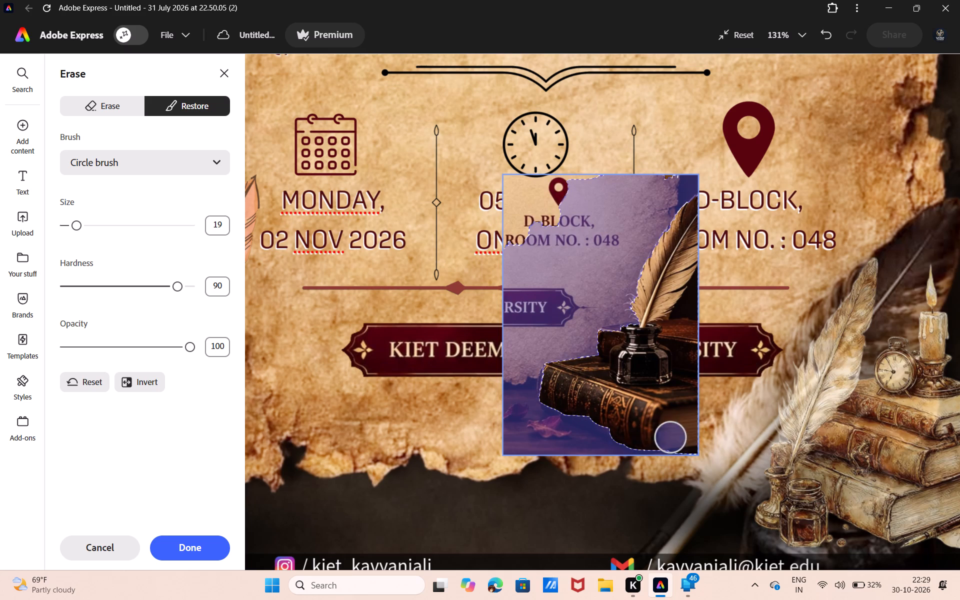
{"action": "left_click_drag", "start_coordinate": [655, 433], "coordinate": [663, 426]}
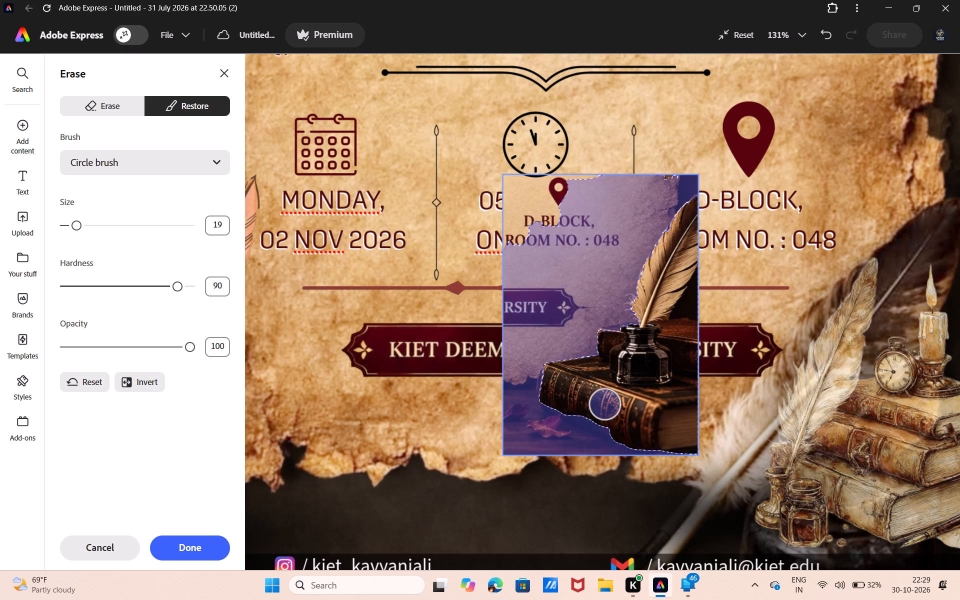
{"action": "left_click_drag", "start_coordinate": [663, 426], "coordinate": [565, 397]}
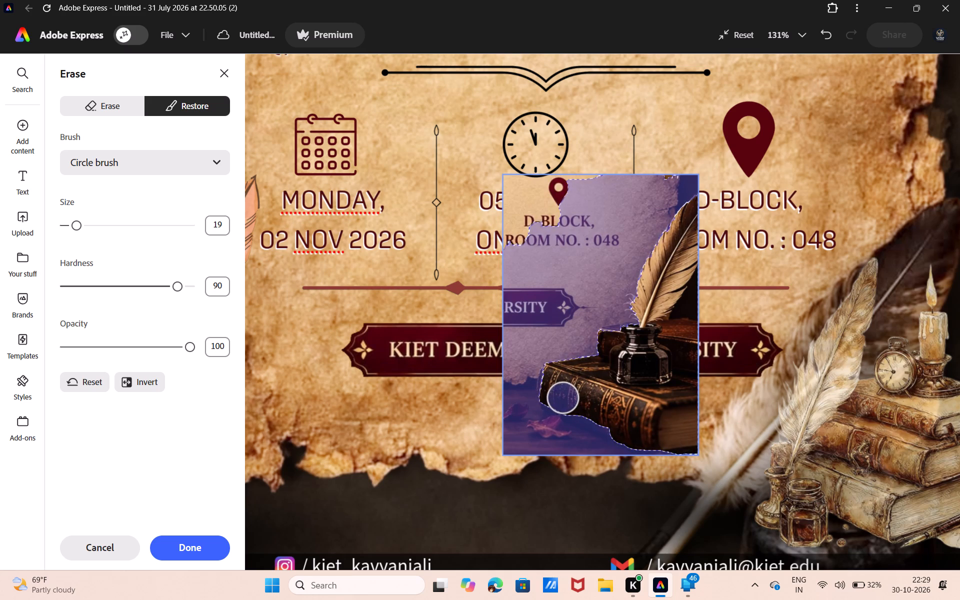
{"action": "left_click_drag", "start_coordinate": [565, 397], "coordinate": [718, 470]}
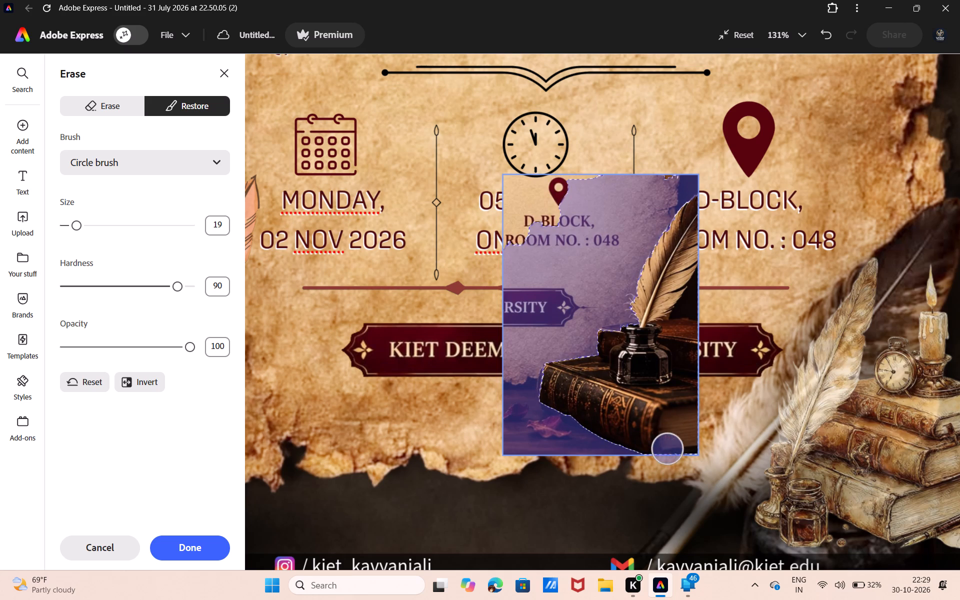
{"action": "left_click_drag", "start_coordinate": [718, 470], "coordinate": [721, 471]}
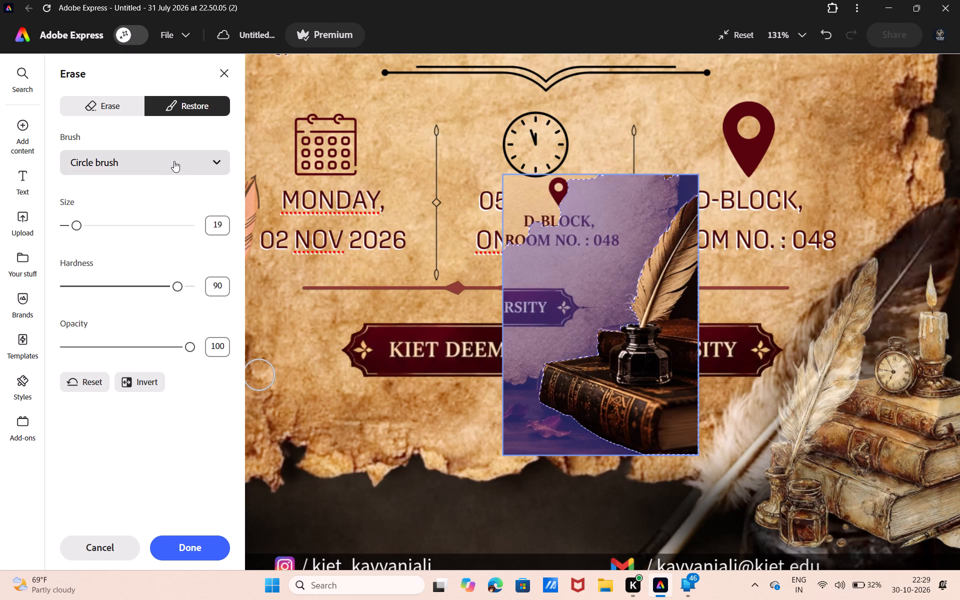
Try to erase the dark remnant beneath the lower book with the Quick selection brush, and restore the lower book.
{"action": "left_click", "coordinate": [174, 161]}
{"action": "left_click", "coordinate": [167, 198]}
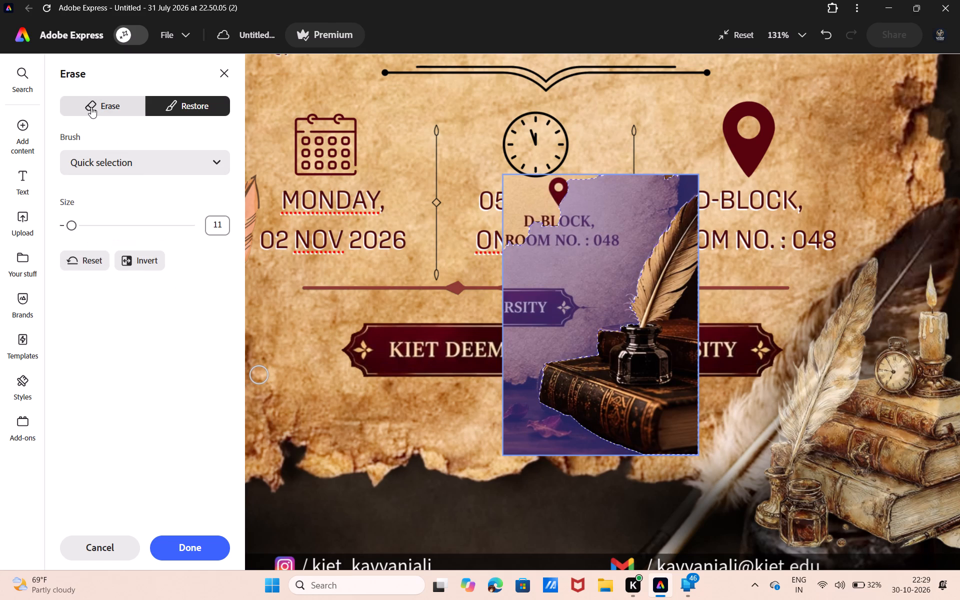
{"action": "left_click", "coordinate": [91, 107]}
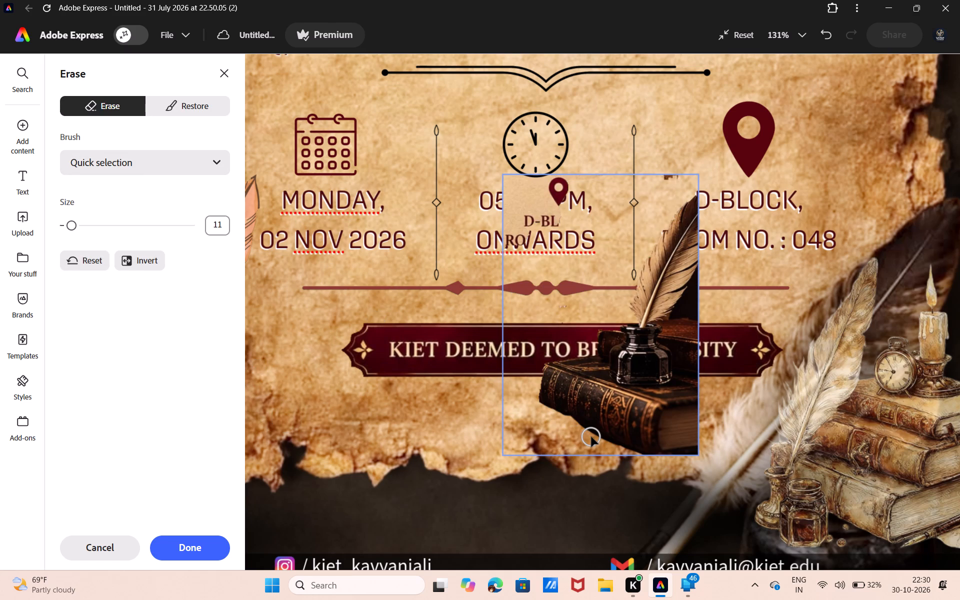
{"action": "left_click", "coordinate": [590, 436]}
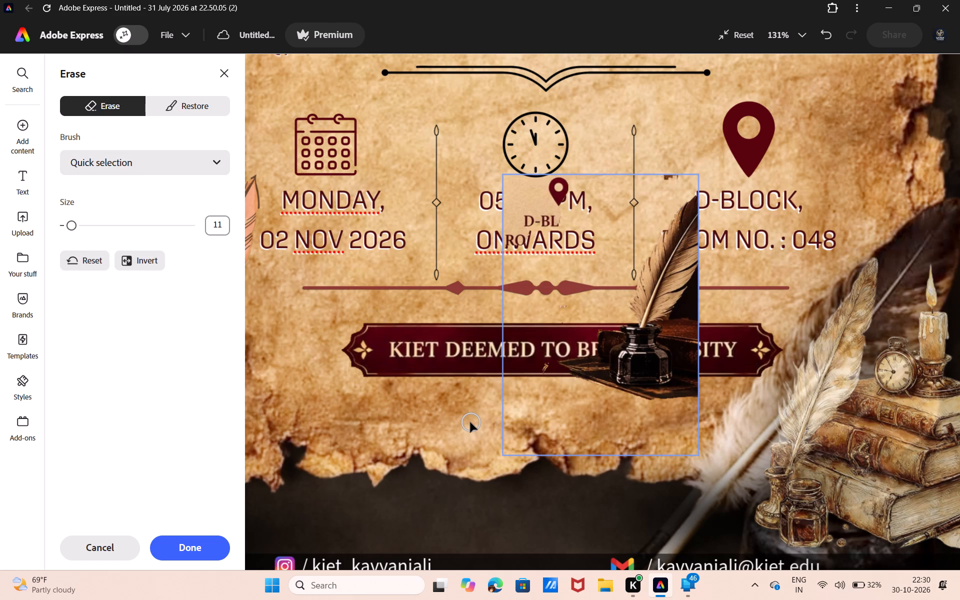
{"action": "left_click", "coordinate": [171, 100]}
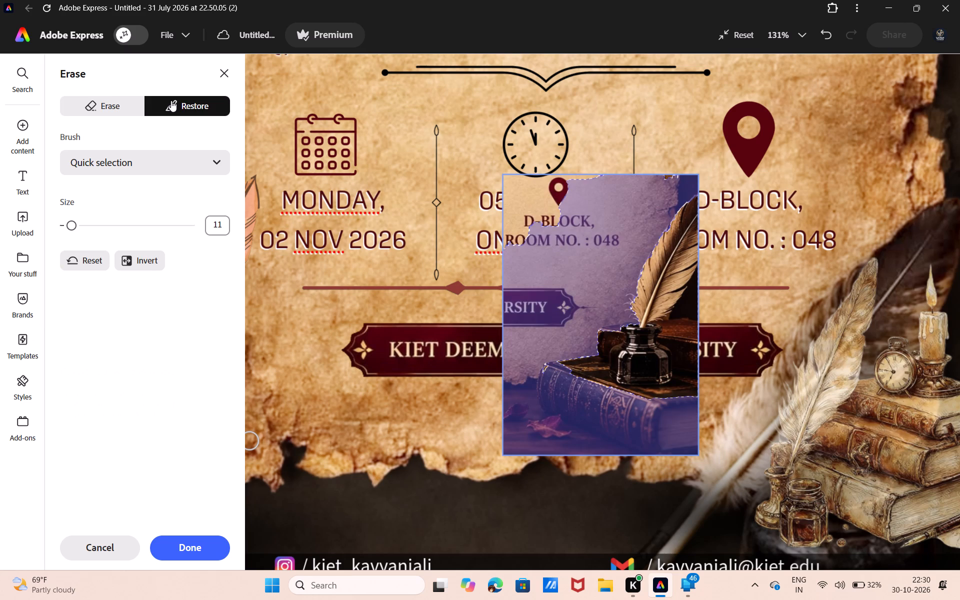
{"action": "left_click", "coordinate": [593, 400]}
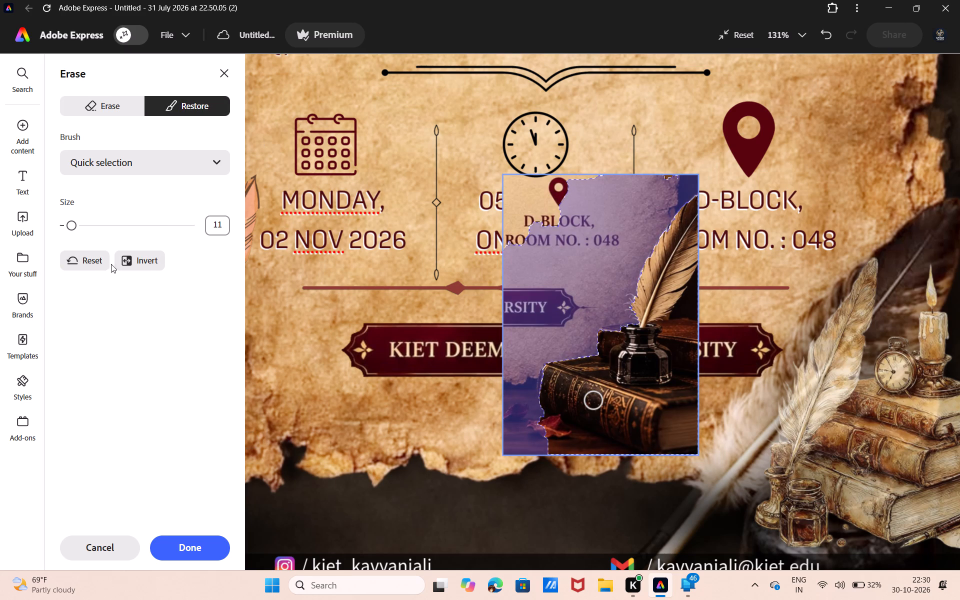
Erase the red leaf and dark tabletop along the lower book's bottom edge using the Circle brush at hardness 1.
{"action": "left_click", "coordinate": [102, 114]}
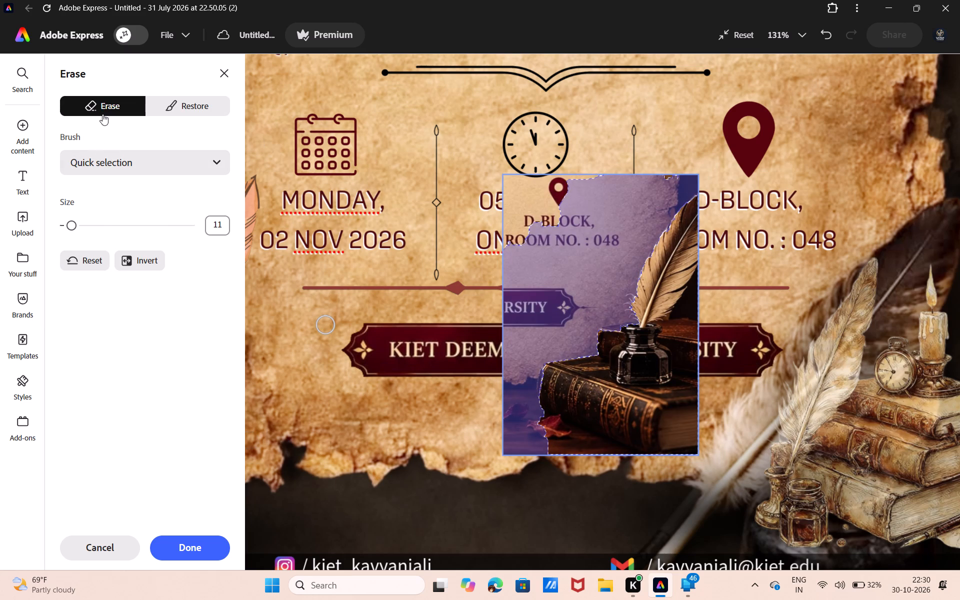
{"action": "left_click", "coordinate": [160, 162]}
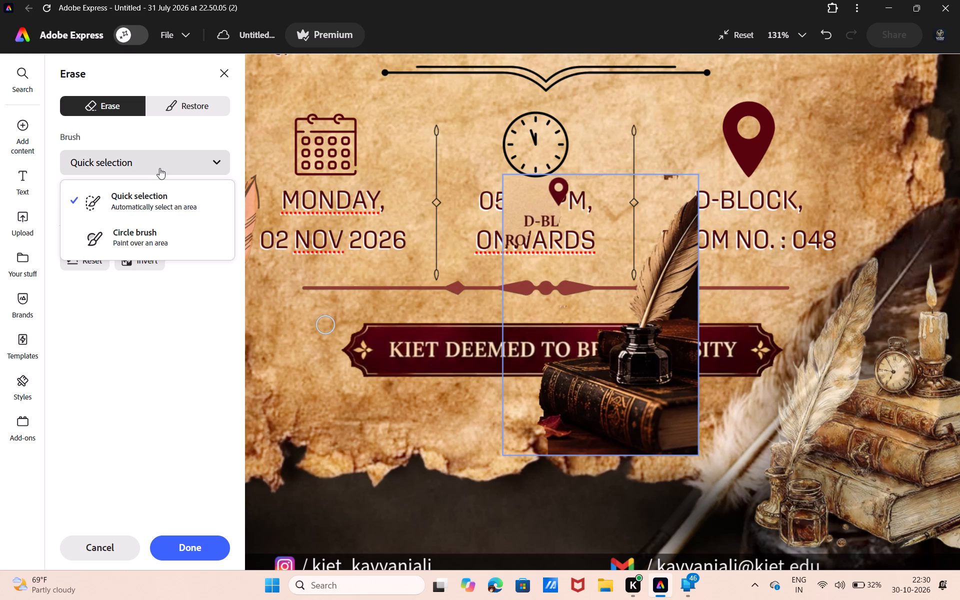
{"action": "left_click", "coordinate": [142, 239]}
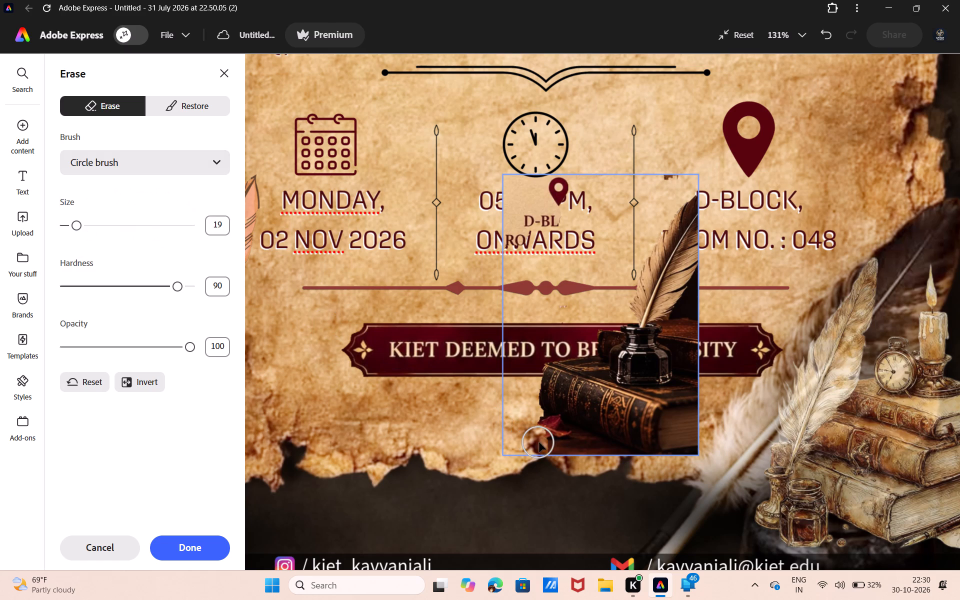
{"action": "left_click_drag", "start_coordinate": [110, 293], "coordinate": [58, 296]}
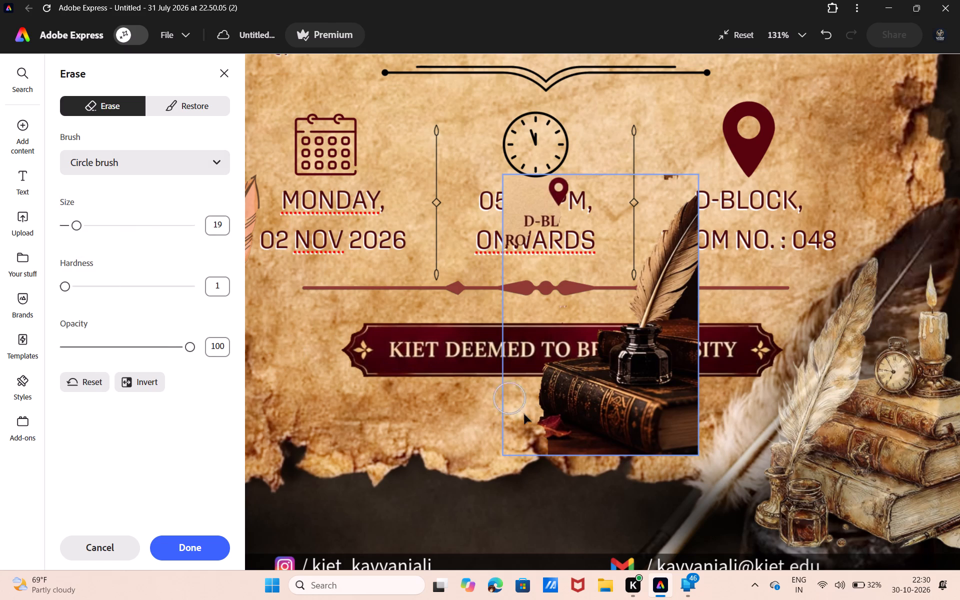
{"action": "left_click_drag", "start_coordinate": [545, 435], "coordinate": [566, 442]}
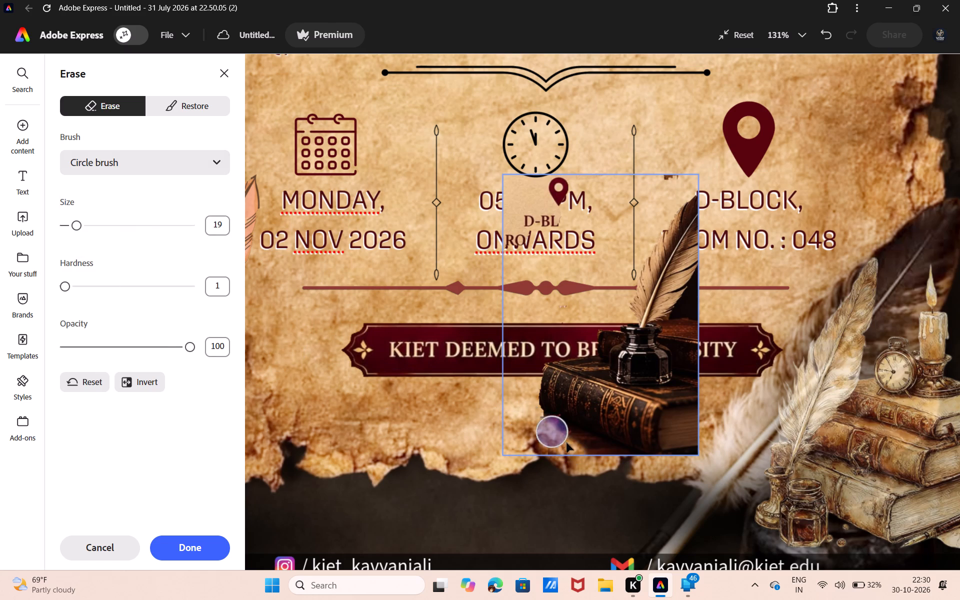
{"action": "left_click_drag", "start_coordinate": [566, 442], "coordinate": [577, 436]}
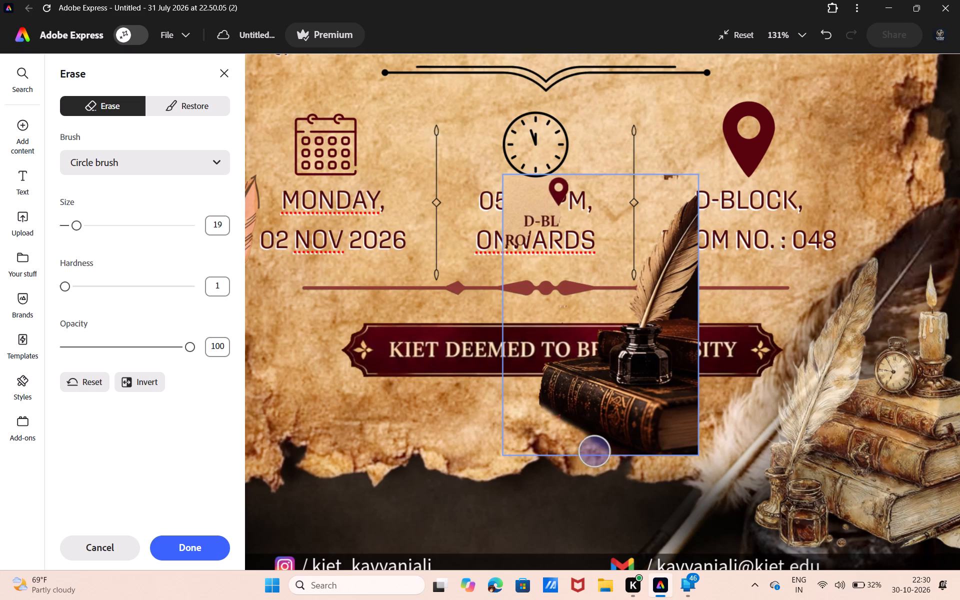
{"action": "left_click_drag", "start_coordinate": [577, 436], "coordinate": [634, 460]}
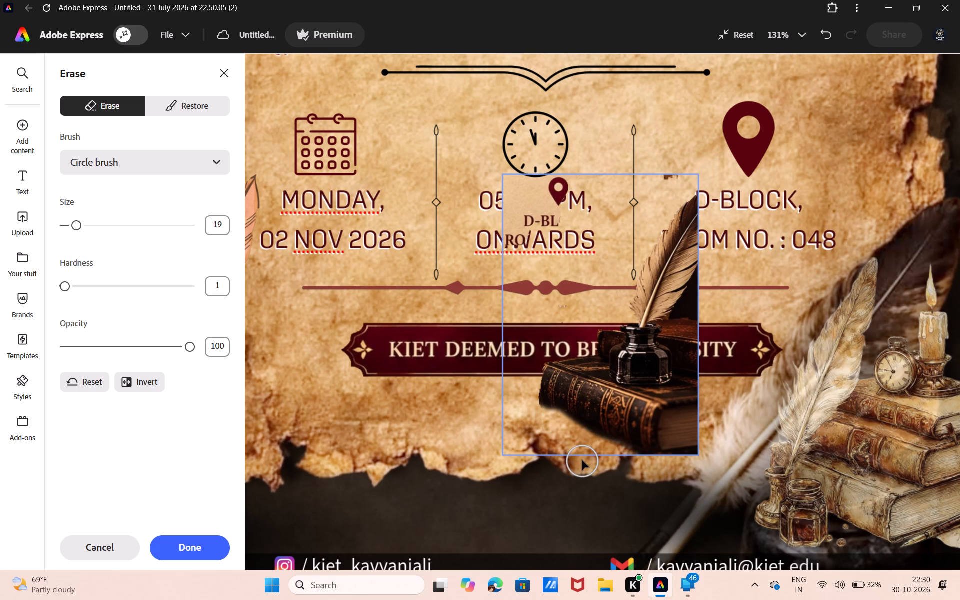
{"action": "left_click_drag", "start_coordinate": [556, 426], "coordinate": [516, 394]}
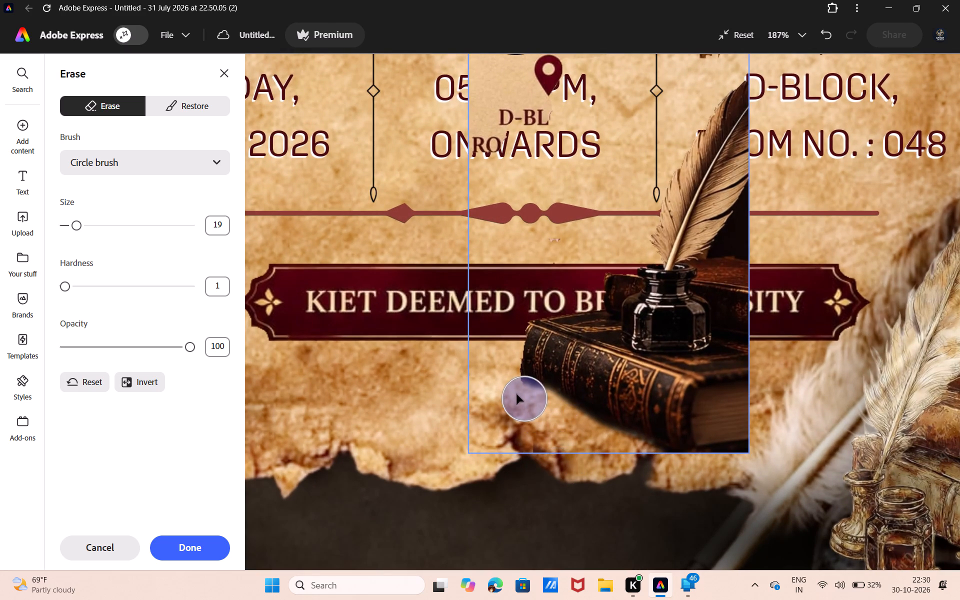
{"action": "left_click_drag", "start_coordinate": [516, 394], "coordinate": [583, 434]}
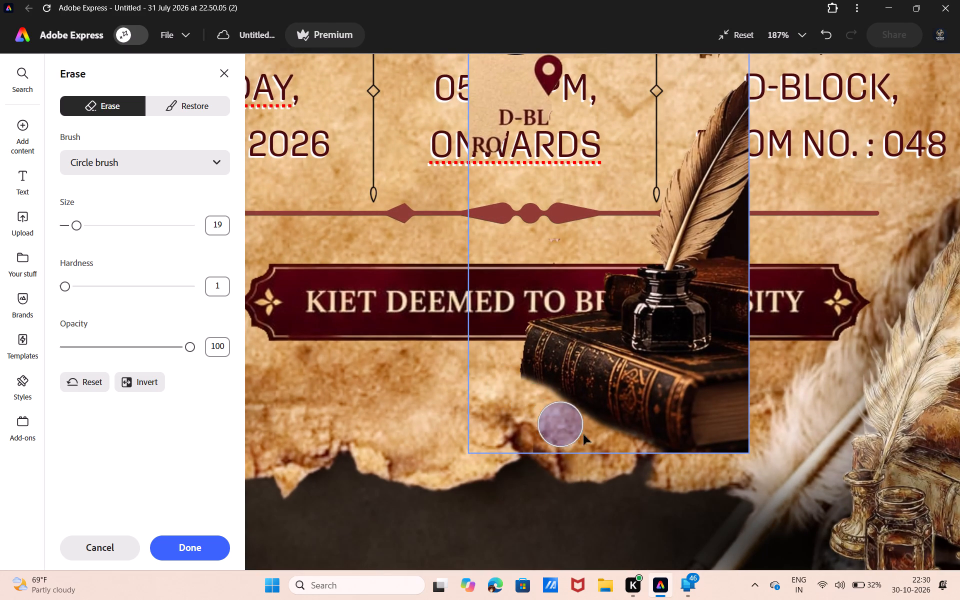
{"action": "left_click_drag", "start_coordinate": [583, 434], "coordinate": [627, 447]}
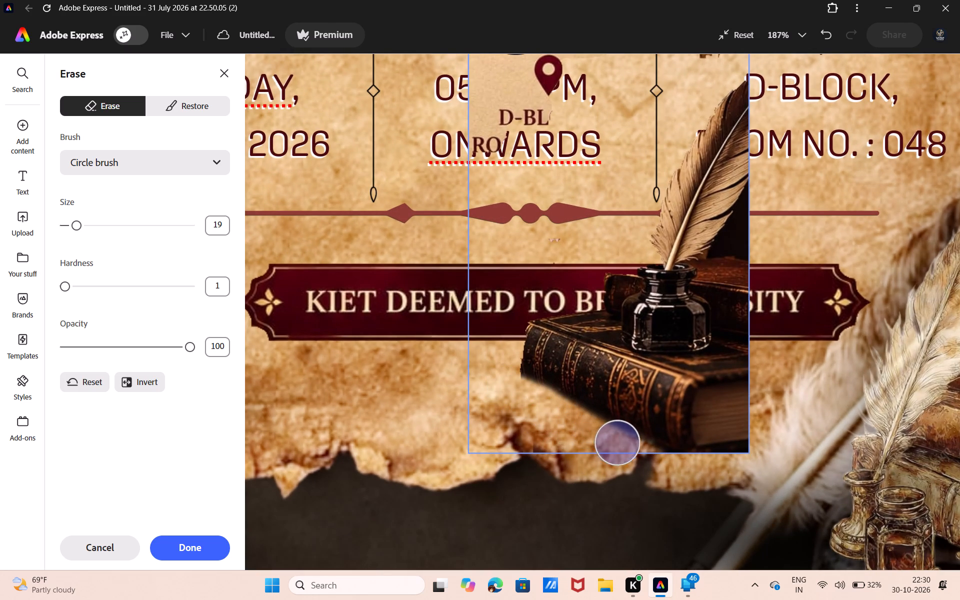
{"action": "left_click_drag", "start_coordinate": [627, 447], "coordinate": [677, 479]}
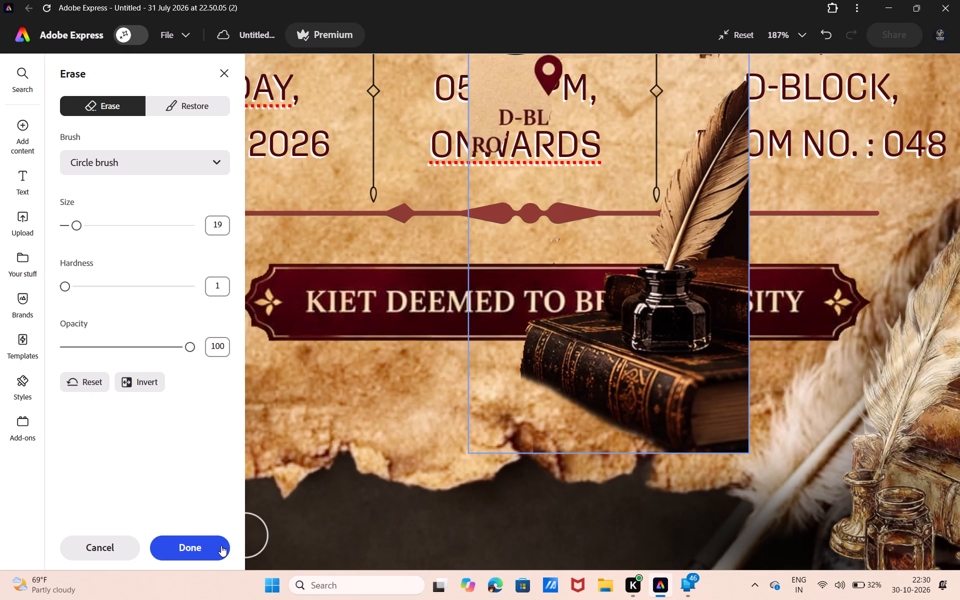
Apply the erase edits to the quill, inkpot and books cutout.
{"action": "left_click", "coordinate": [221, 545]}
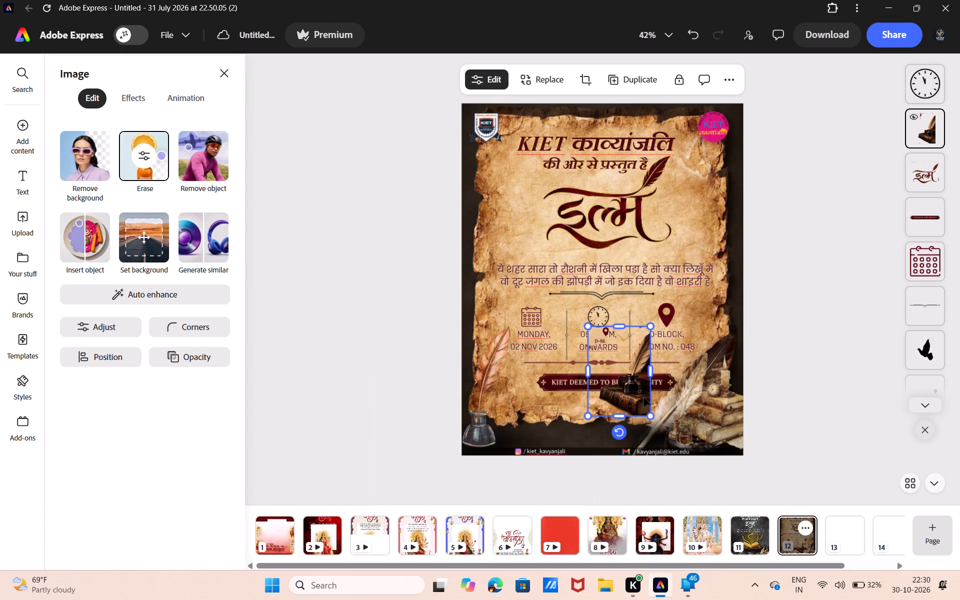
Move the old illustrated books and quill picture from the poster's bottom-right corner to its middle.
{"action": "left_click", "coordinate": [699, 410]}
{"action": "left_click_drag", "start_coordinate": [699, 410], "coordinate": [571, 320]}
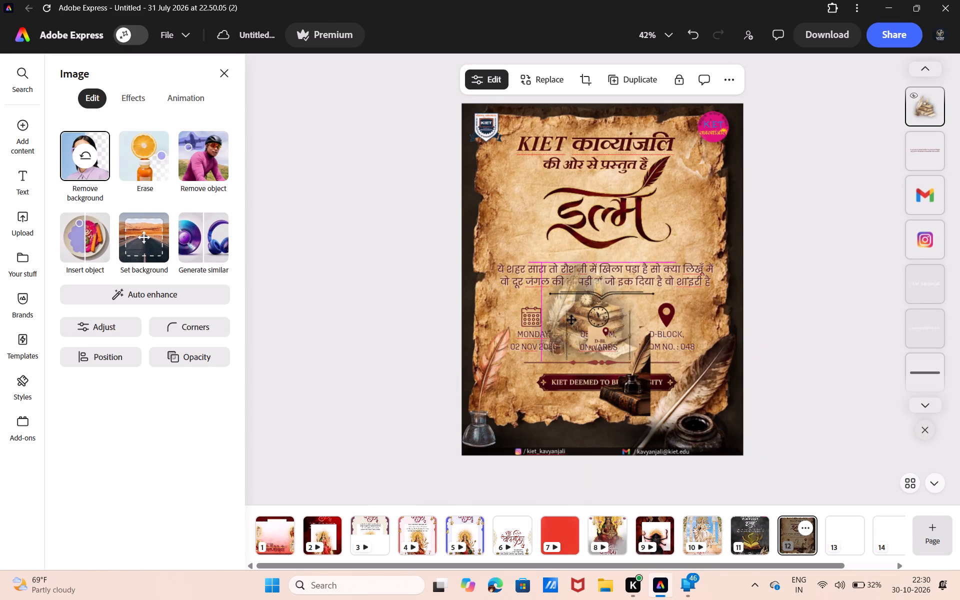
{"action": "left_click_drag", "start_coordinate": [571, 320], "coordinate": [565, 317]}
Place the quill, inkpot and books cutout in the poster's bottom-right corner and enlarge it flush with the page edges.
{"action": "left_click_drag", "start_coordinate": [628, 393], "coordinate": [694, 422]}
{"action": "left_click_drag", "start_coordinate": [715, 359], "coordinate": [730, 332]}
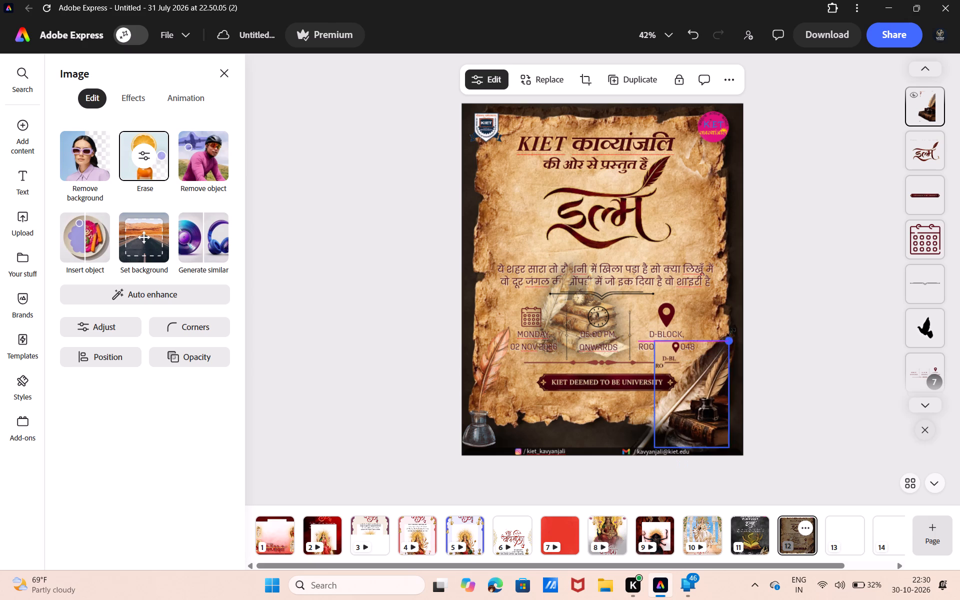
{"action": "left_click_drag", "start_coordinate": [730, 332], "coordinate": [734, 322]}
{"action": "left_click_drag", "start_coordinate": [725, 356], "coordinate": [729, 359]}
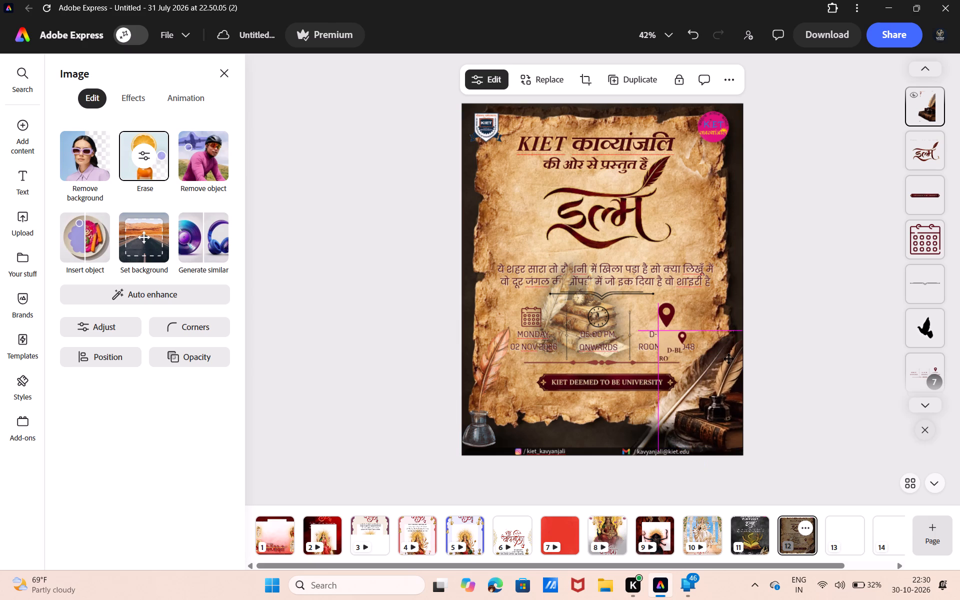
{"action": "left_click_drag", "start_coordinate": [729, 359], "coordinate": [729, 361]}
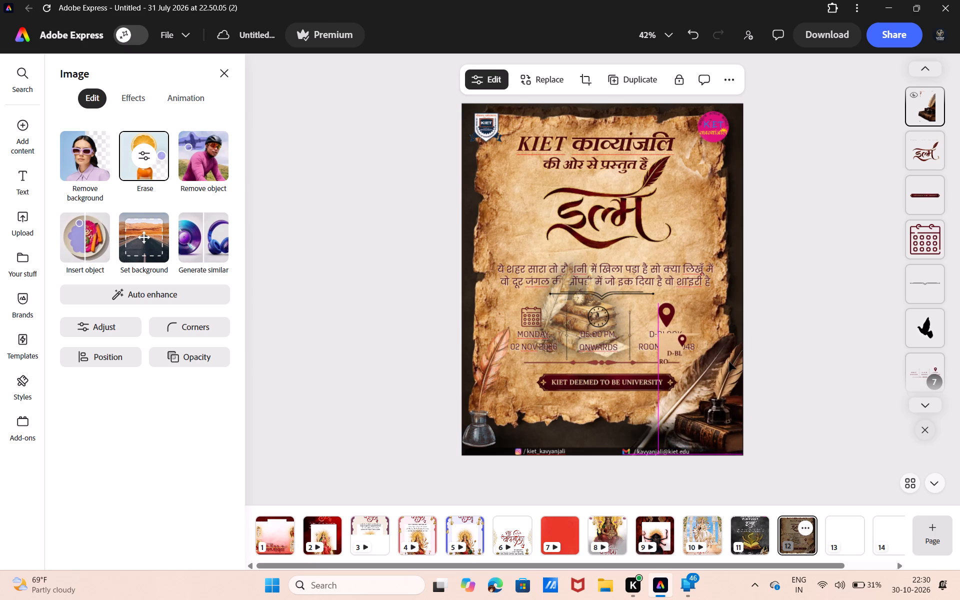
{"action": "left_click_drag", "start_coordinate": [659, 334], "coordinate": [654, 329]}
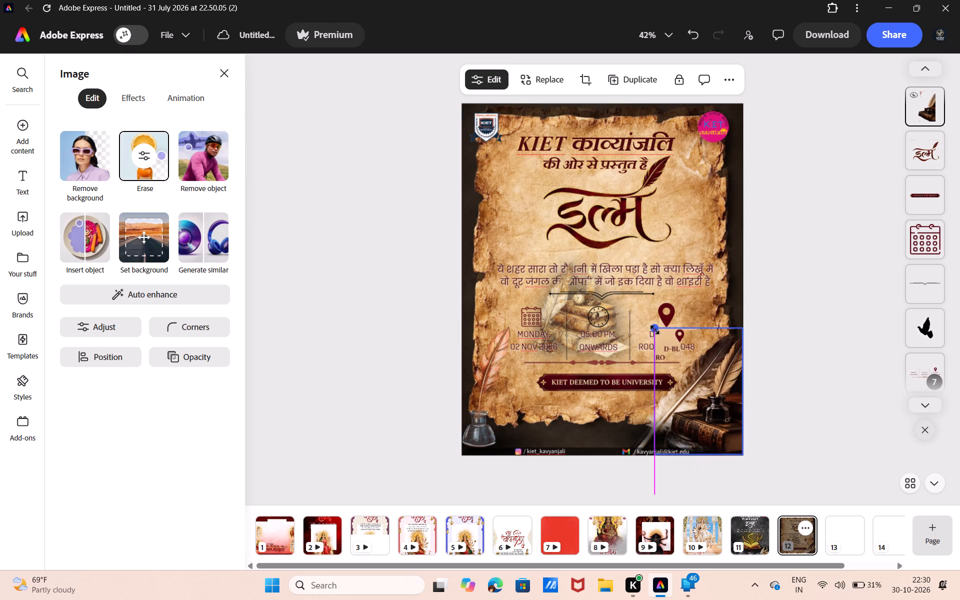
{"action": "left_click_drag", "start_coordinate": [654, 329], "coordinate": [648, 332]}
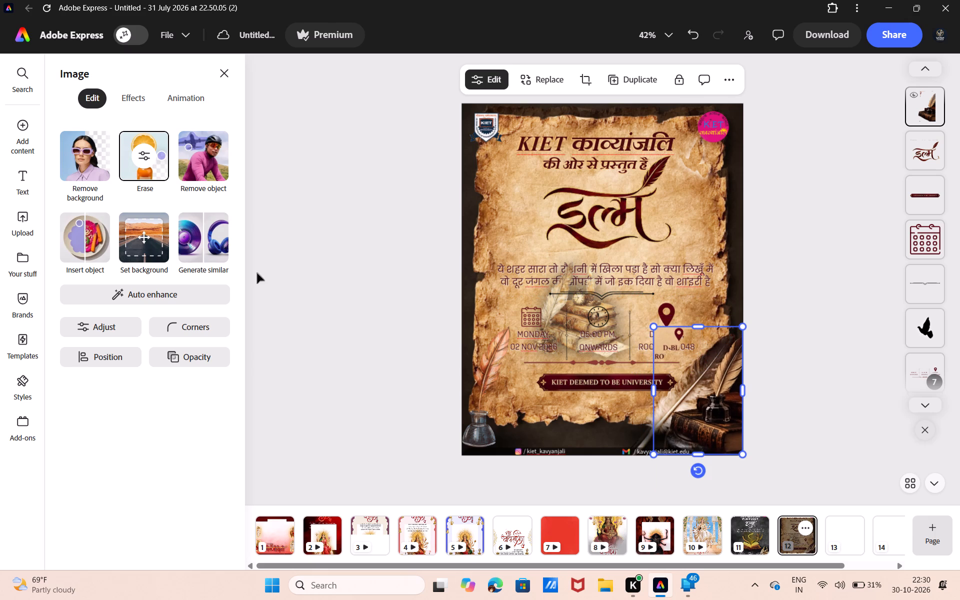
Erase the leftover location pin and venue lettering from the upper part of the cutout with the Circle brush at size 19.
{"action": "left_click", "coordinate": [145, 156]}
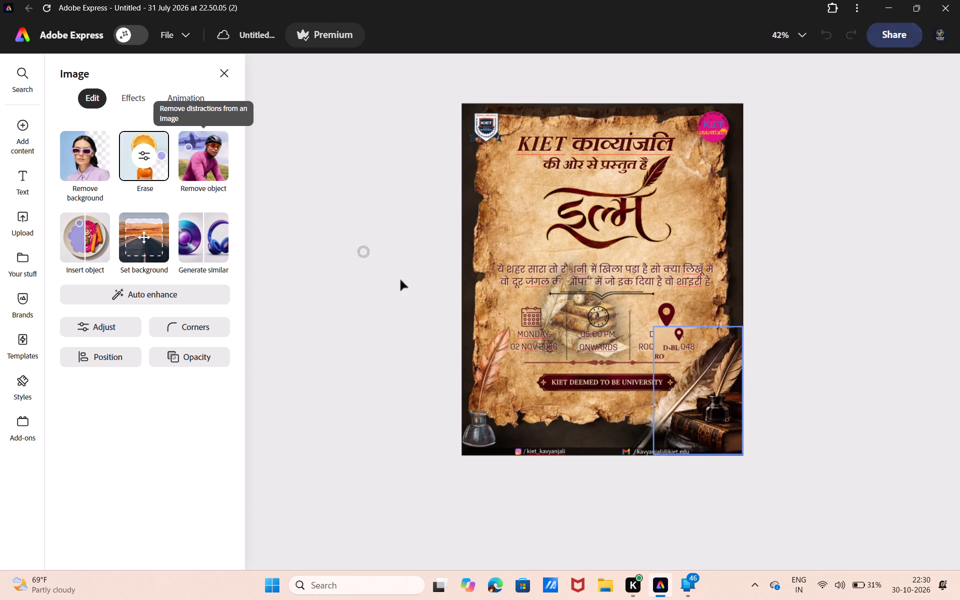
{"action": "left_click_drag", "start_coordinate": [681, 394], "coordinate": [705, 370]}
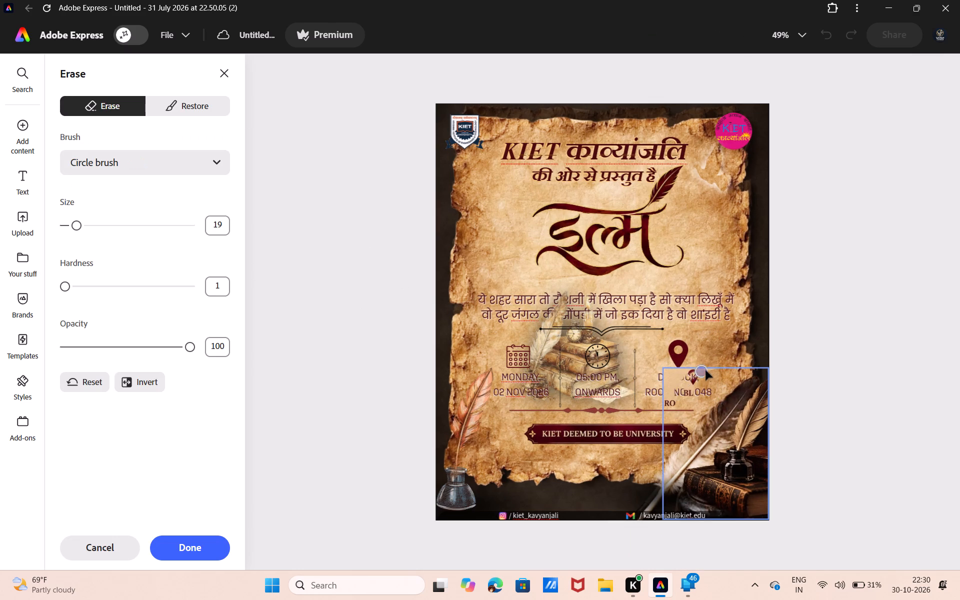
{"action": "left_click_drag", "start_coordinate": [705, 370], "coordinate": [687, 384]}
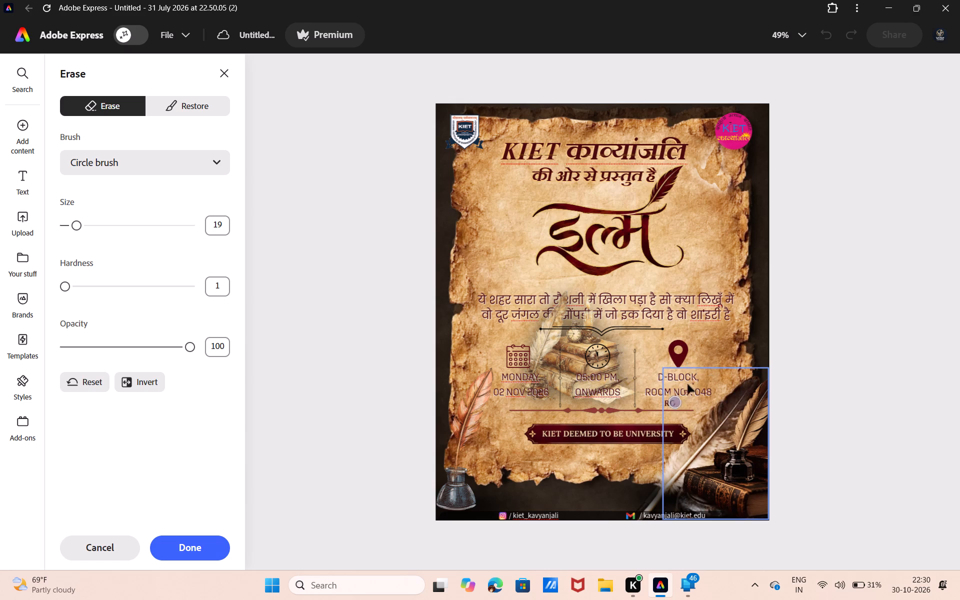
{"action": "left_click_drag", "start_coordinate": [687, 384], "coordinate": [679, 367]}
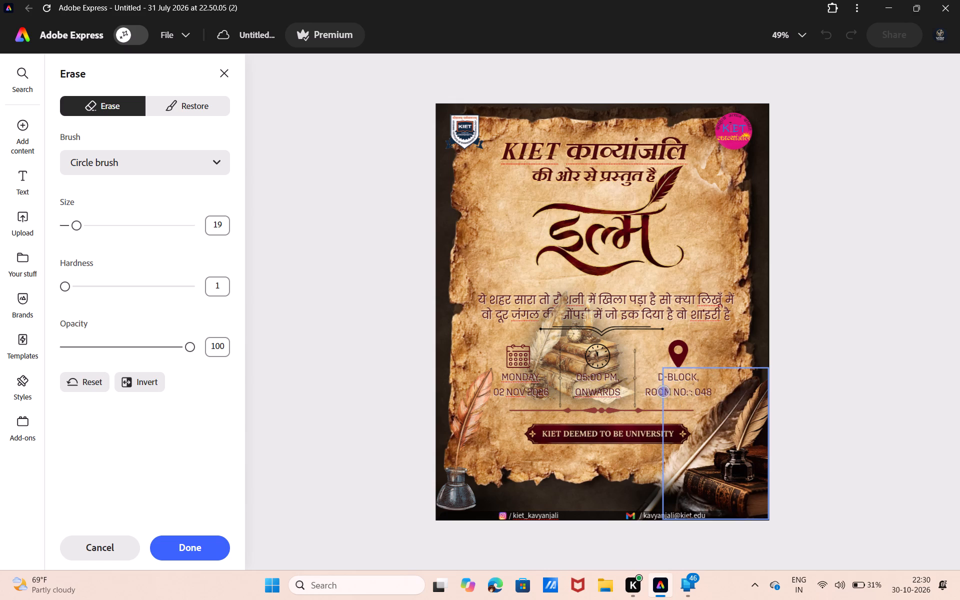
{"action": "left_click_drag", "start_coordinate": [679, 367], "coordinate": [661, 387]}
{"action": "left_click", "coordinate": [188, 552]}
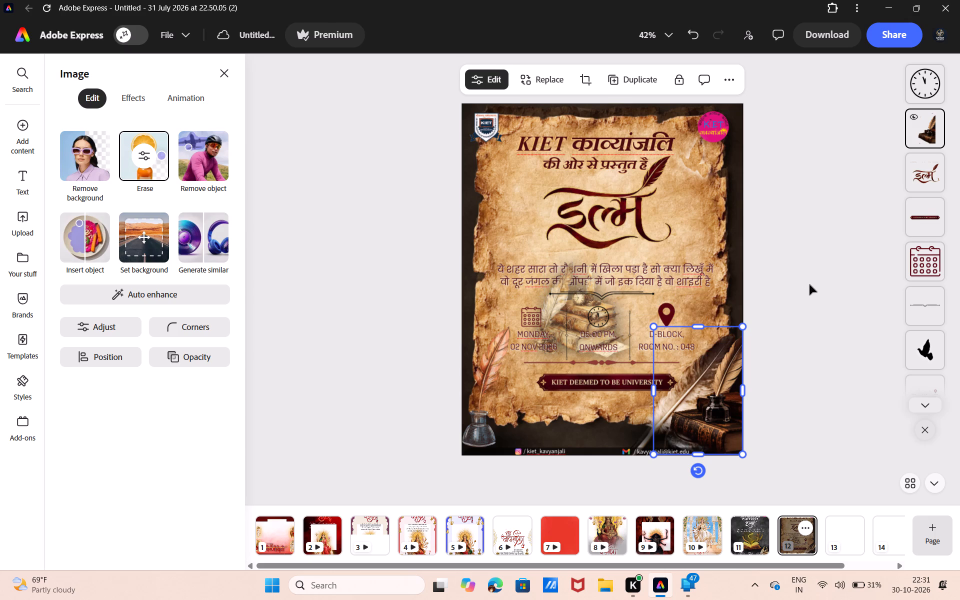
Delete the old illustrated books and quill picture from the middle of the poster.
{"action": "scroll", "coordinate": [925, 334], "scroll_direction": "down", "scroll_amount": 5}
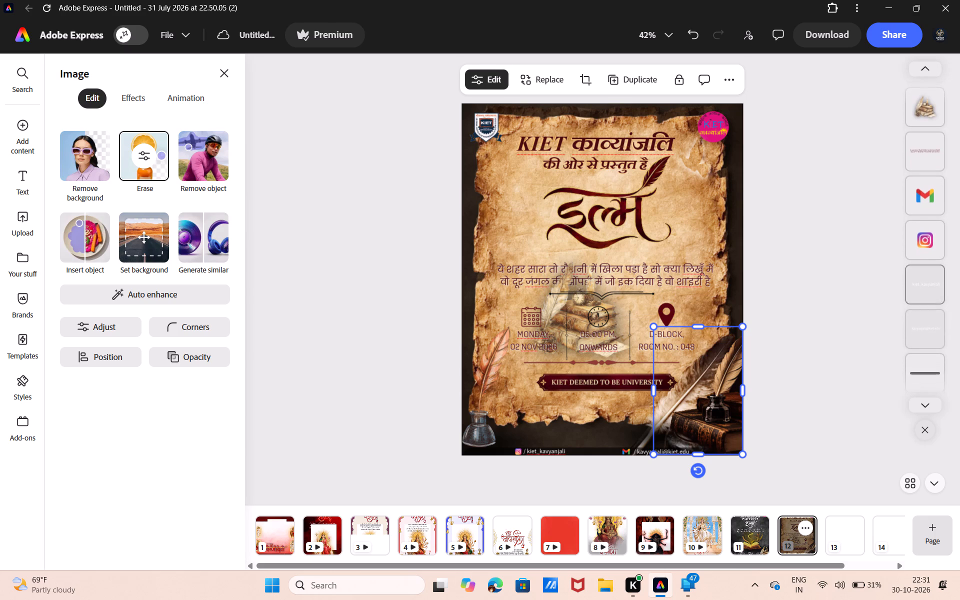
{"action": "left_click", "coordinate": [937, 111]}
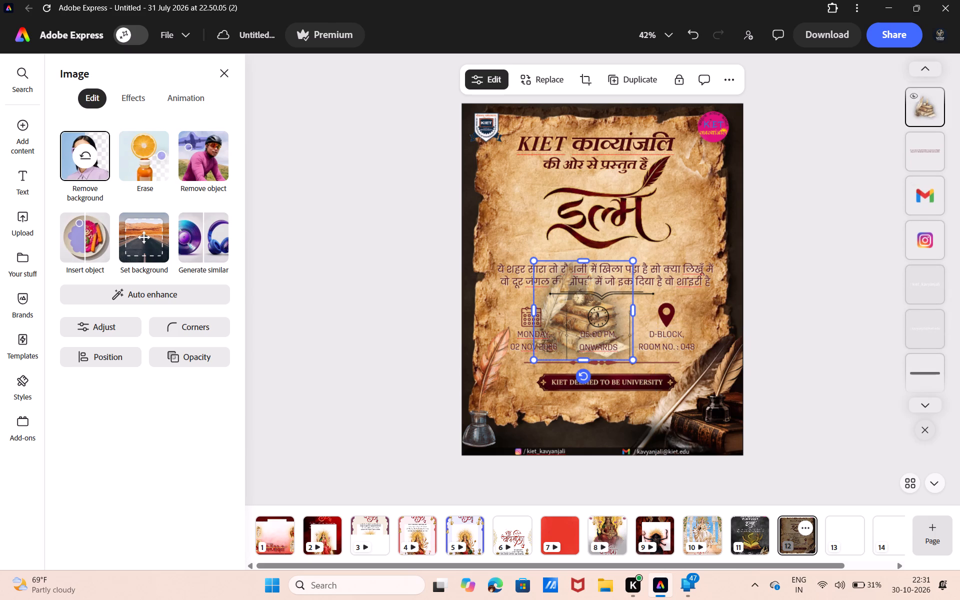
{"action": "key", "text": "BackSpace"}
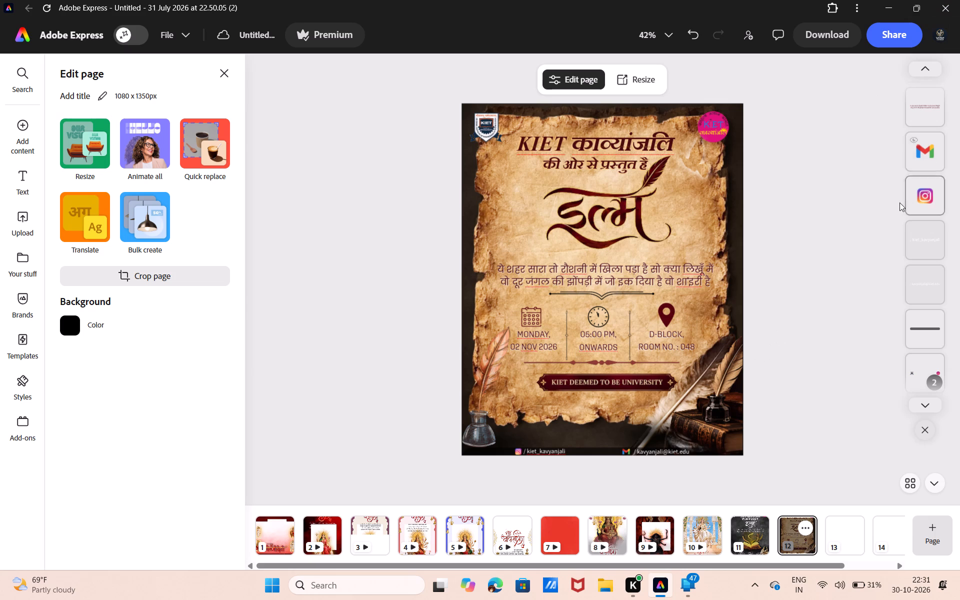
Reorder the quill, inkpot and books cutout layer directly above the parchment layer, beneath the text and other decorations.
{"action": "scroll", "coordinate": [924, 265], "scroll_direction": "up", "scroll_amount": 5}
{"action": "scroll", "coordinate": [935, 197], "scroll_direction": "up", "scroll_amount": 1}
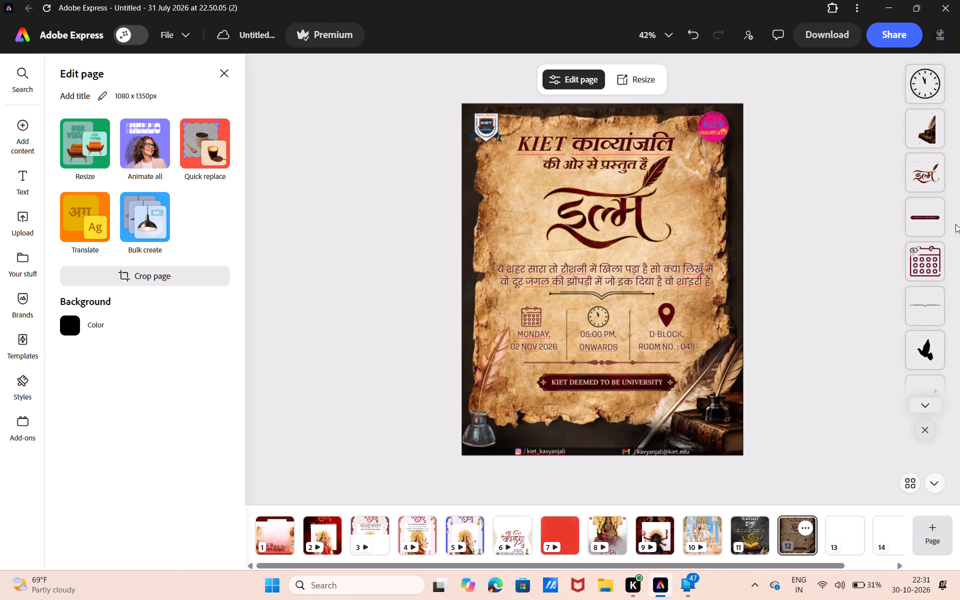
{"action": "left_click", "coordinate": [927, 139]}
{"action": "left_click_drag", "start_coordinate": [927, 139], "coordinate": [910, 524]}
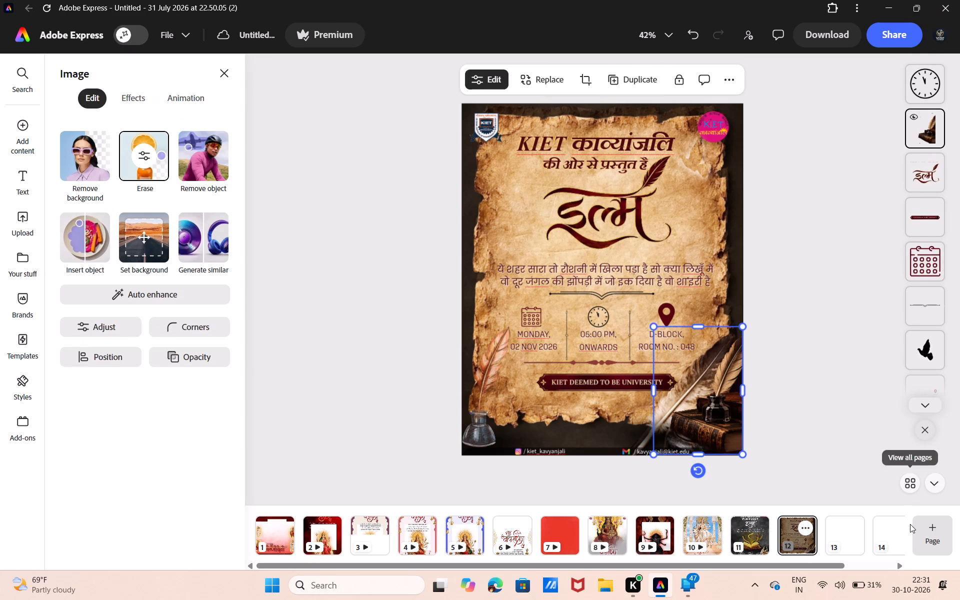
{"action": "left_click_drag", "start_coordinate": [910, 524], "coordinate": [930, 126]}
{"action": "left_click", "coordinate": [930, 126]}
{"action": "left_click_drag", "start_coordinate": [930, 126], "coordinate": [902, 144]}
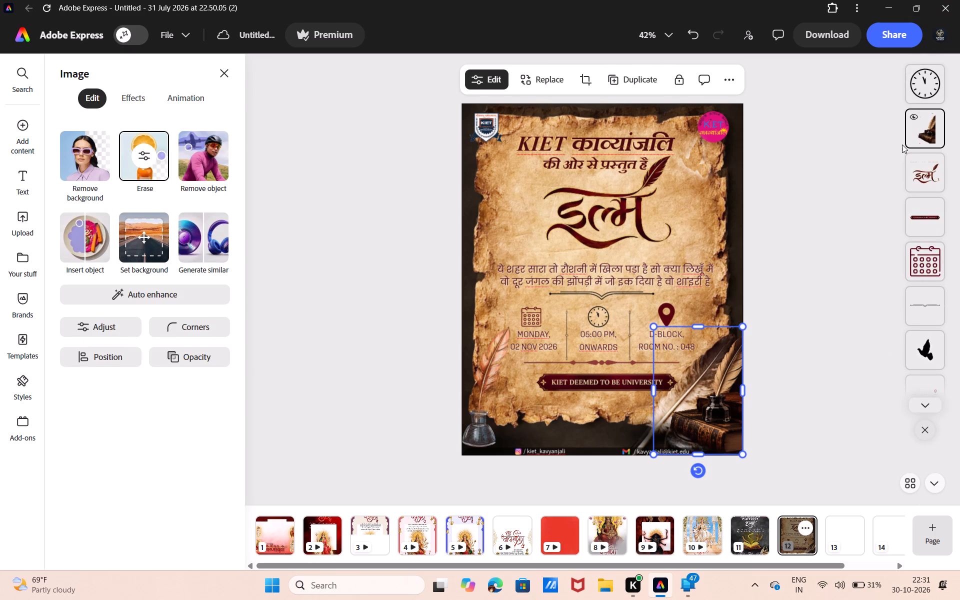
{"action": "left_click_drag", "start_coordinate": [902, 144], "coordinate": [932, 131]}
{"action": "left_click_drag", "start_coordinate": [932, 131], "coordinate": [900, 136]}
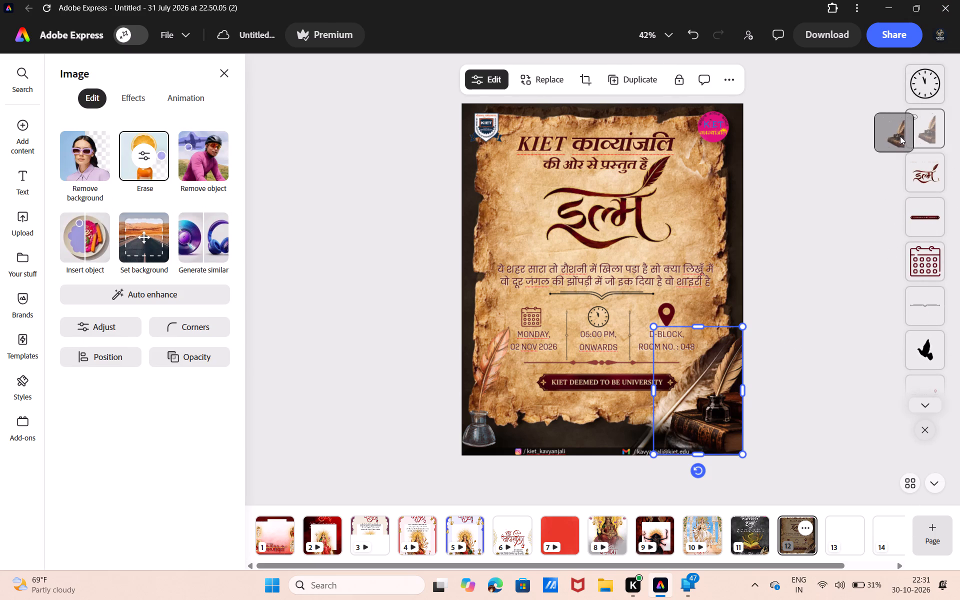
{"action": "left_click_drag", "start_coordinate": [900, 136], "coordinate": [900, 455]}
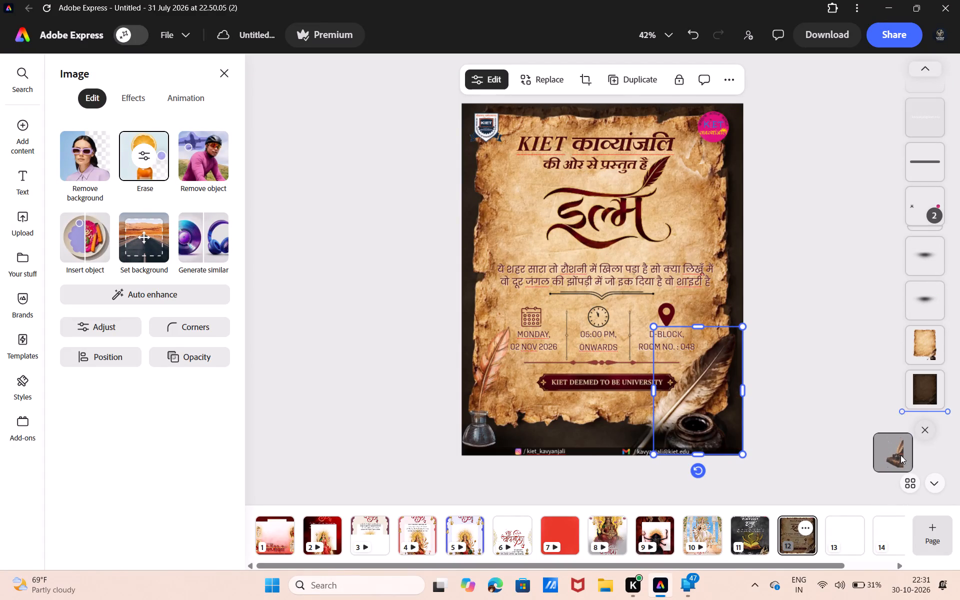
{"action": "left_click_drag", "start_coordinate": [900, 455], "coordinate": [899, 334]}
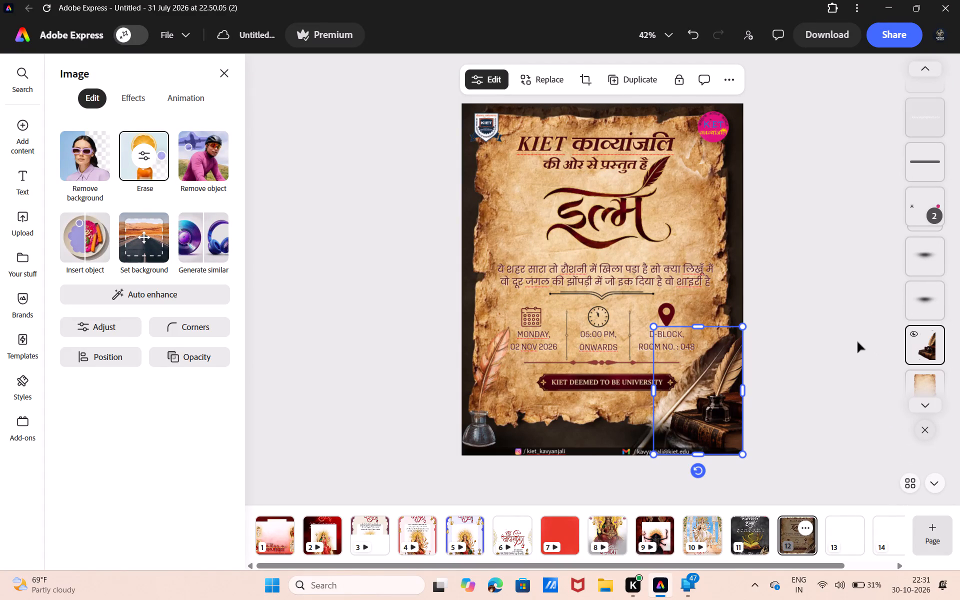
{"action": "left_click", "coordinate": [850, 342]}
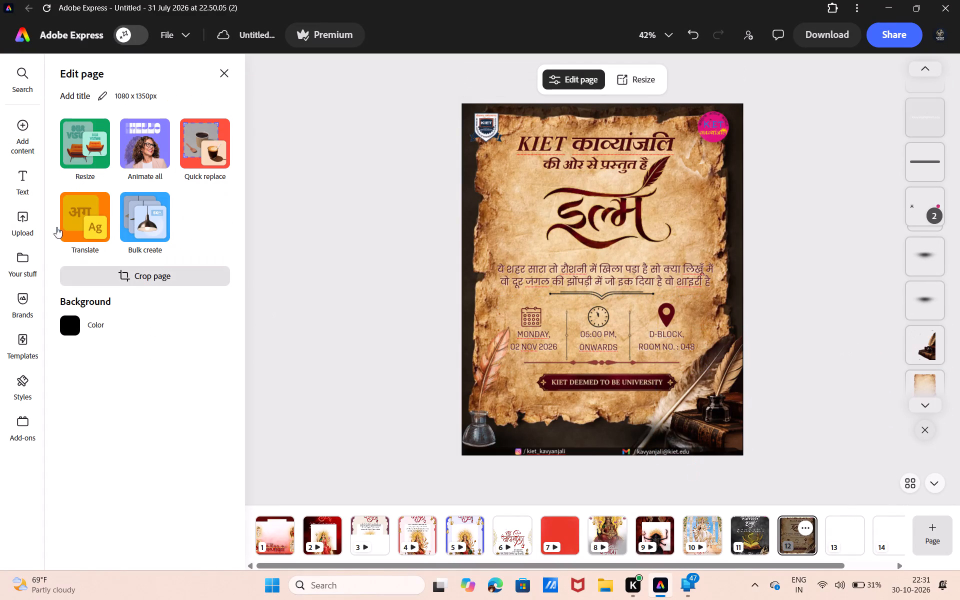
Add the uploaded reference poster image to the page from the uploads.
{"action": "left_click", "coordinate": [15, 228]}
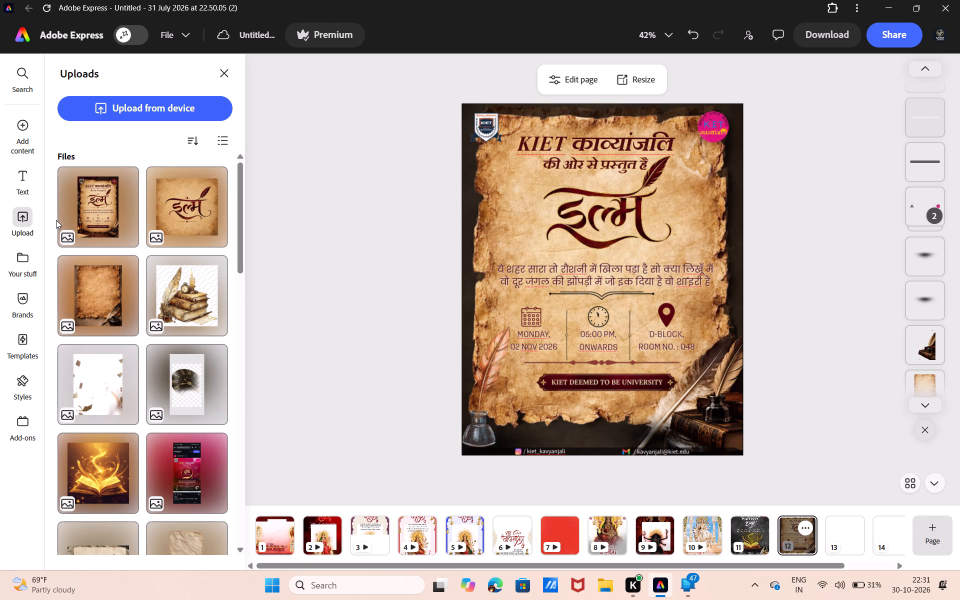
{"action": "double_click", "coordinate": [112, 227]}
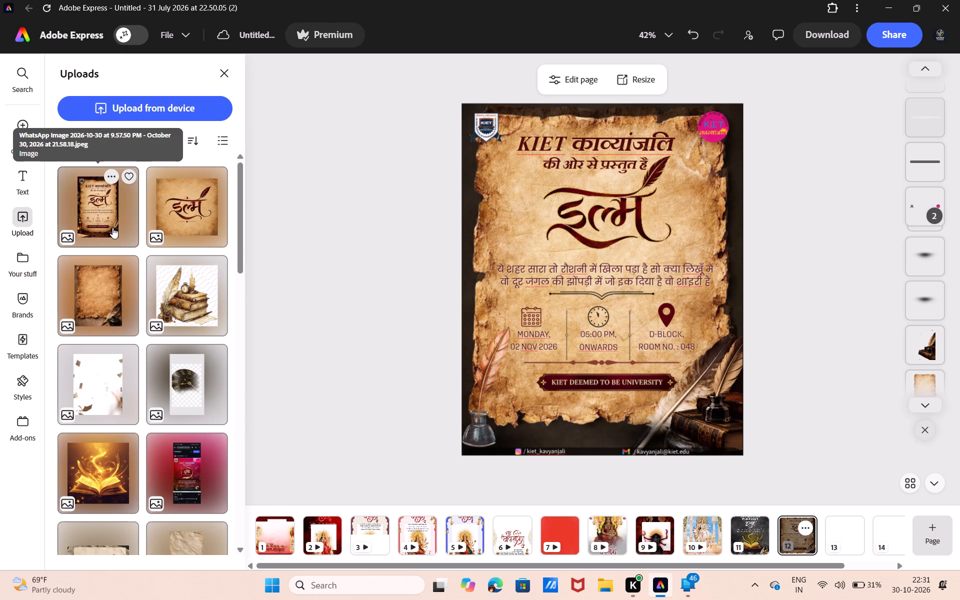
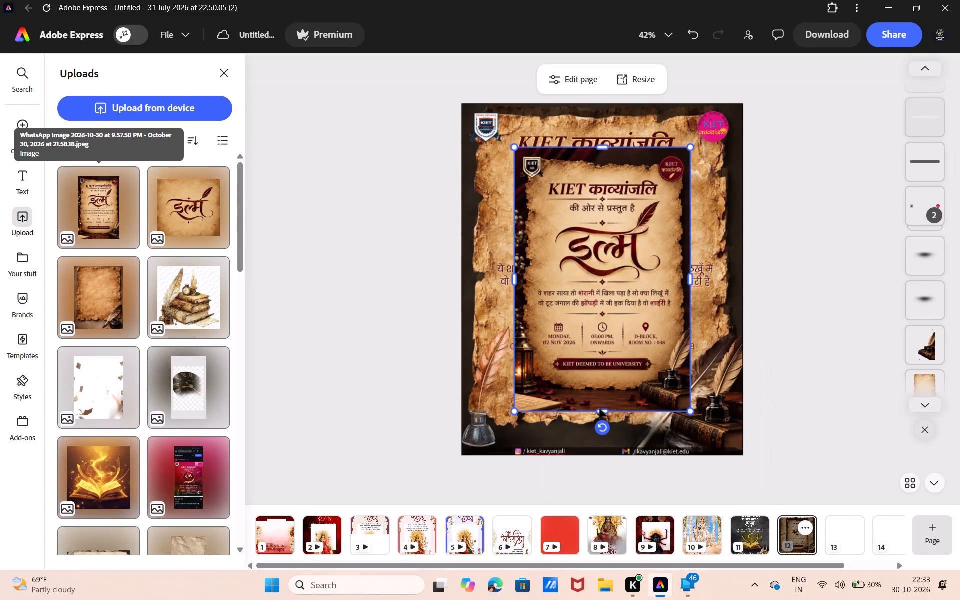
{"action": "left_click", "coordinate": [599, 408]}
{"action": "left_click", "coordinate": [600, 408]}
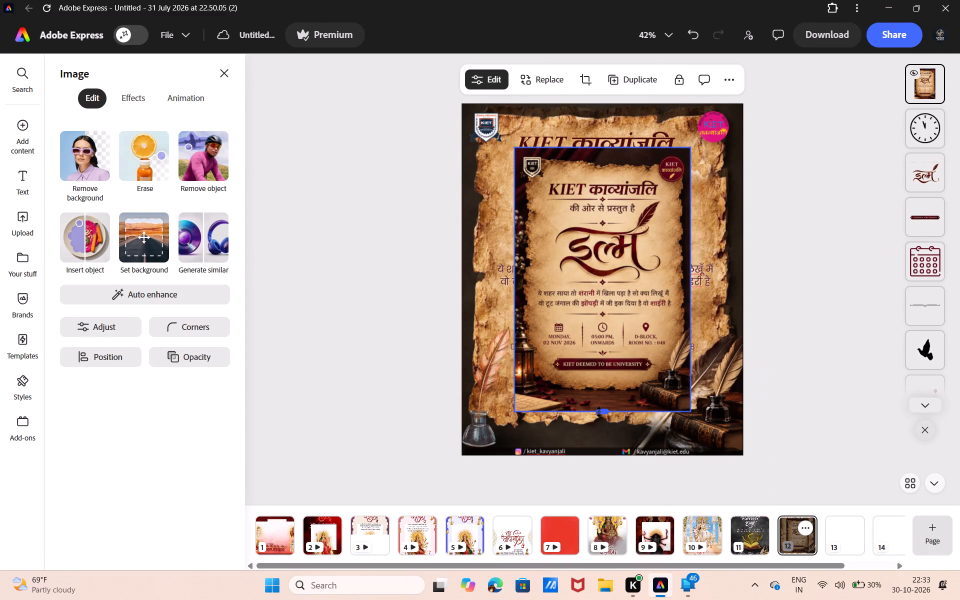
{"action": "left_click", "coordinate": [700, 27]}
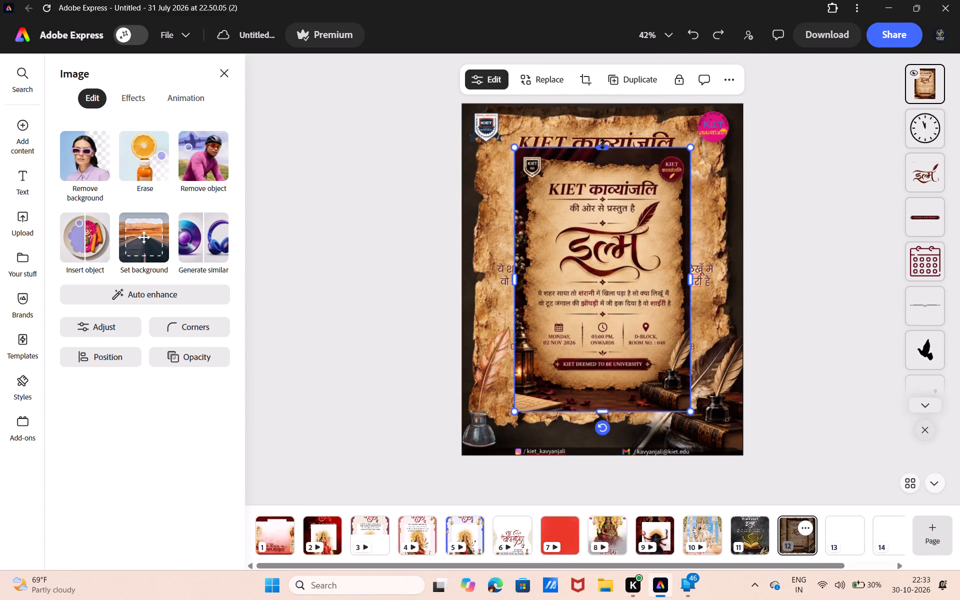
Crop the overlaid reference poster image down to the lantern area in its lower-left corner.
{"action": "left_click_drag", "start_coordinate": [602, 143], "coordinate": [618, 301]}
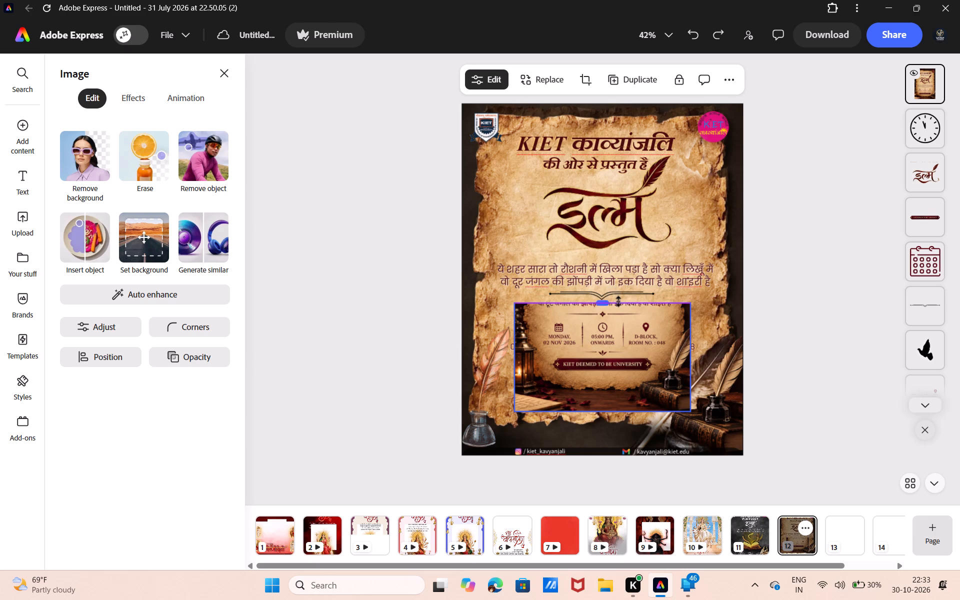
{"action": "left_click_drag", "start_coordinate": [618, 301], "coordinate": [618, 307]}
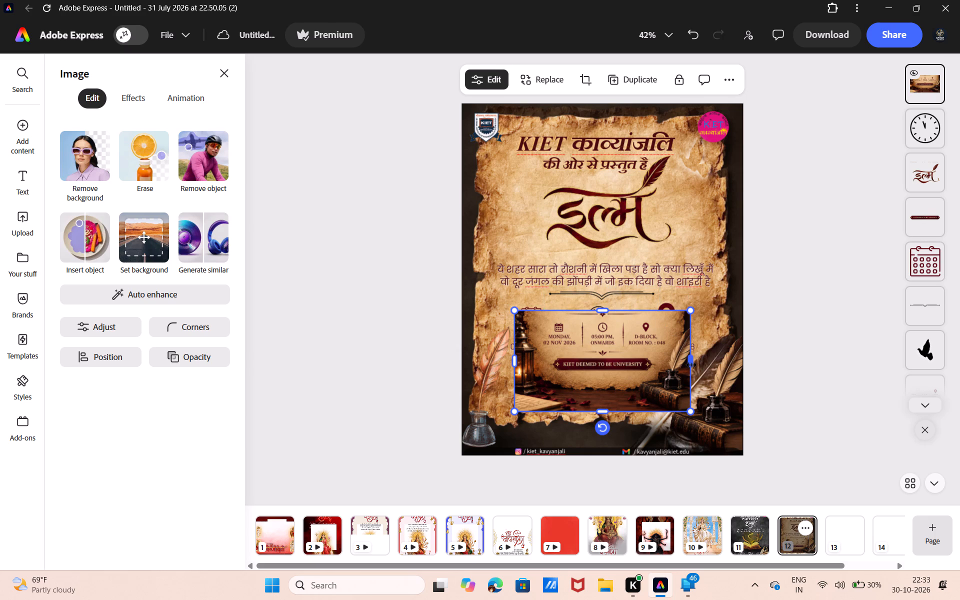
{"action": "left_click_drag", "start_coordinate": [691, 364], "coordinate": [570, 370]}
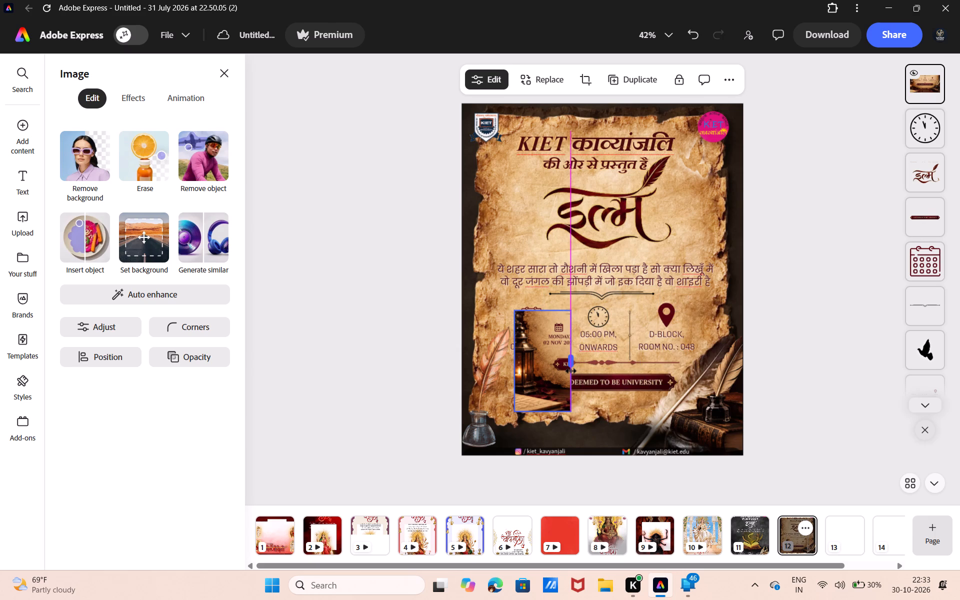
{"action": "left_click_drag", "start_coordinate": [570, 370], "coordinate": [569, 371]}
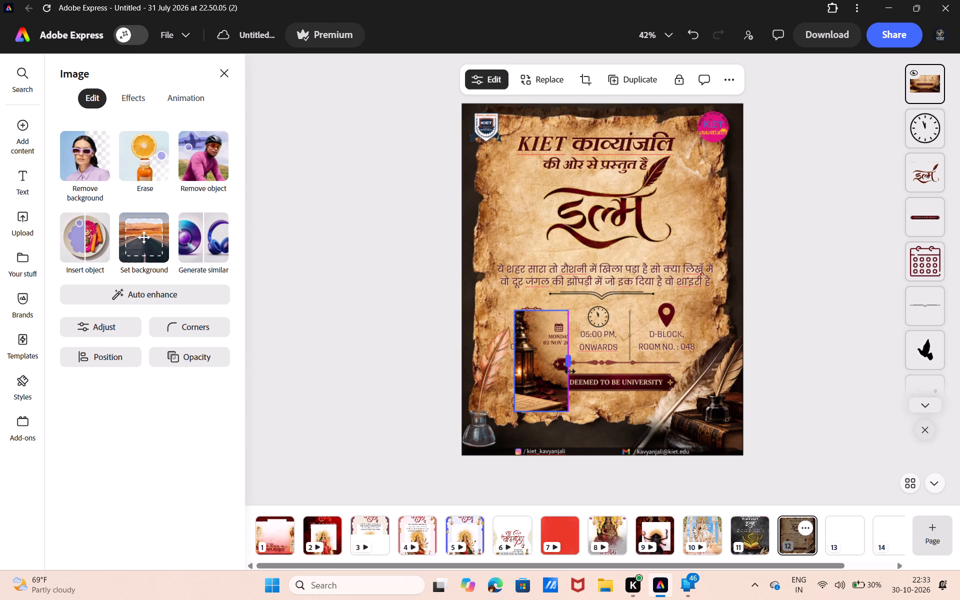
Erase the parchment and dark background above and beside the lantern in the cropped image, using the Quick selection brush.
{"action": "left_click", "coordinate": [154, 171]}
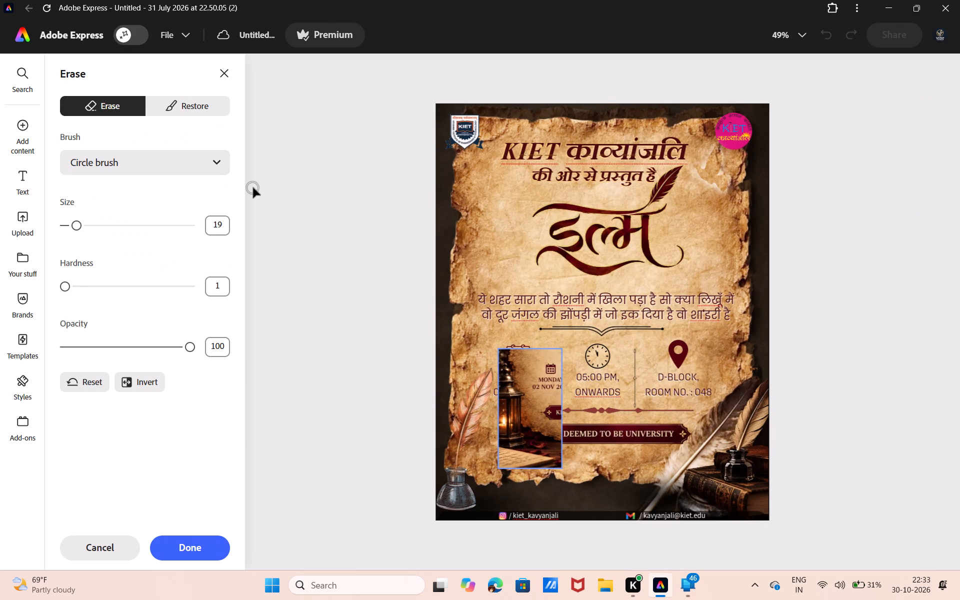
{"action": "left_click", "coordinate": [215, 161]}
{"action": "left_click", "coordinate": [188, 195]}
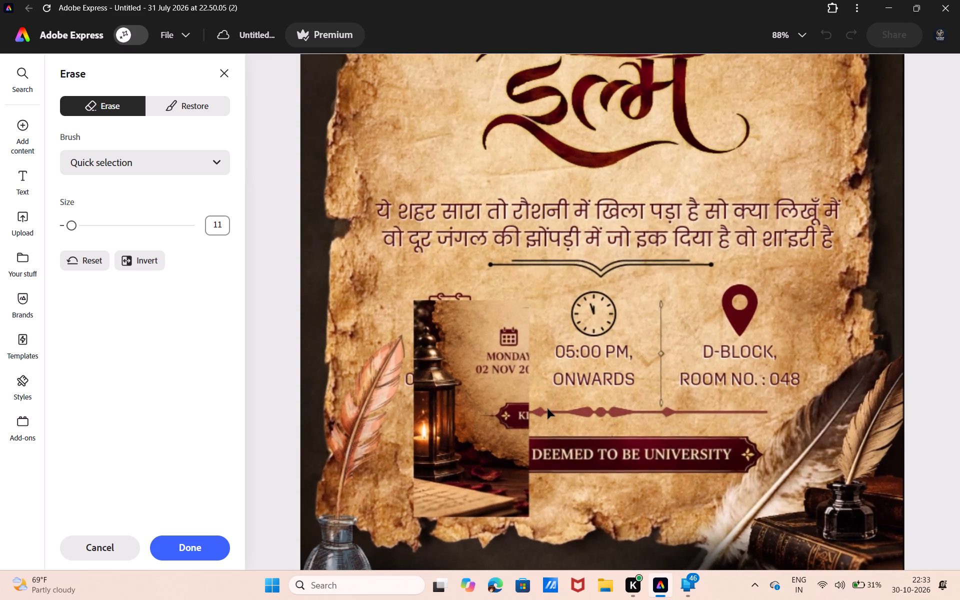
{"action": "scroll", "coordinate": [547, 408], "scroll_direction": "down", "scroll_amount": 1}
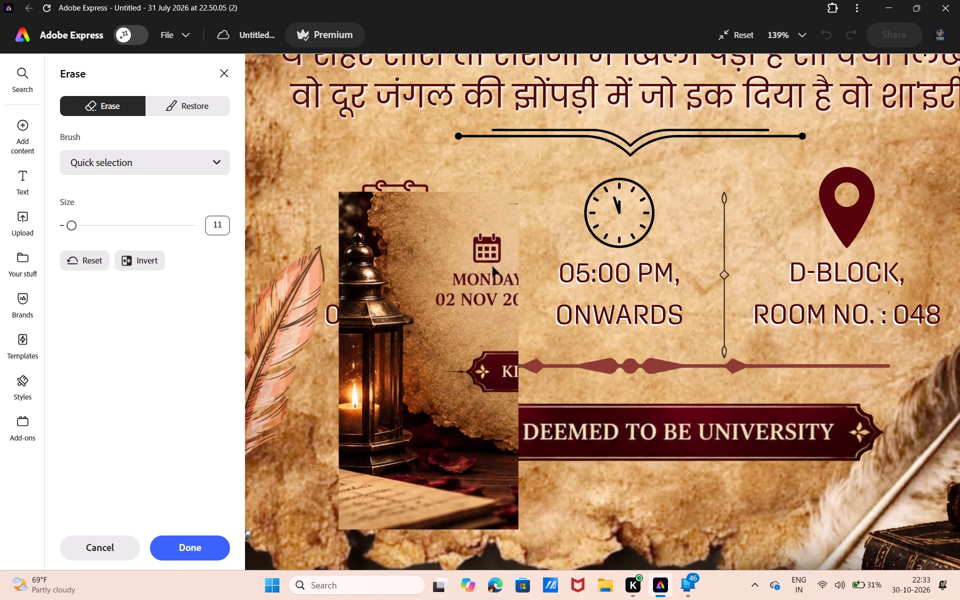
{"action": "left_click_drag", "start_coordinate": [490, 260], "coordinate": [500, 201]}
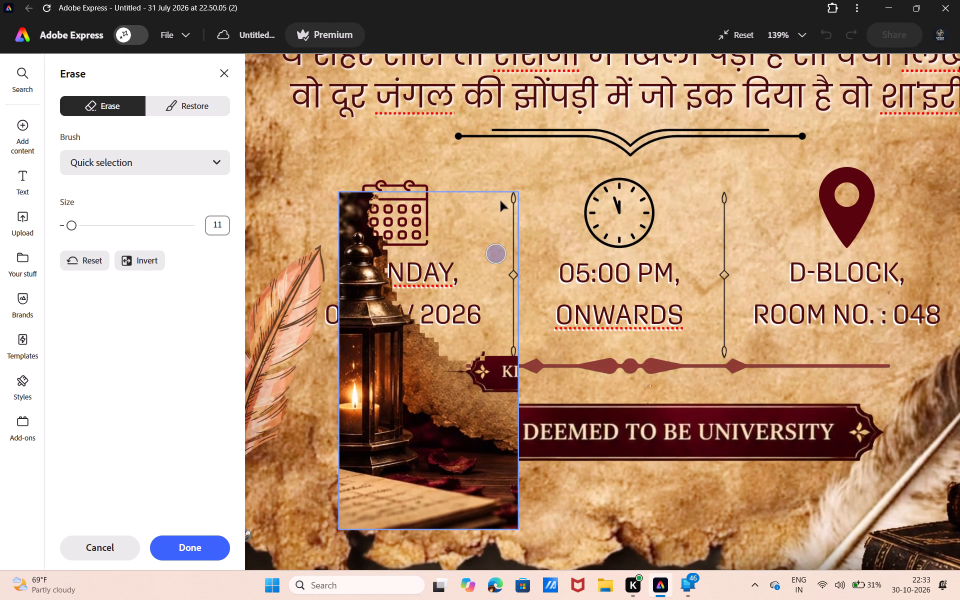
{"action": "left_click_drag", "start_coordinate": [500, 201], "coordinate": [500, 203]}
{"action": "left_click", "coordinate": [361, 193]}
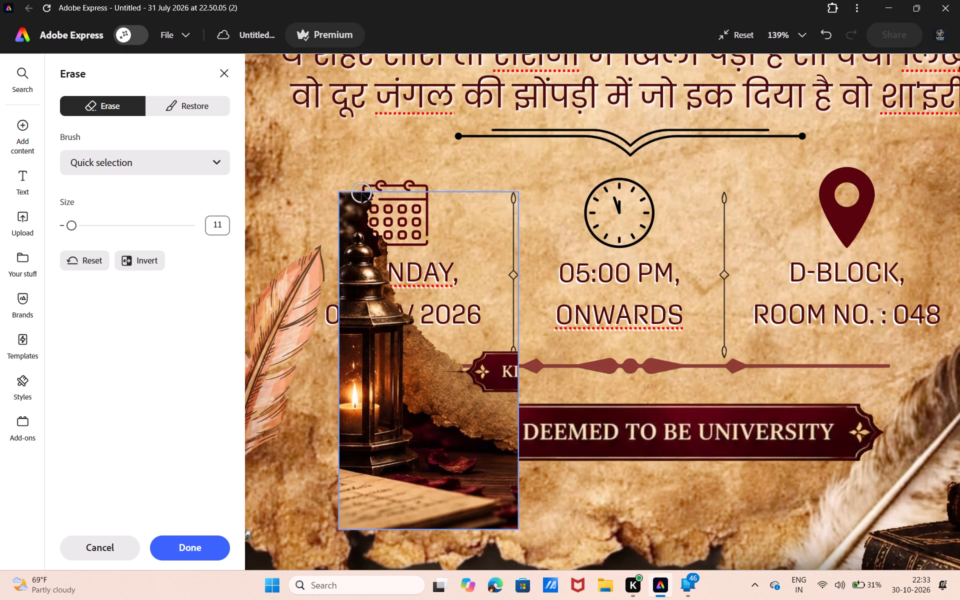
{"action": "left_click", "coordinate": [335, 232]}
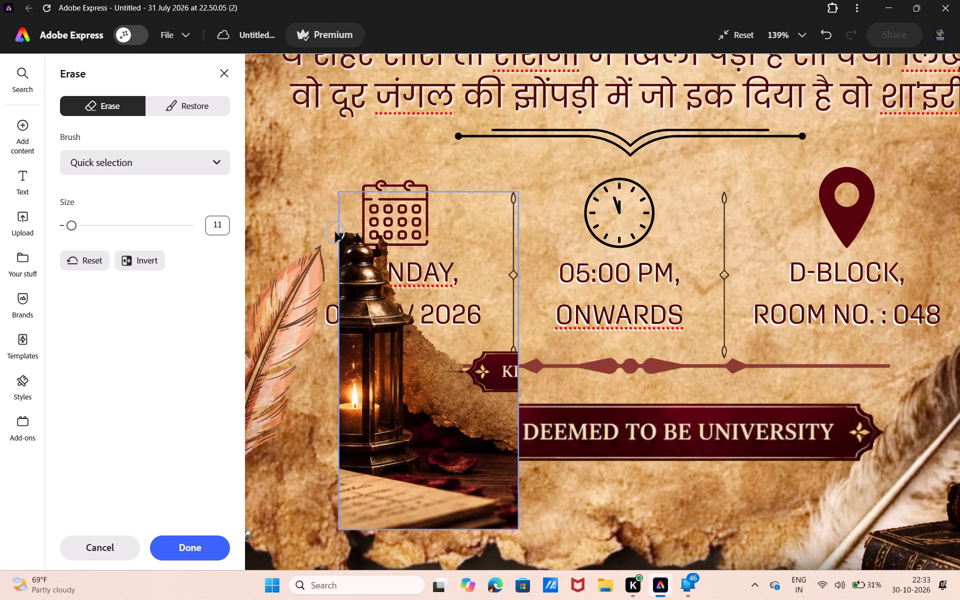
{"action": "left_click", "coordinate": [387, 240]}
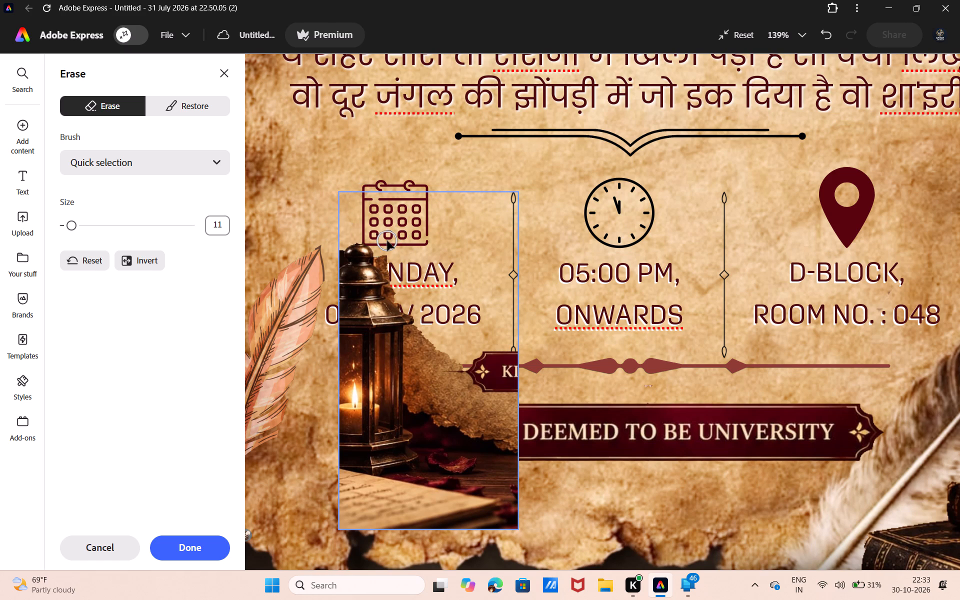
{"action": "left_click", "coordinate": [389, 254]}
{"action": "left_click_drag", "start_coordinate": [392, 263], "coordinate": [392, 257]}
Erase the leftover banner piece, torn parchment edge and dark petal-strewn table beside and below the lantern.
{"action": "left_click_drag", "start_coordinate": [462, 371], "coordinate": [504, 426]}
{"action": "left_click_drag", "start_coordinate": [460, 382], "coordinate": [448, 395]}
{"action": "left_click", "coordinate": [459, 425]}
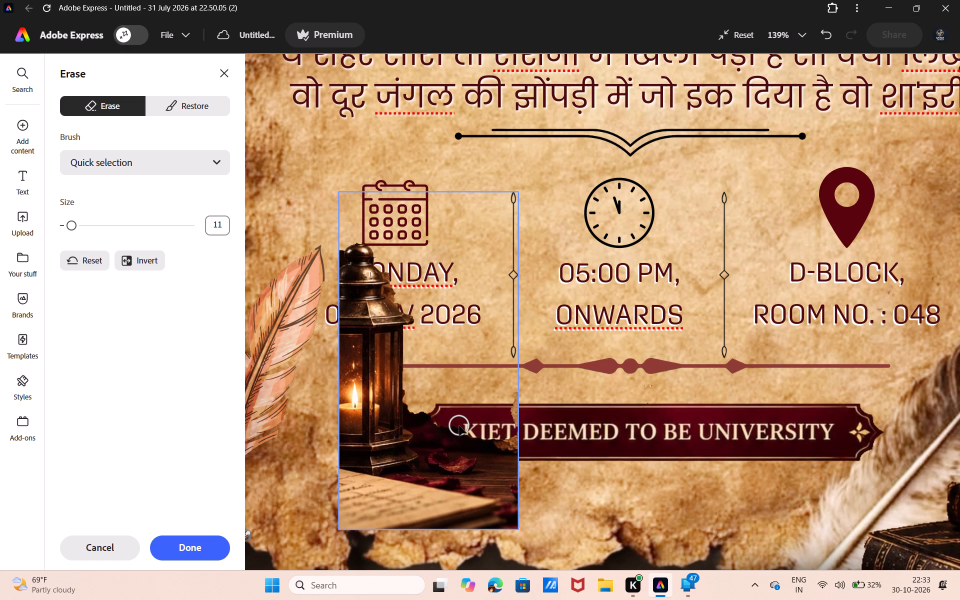
{"action": "left_click_drag", "start_coordinate": [468, 449], "coordinate": [509, 471]}
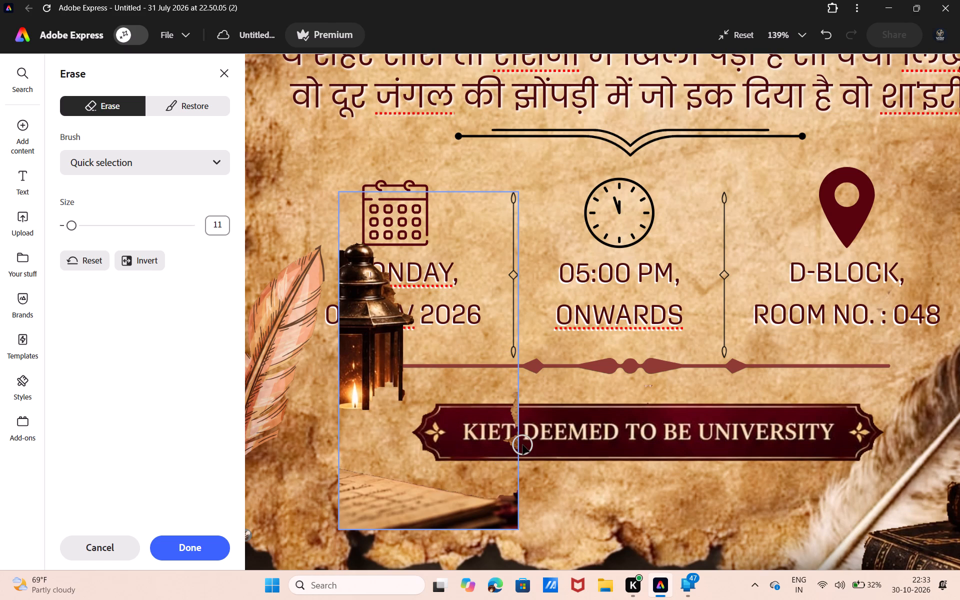
{"action": "left_click_drag", "start_coordinate": [522, 444], "coordinate": [528, 539]}
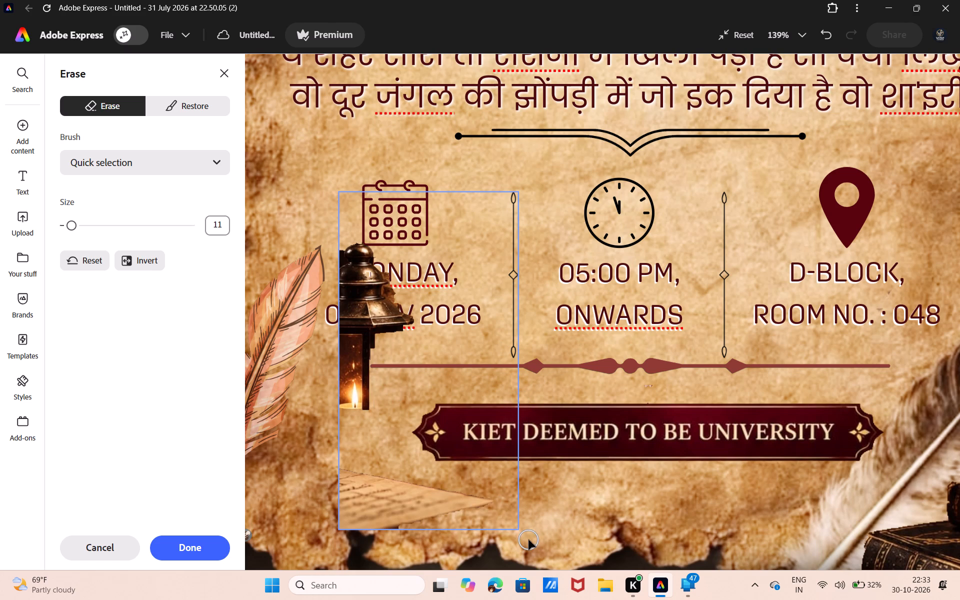
Restore the lantern's candle section and lower base with the Quick selection brush in Restore mode.
{"action": "left_click", "coordinate": [202, 113]}
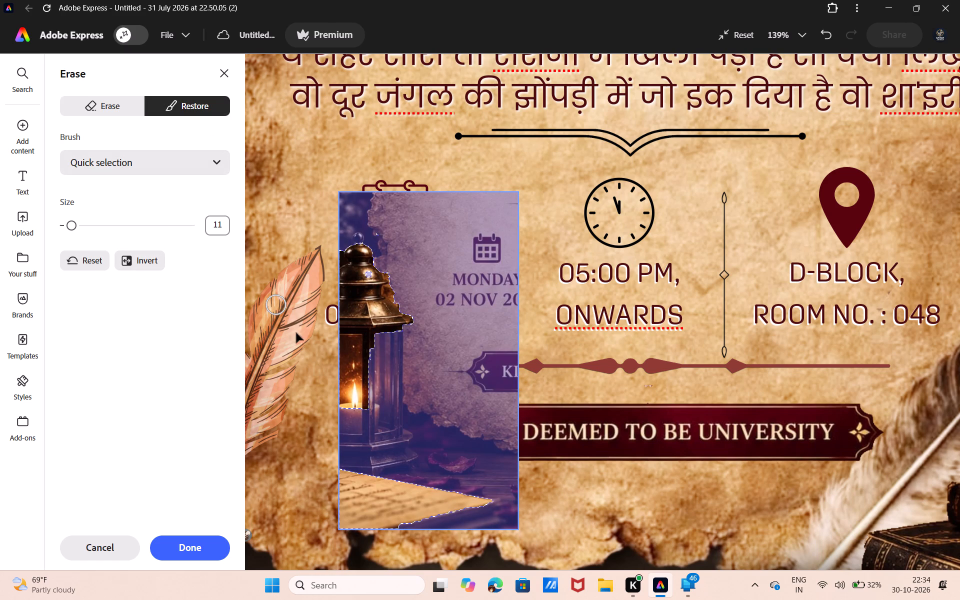
{"action": "left_click", "coordinate": [373, 424]}
{"action": "left_click", "coordinate": [361, 423]}
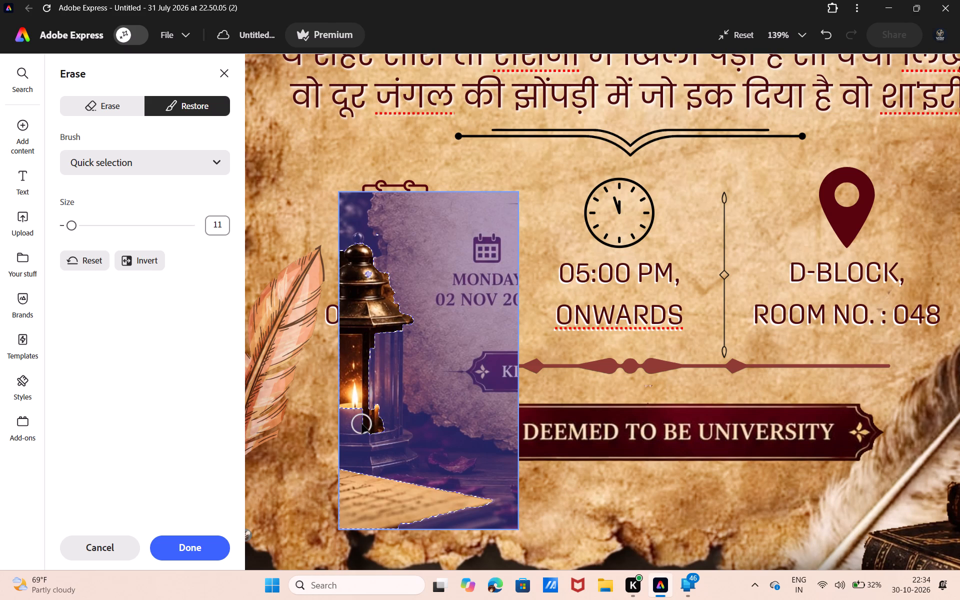
{"action": "left_click", "coordinate": [365, 442]}
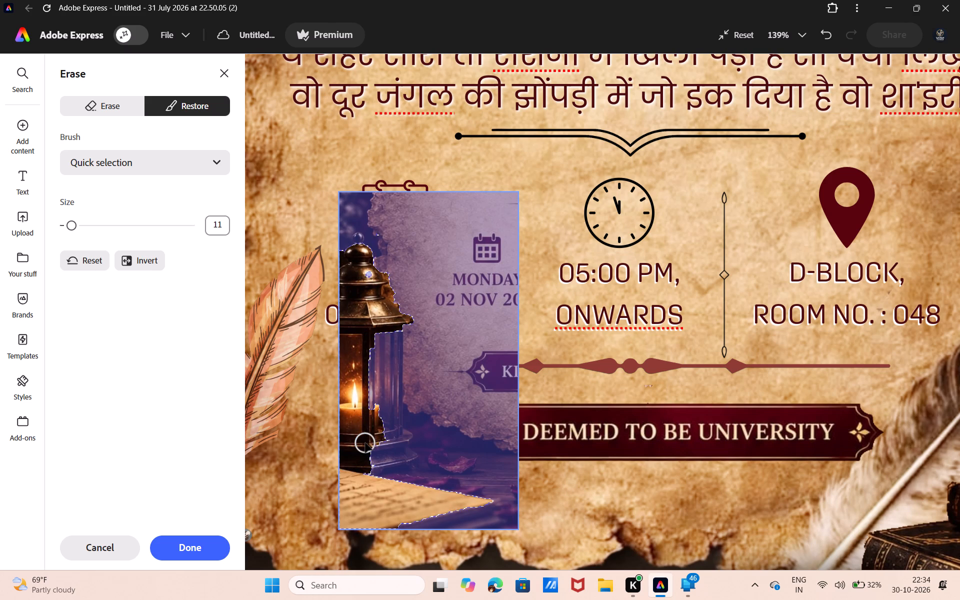
{"action": "left_click", "coordinate": [383, 445]}
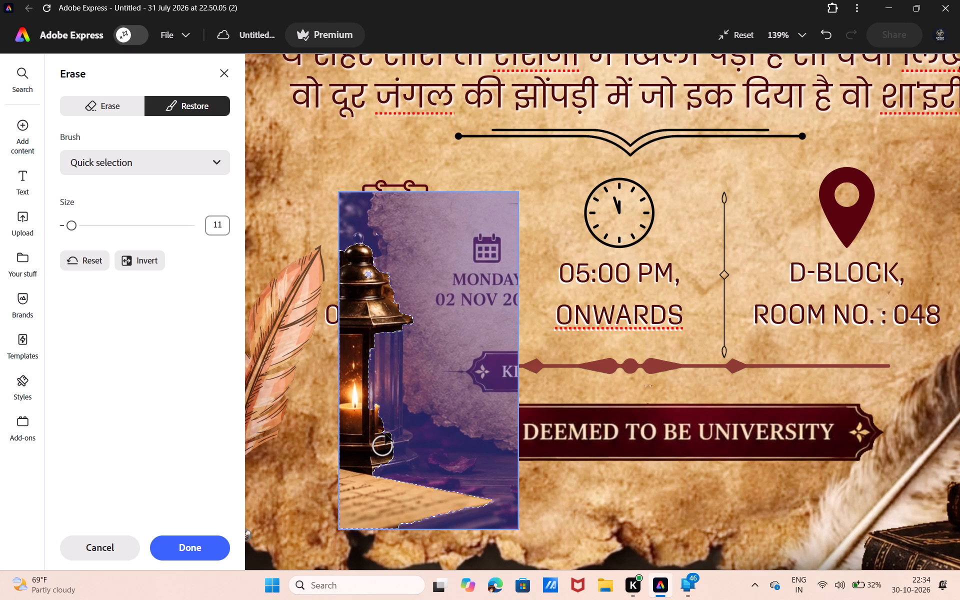
{"action": "left_click", "coordinate": [385, 428]}
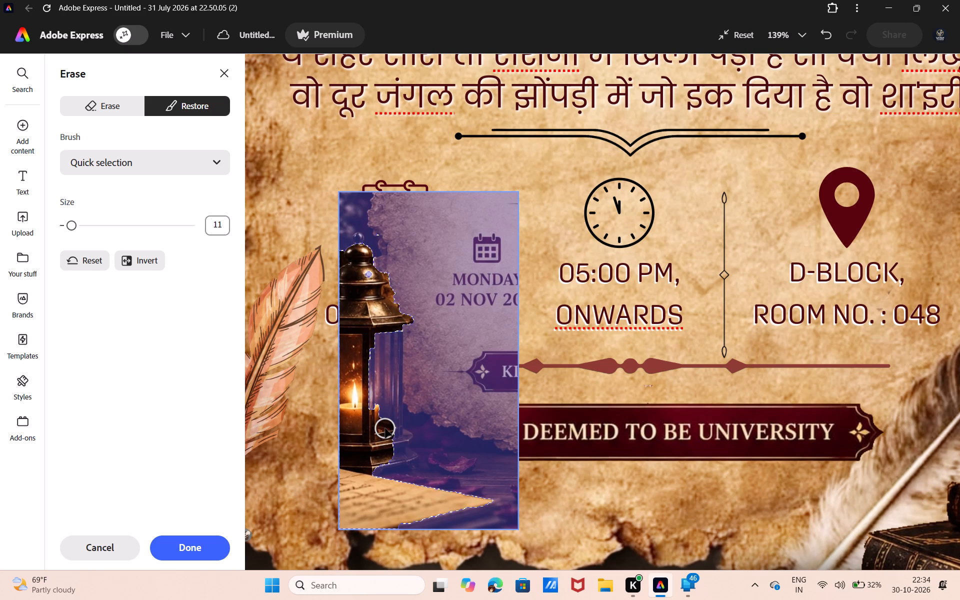
Restore the lantern's right-hand glass pane, its frame and the outer edge of the base.
{"action": "left_click", "coordinate": [383, 376]}
{"action": "left_click_drag", "start_coordinate": [382, 365], "coordinate": [381, 341]}
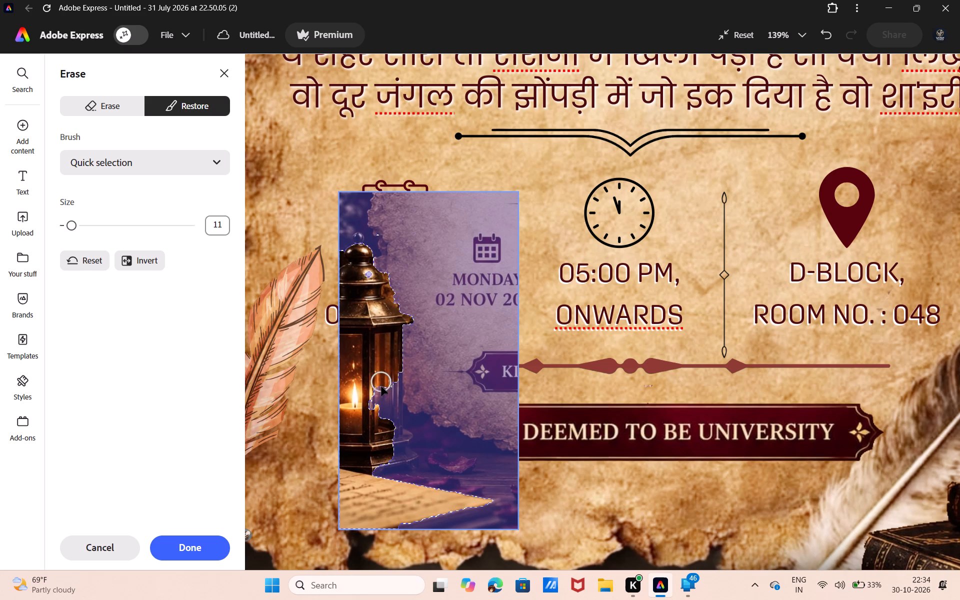
{"action": "left_click", "coordinate": [381, 403]}
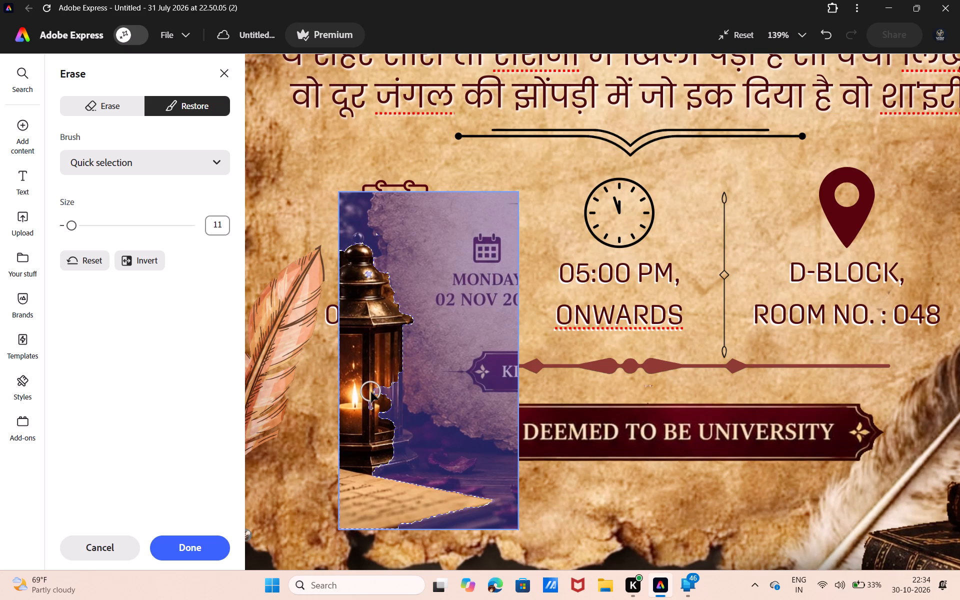
{"action": "left_click", "coordinate": [371, 392]}
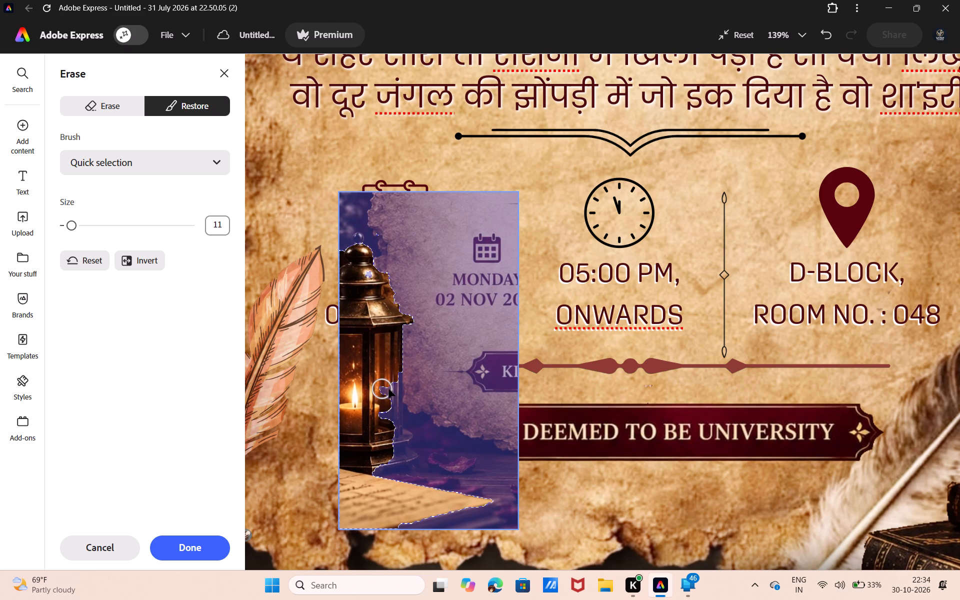
{"action": "left_click", "coordinate": [389, 389]}
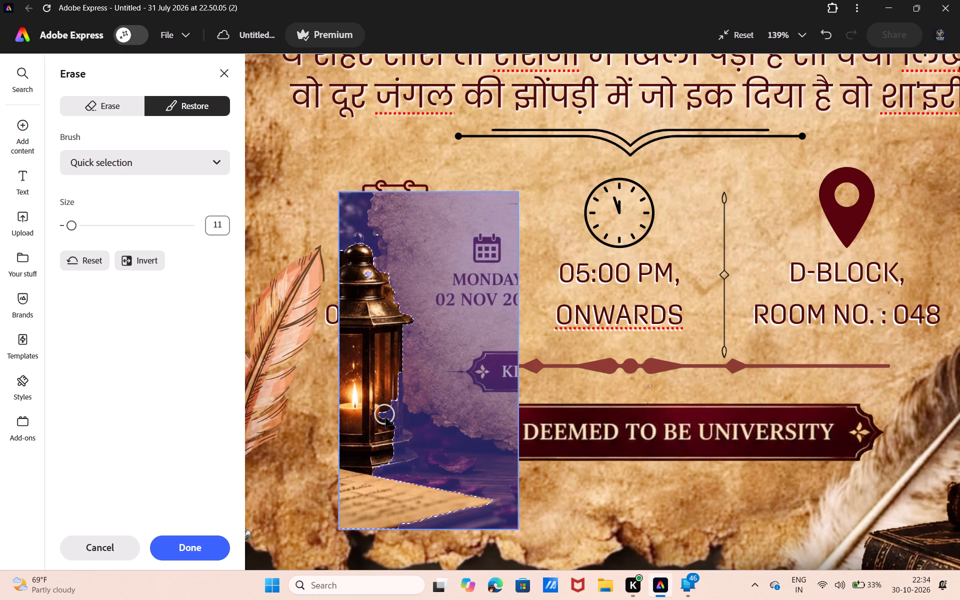
{"action": "left_click", "coordinate": [385, 417]}
{"action": "left_click", "coordinate": [390, 398]}
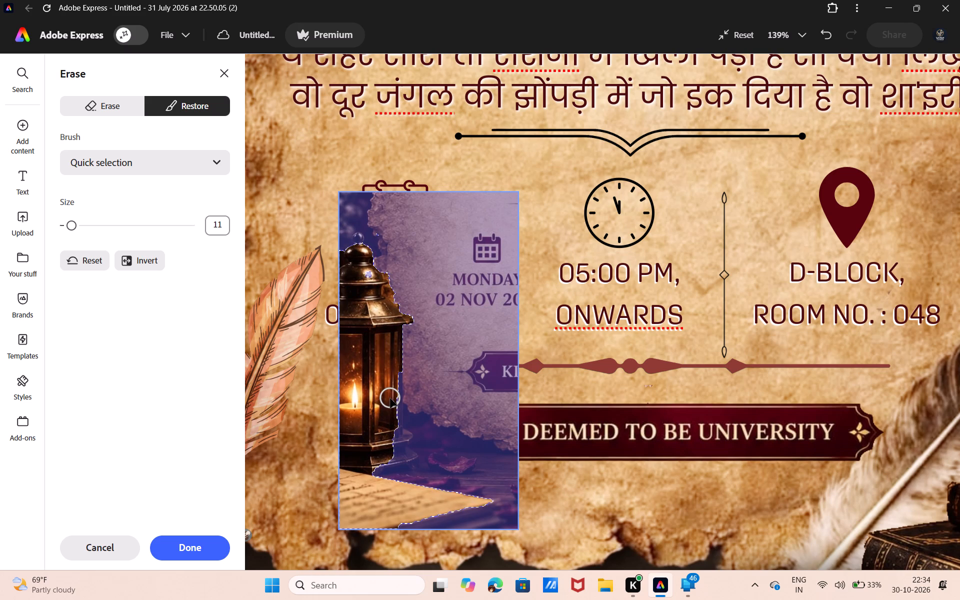
{"action": "left_click", "coordinate": [390, 380]}
{"action": "left_click", "coordinate": [393, 442]}
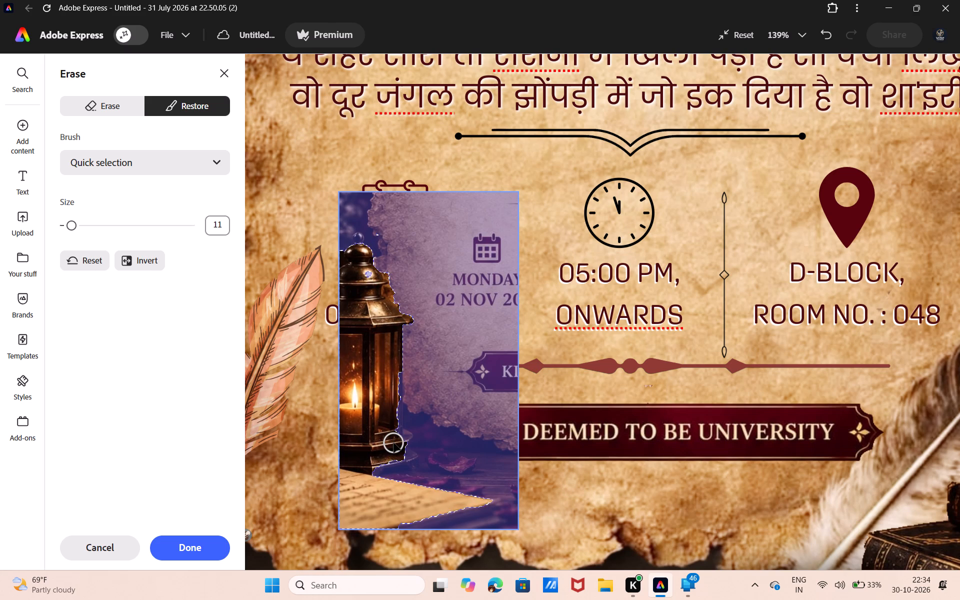
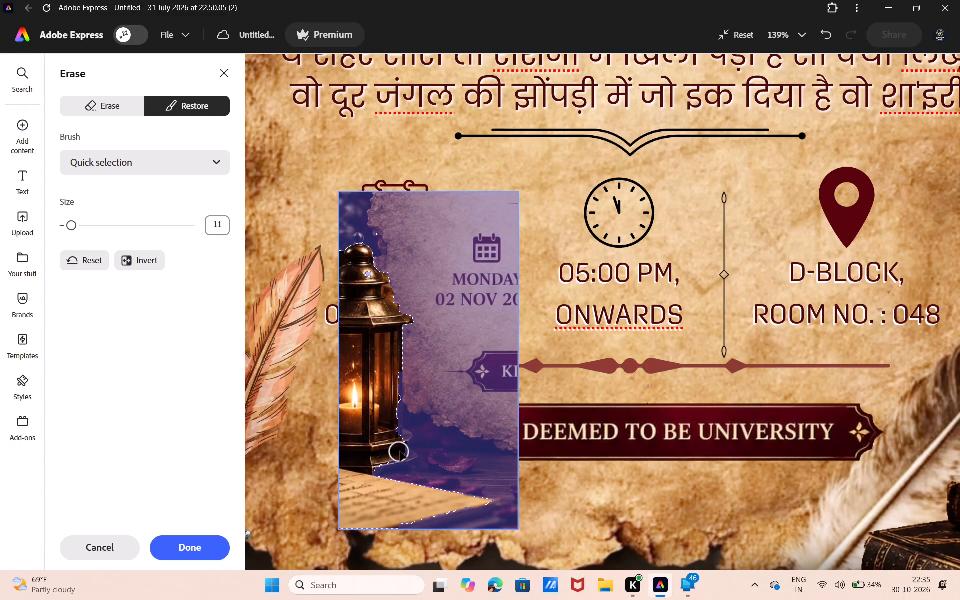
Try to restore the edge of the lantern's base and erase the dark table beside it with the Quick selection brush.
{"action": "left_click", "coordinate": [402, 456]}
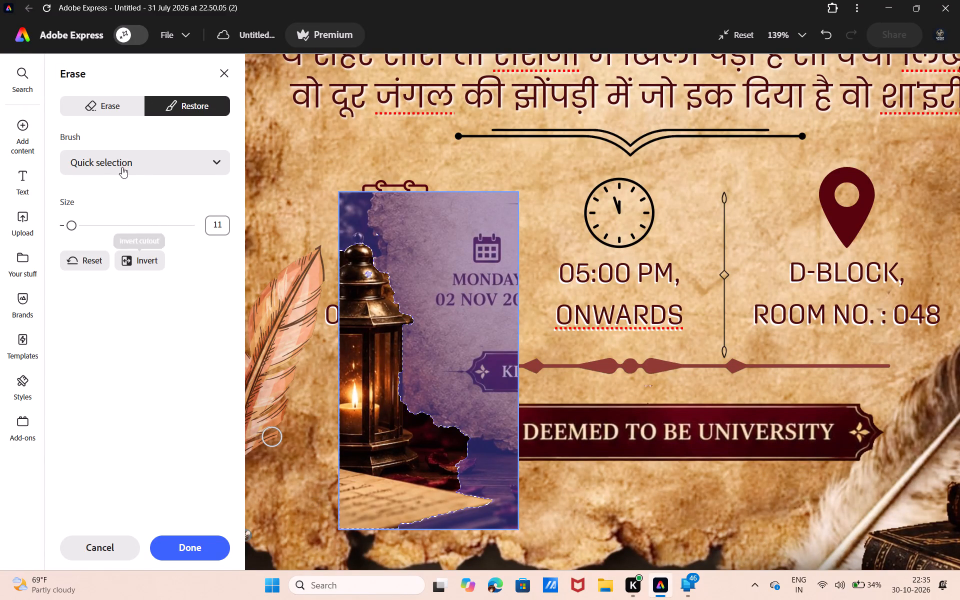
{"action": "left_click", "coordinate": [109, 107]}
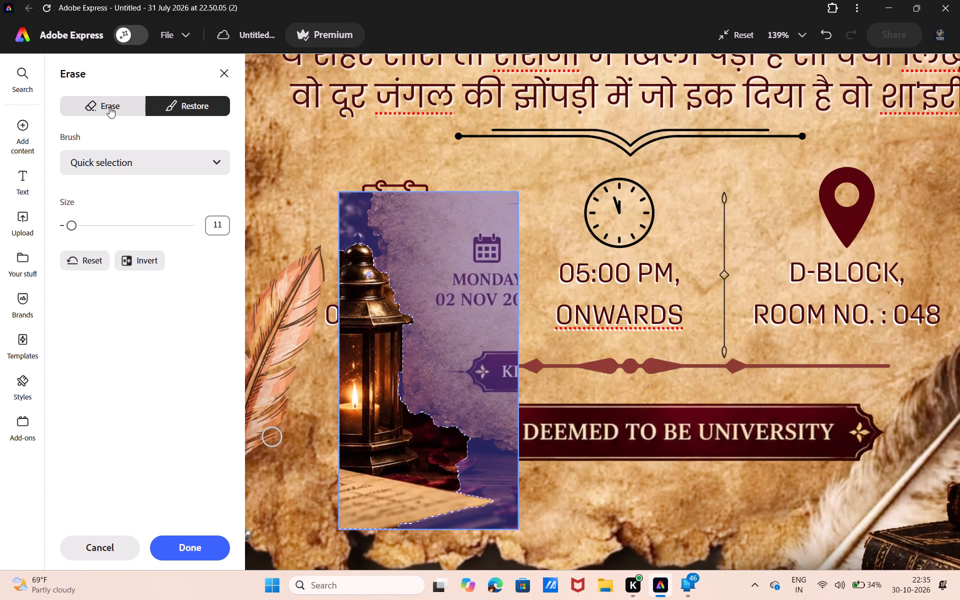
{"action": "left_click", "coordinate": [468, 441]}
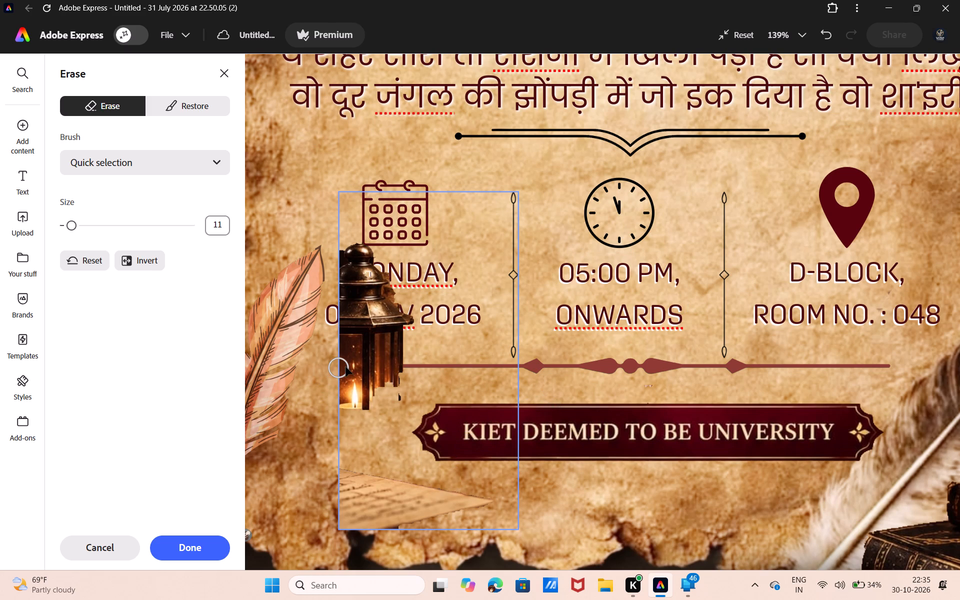
Abandon the lantern cutout and delete the cropped lantern image from the poster.
{"action": "key", "text": "BackSpace"}
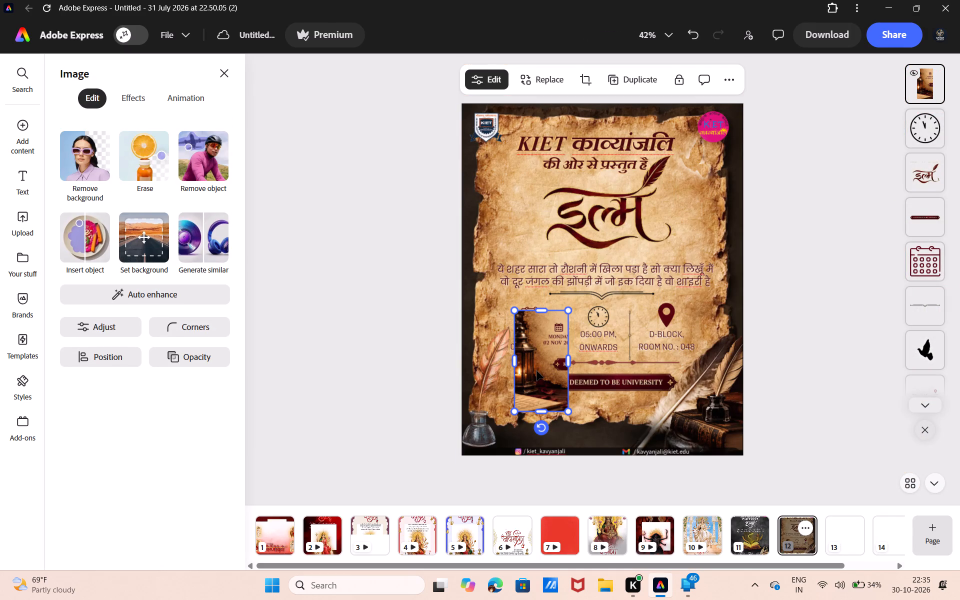
{"action": "key", "text": "BackSpace"}
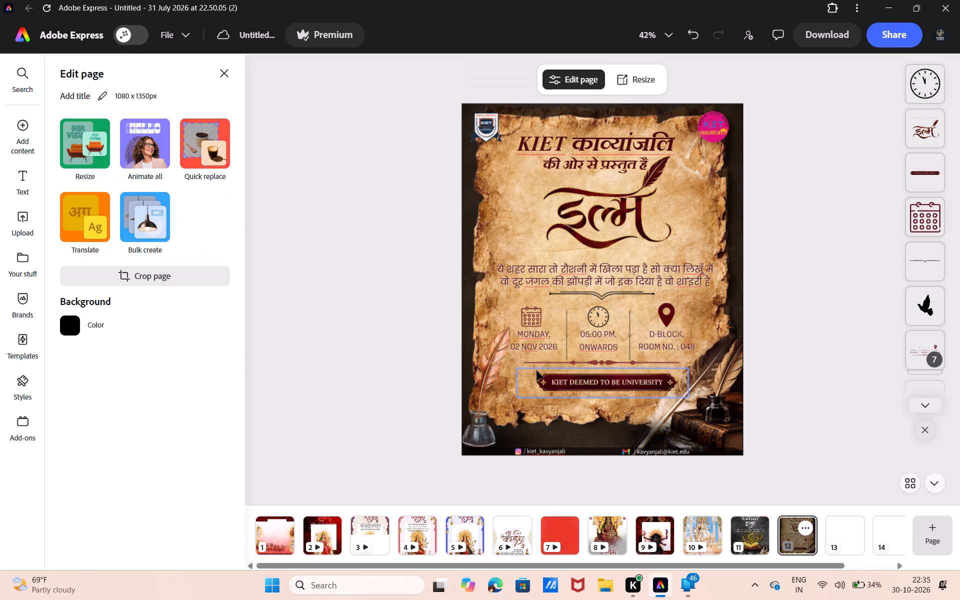
Apply Auto enhance to the quill and inkpot image in the poster's lower-left corner.
{"action": "left_click", "coordinate": [494, 381]}
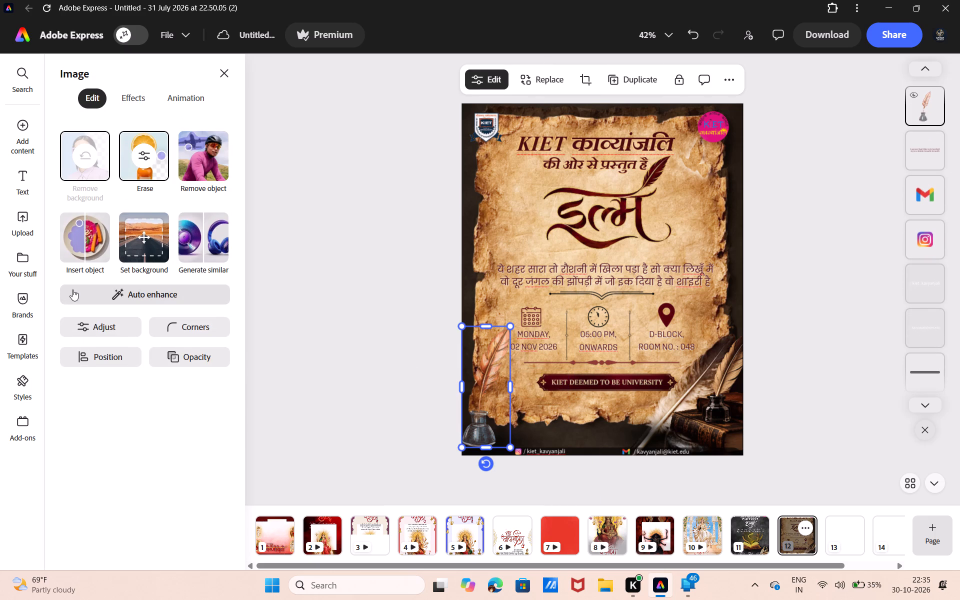
{"action": "left_click", "coordinate": [123, 302]}
{"action": "left_click", "coordinate": [125, 298]}
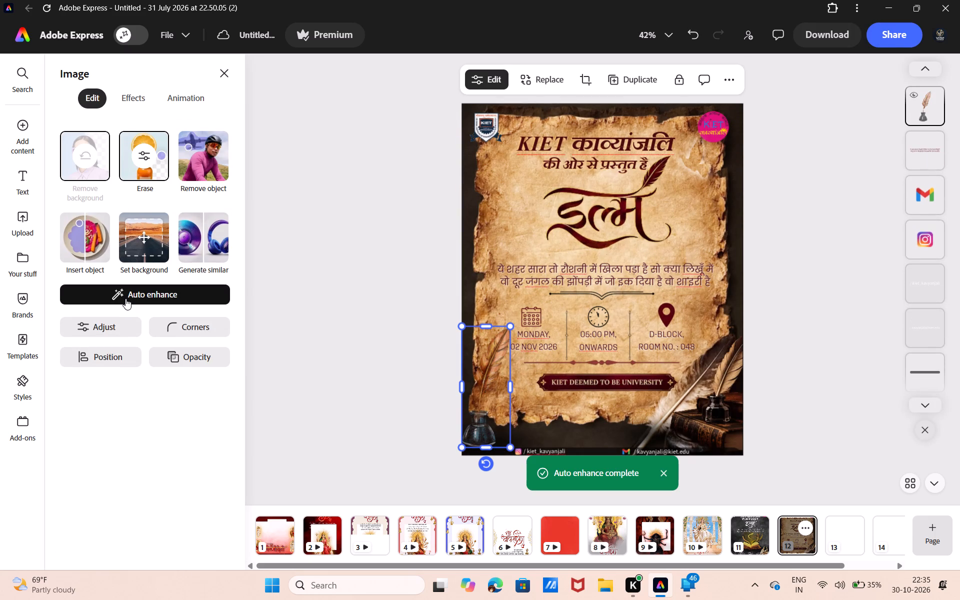
{"action": "left_click", "coordinate": [293, 253]}
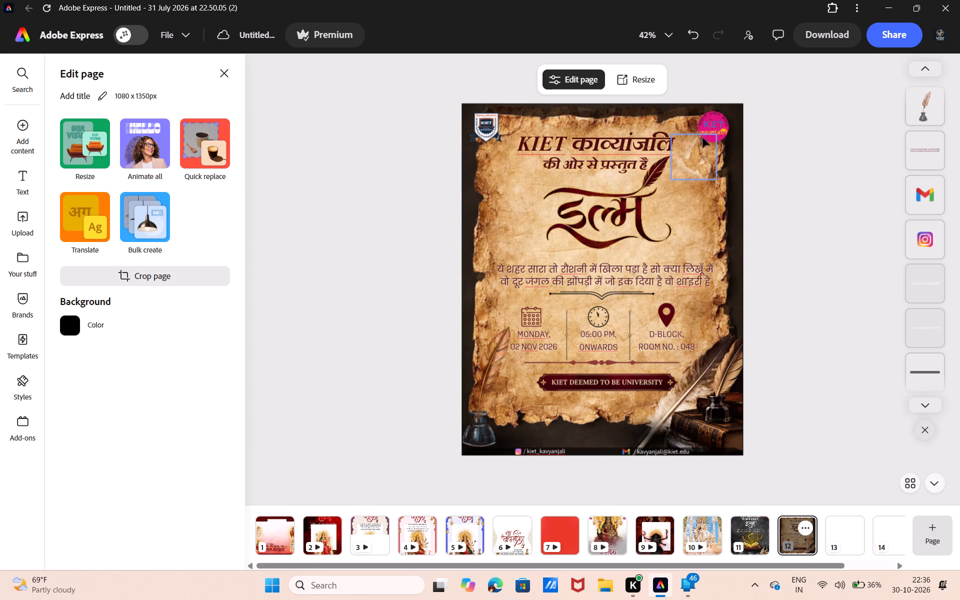
Move the title word काव्यांजलि slightly to the right, keeping it level with KIET.
{"action": "left_click", "coordinate": [666, 134]}
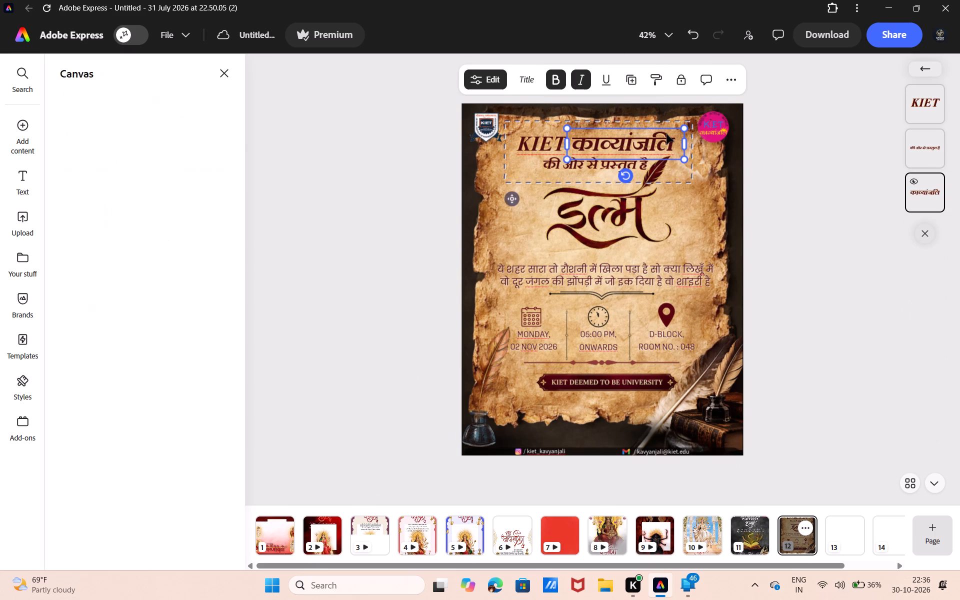
{"action": "left_click_drag", "start_coordinate": [666, 141], "coordinate": [674, 141]}
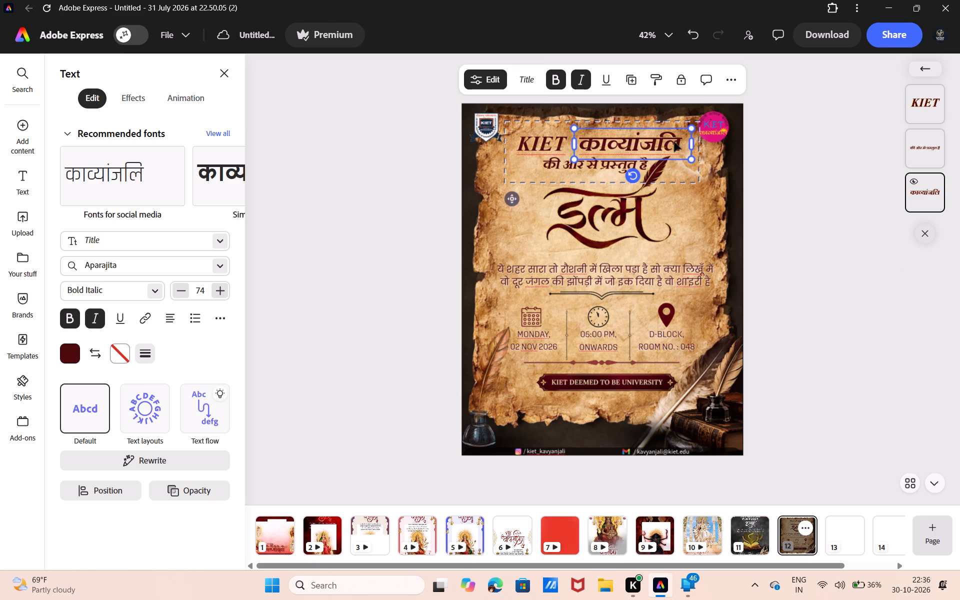
Move the title word KIET slightly right, closer to काव्यांजलि and aligned with it on the same line.
{"action": "left_click", "coordinate": [564, 137]}
{"action": "left_click", "coordinate": [564, 137]}
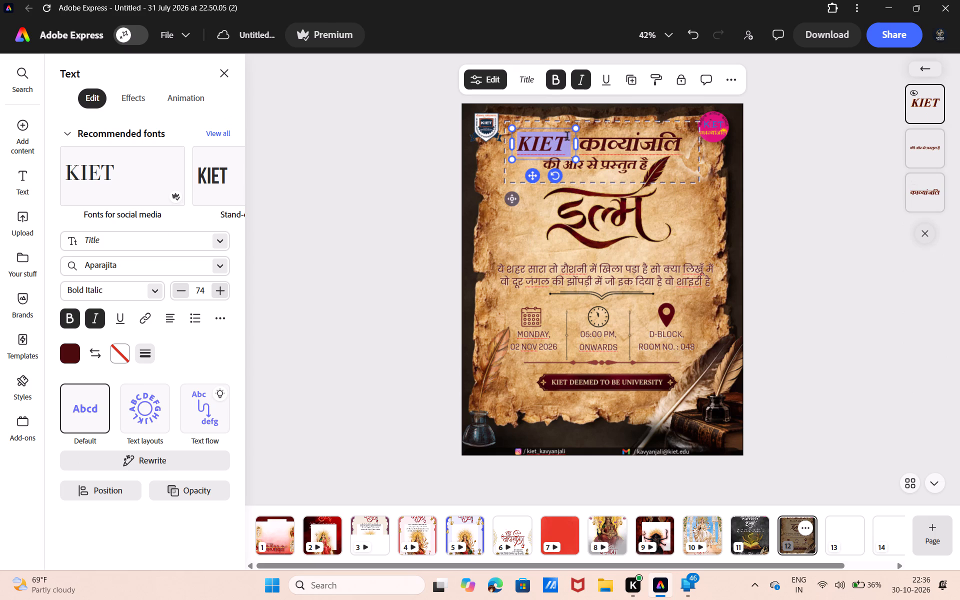
{"action": "left_click_drag", "start_coordinate": [535, 175], "coordinate": [539, 175]}
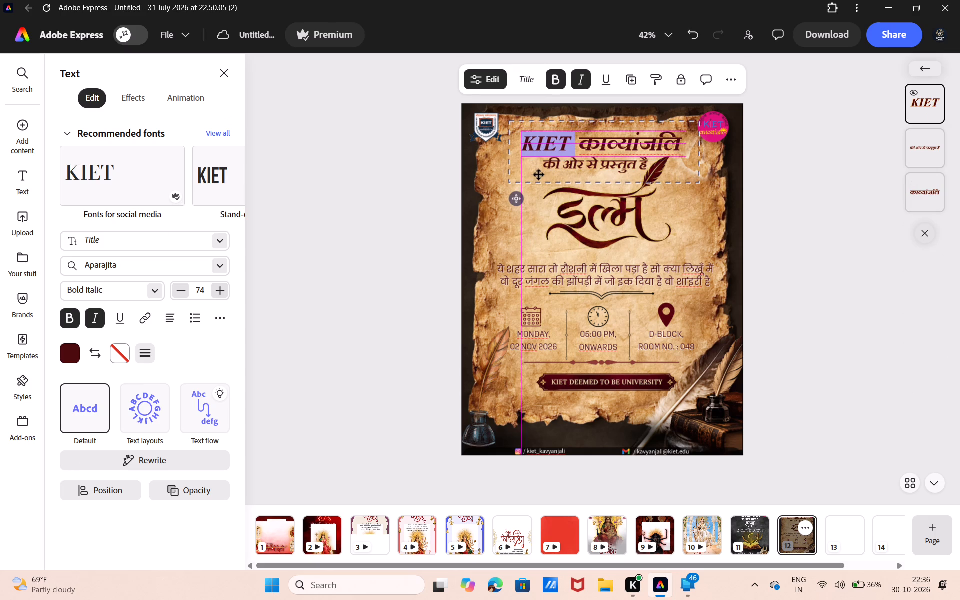
{"action": "left_click_drag", "start_coordinate": [539, 175], "coordinate": [541, 174]}
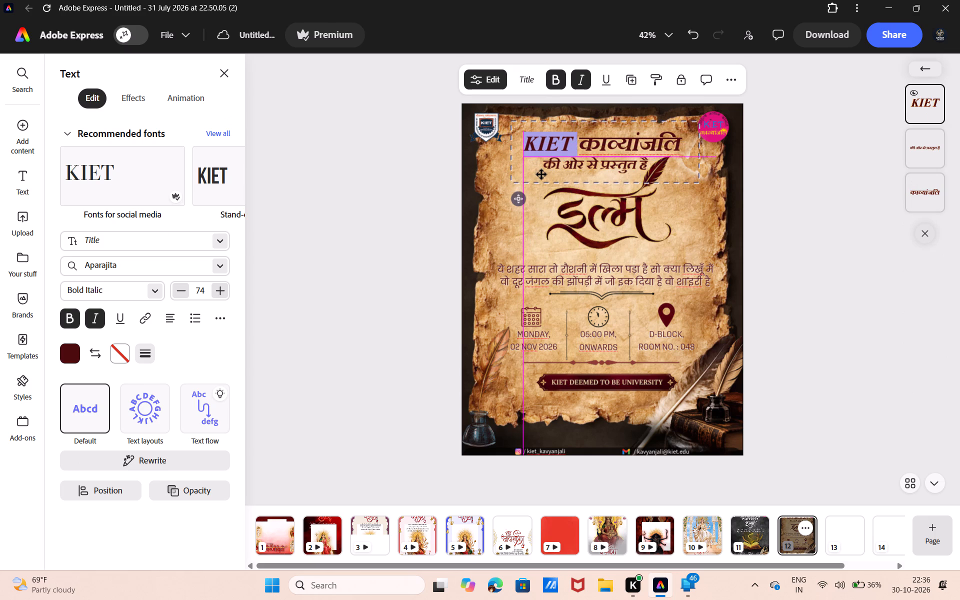
{"action": "left_click_drag", "start_coordinate": [541, 174], "coordinate": [541, 174]}
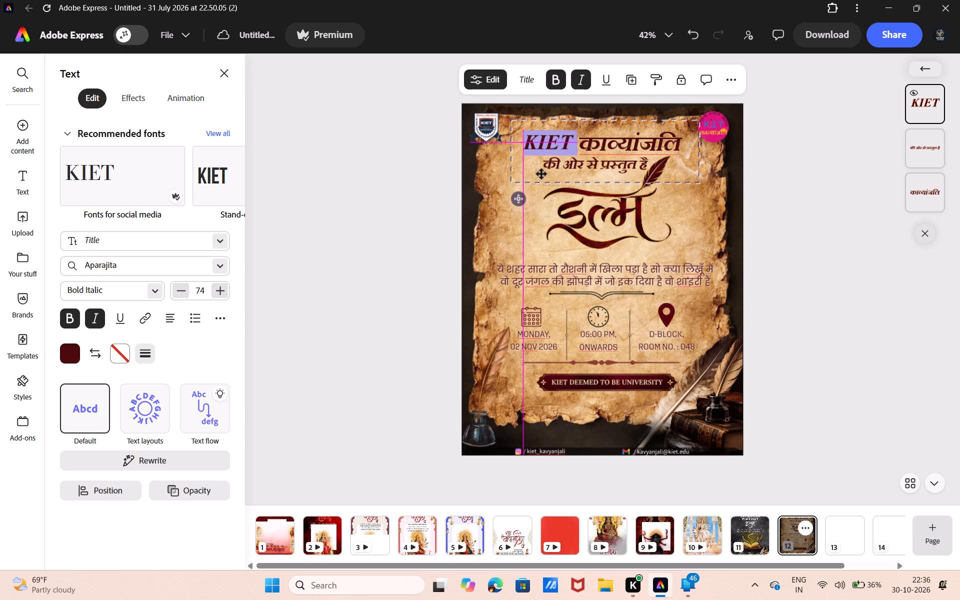
{"action": "left_click_drag", "start_coordinate": [541, 174], "coordinate": [541, 174]}
{"action": "left_click", "coordinate": [785, 145]}
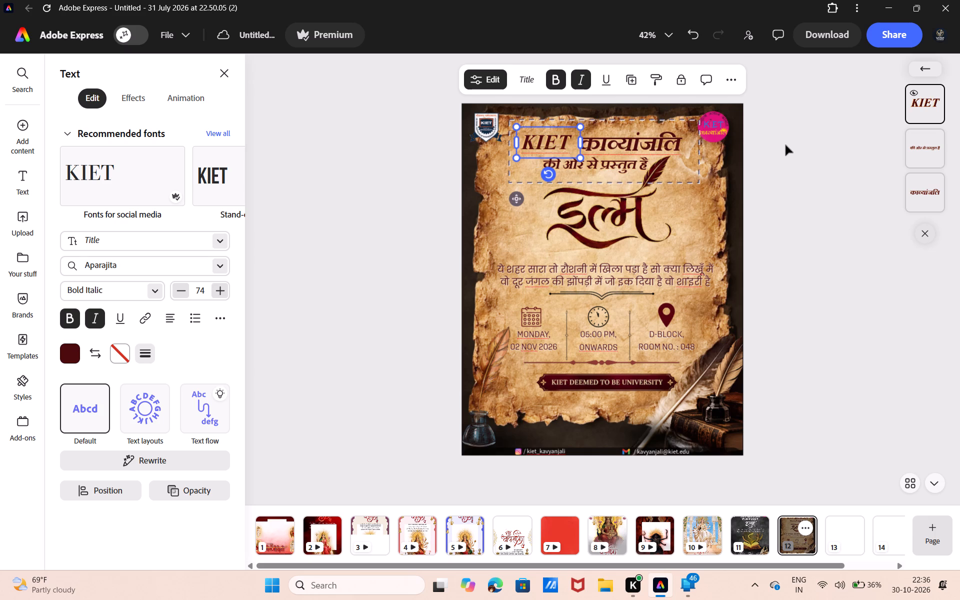
{"action": "left_click", "coordinate": [549, 154]}
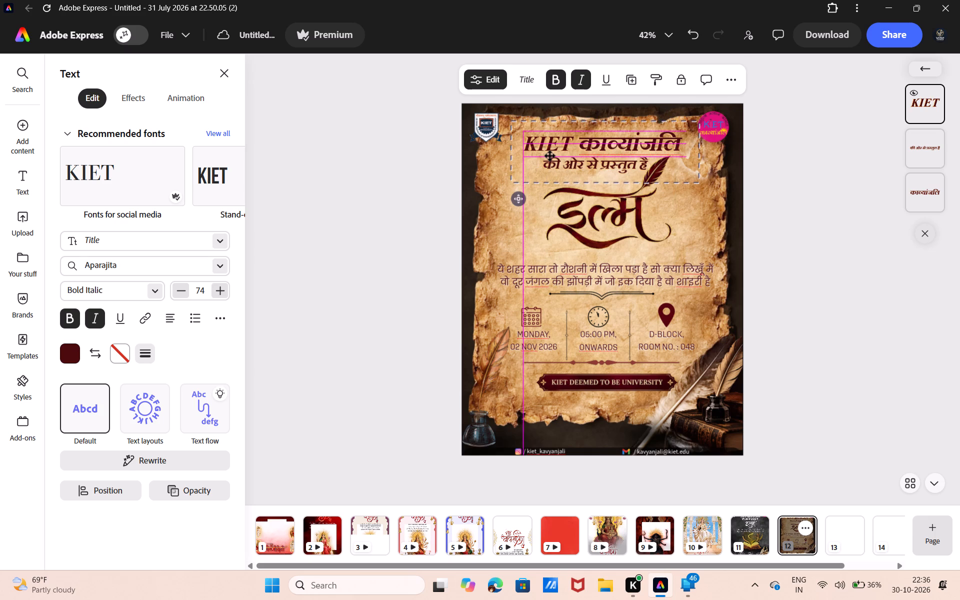
{"action": "left_click", "coordinate": [781, 131]}
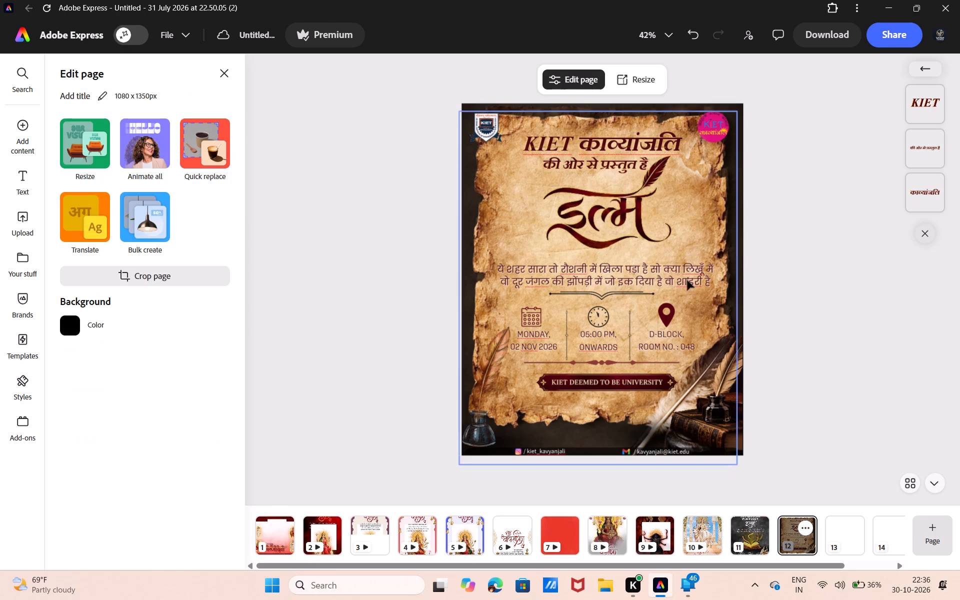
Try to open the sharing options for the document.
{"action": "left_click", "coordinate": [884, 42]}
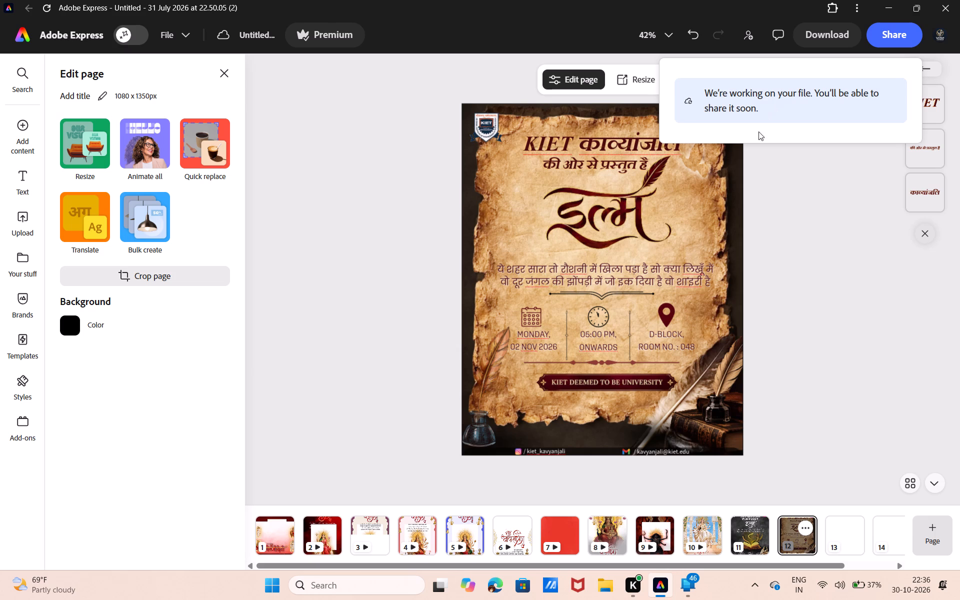
Leave the document for the home page and reopen "Untitled - 31 July 2026 at 22.50.05 (2)" from the recent files.
{"action": "left_click", "coordinate": [18, 31]}
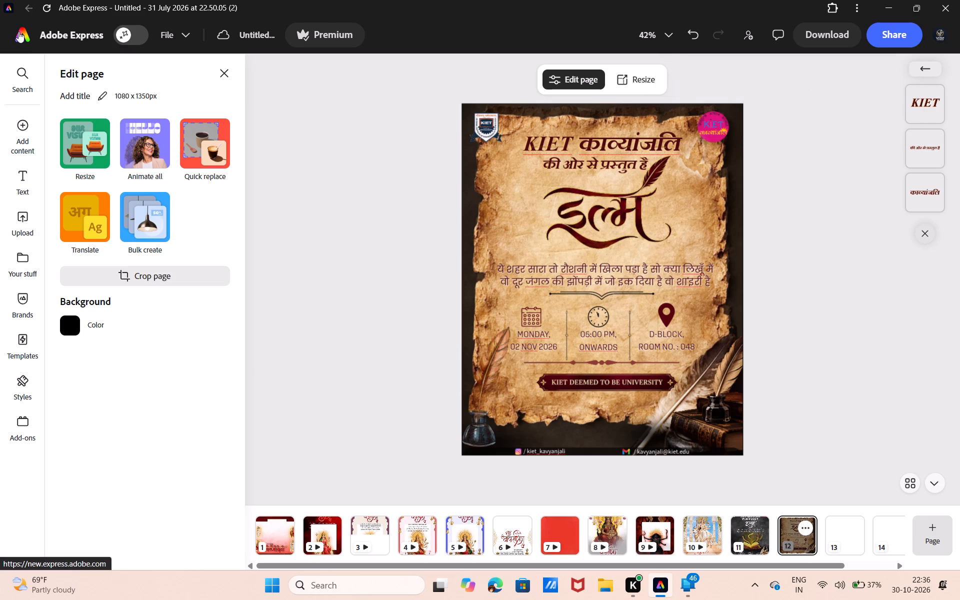
{"action": "left_click", "coordinate": [18, 31]}
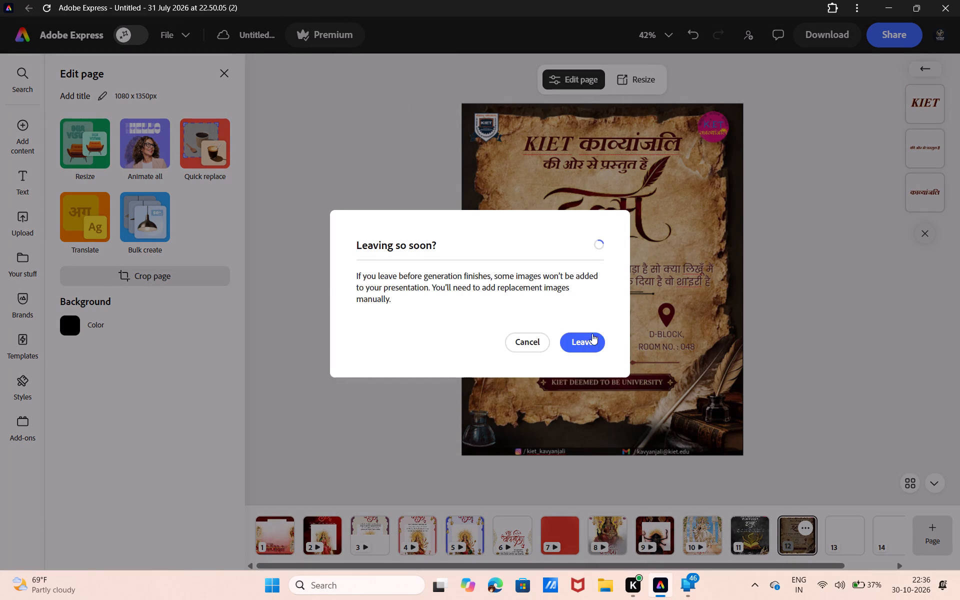
{"action": "left_click", "coordinate": [586, 335]}
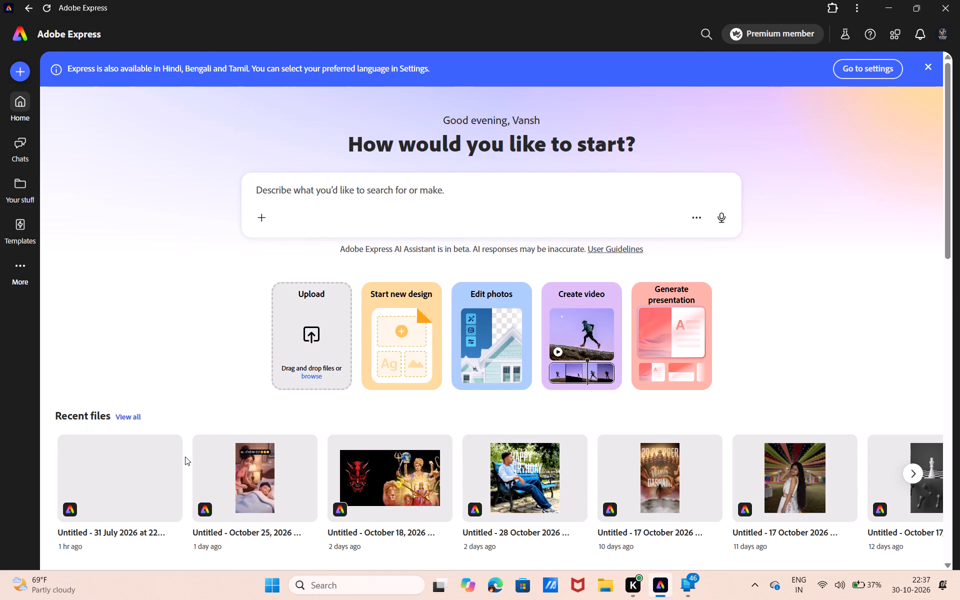
{"action": "left_click", "coordinate": [159, 474]}
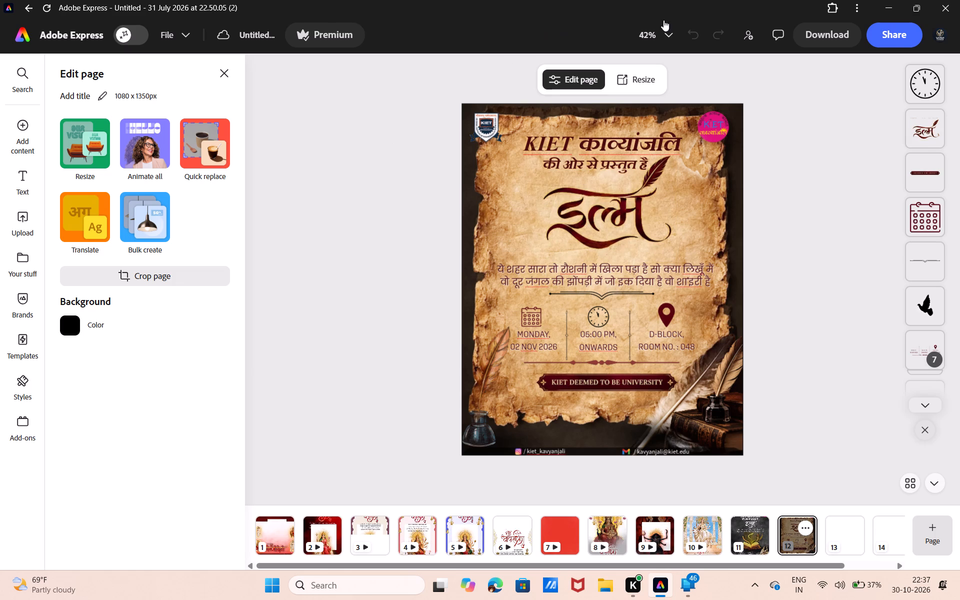
Copy the document's share link, keeping access limited to invited people.
{"action": "left_click", "coordinate": [886, 32]}
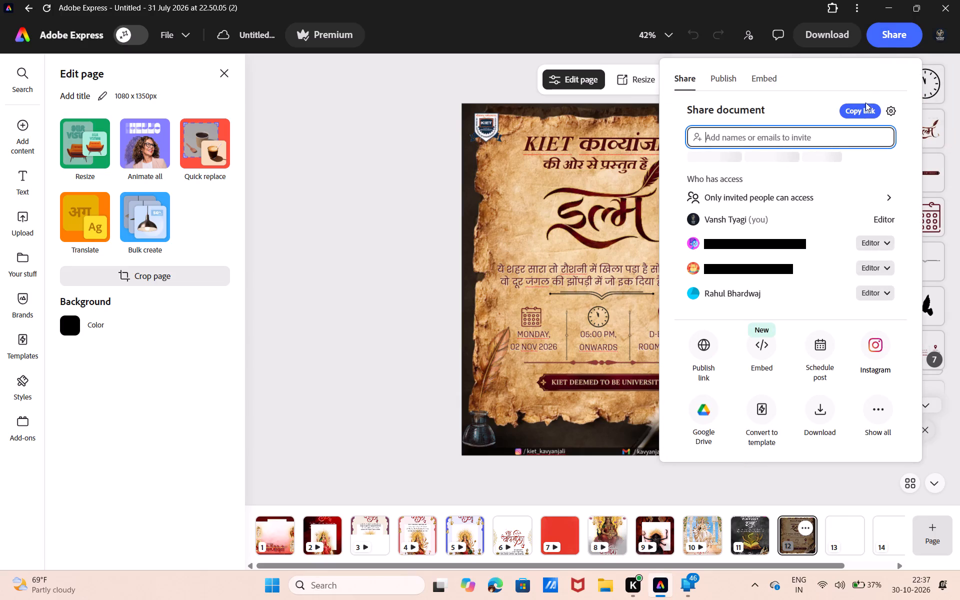
{"action": "left_click", "coordinate": [860, 108]}
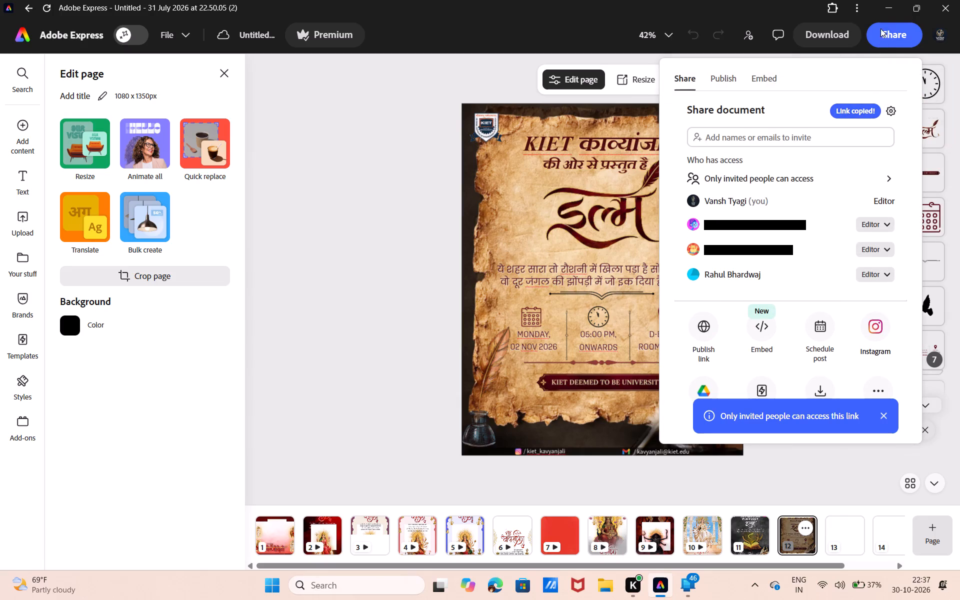
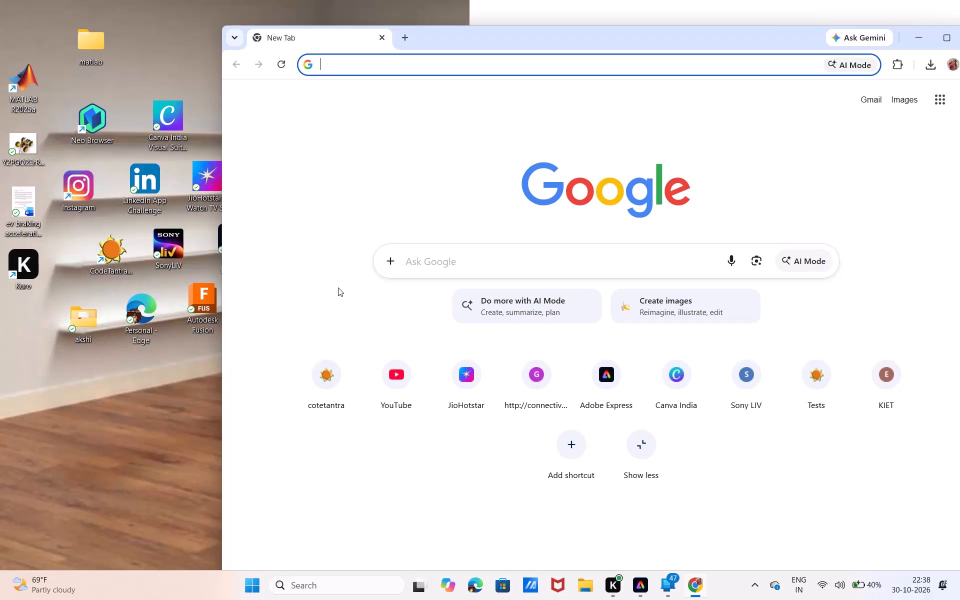
Switch to a maximized Chrome window and search Google for "whatsapp".
{"action": "left_click", "coordinate": [943, 30]}
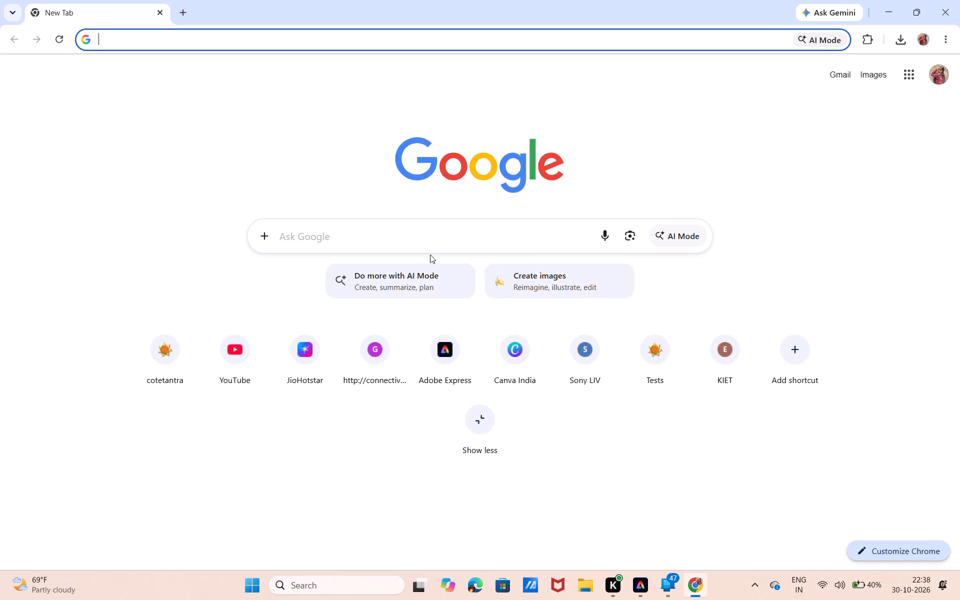
{"action": "left_click", "coordinate": [428, 245]}
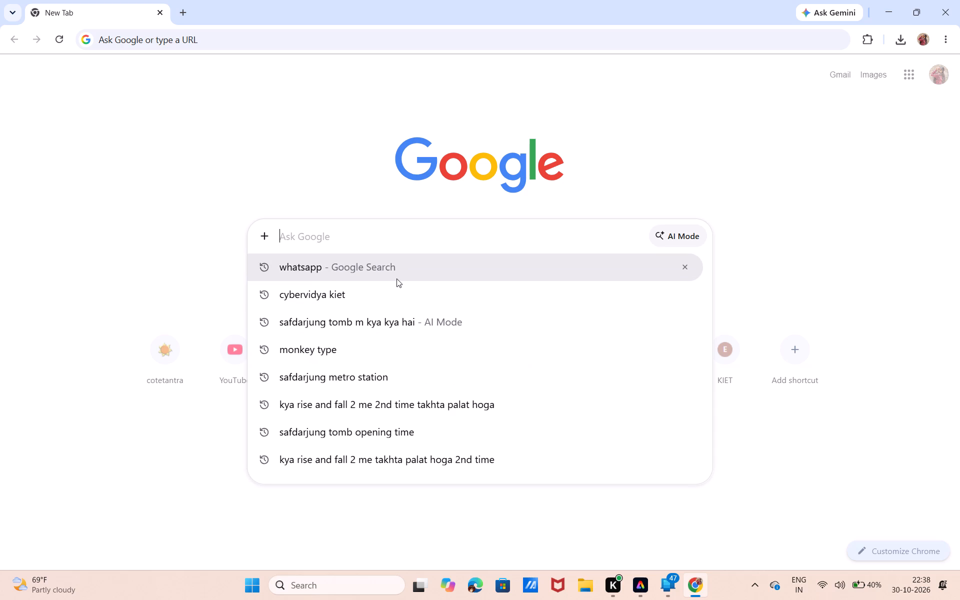
{"action": "left_click", "coordinate": [408, 273]}
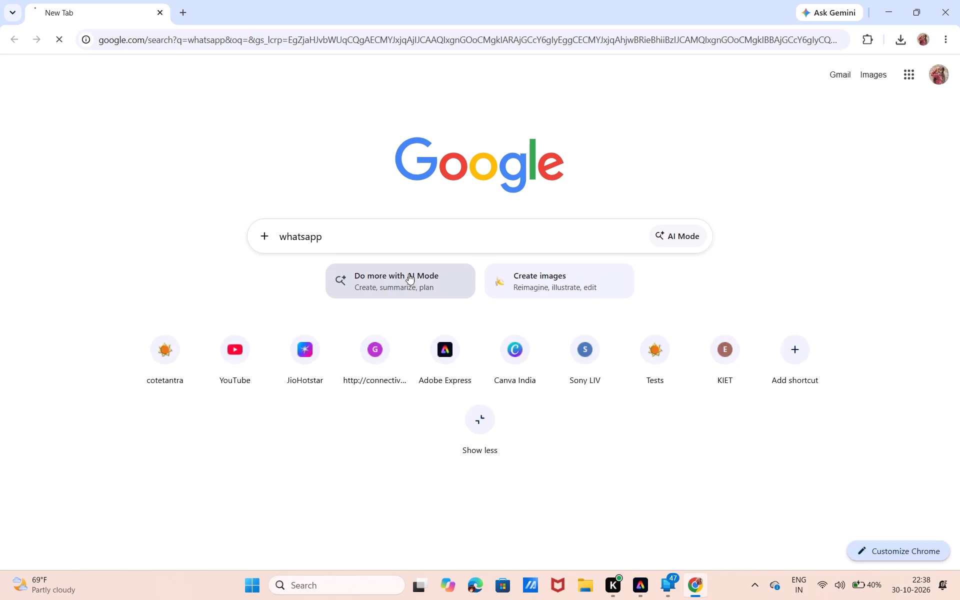
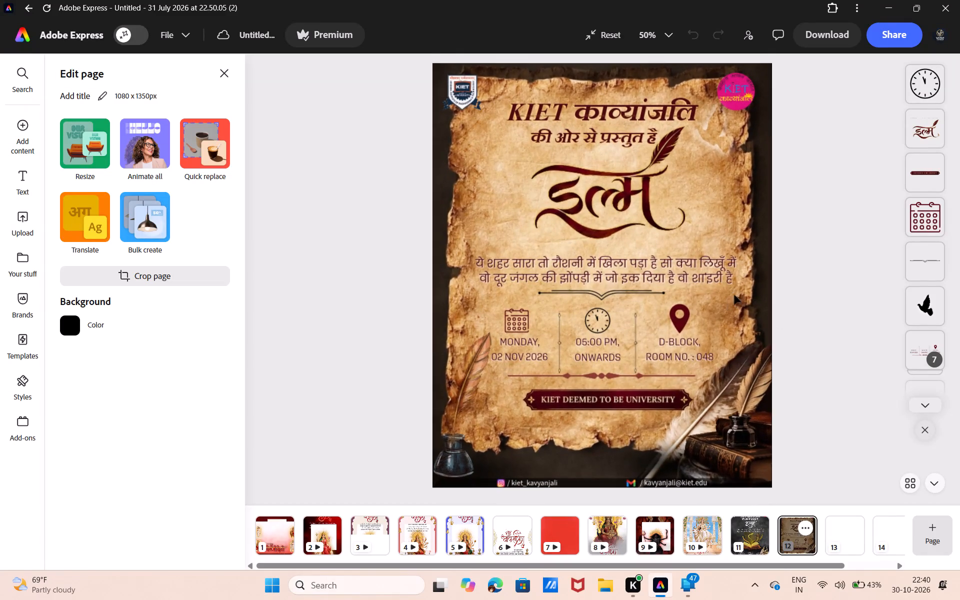
Inspect the page 12 poster's elements, including the bird image, background, location pin, clock, time text and Hindi couplet, and review its layer stack.
{"action": "left_click", "coordinate": [860, 254]}
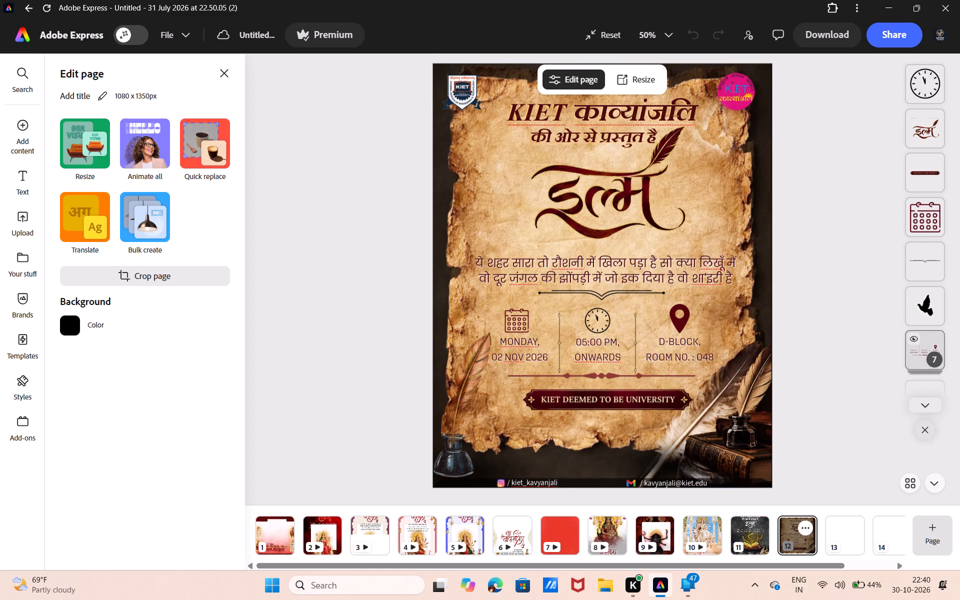
{"action": "scroll", "coordinate": [934, 356], "scroll_direction": "down", "scroll_amount": 11}
{"action": "scroll", "coordinate": [934, 356], "scroll_direction": "up", "scroll_amount": 10}
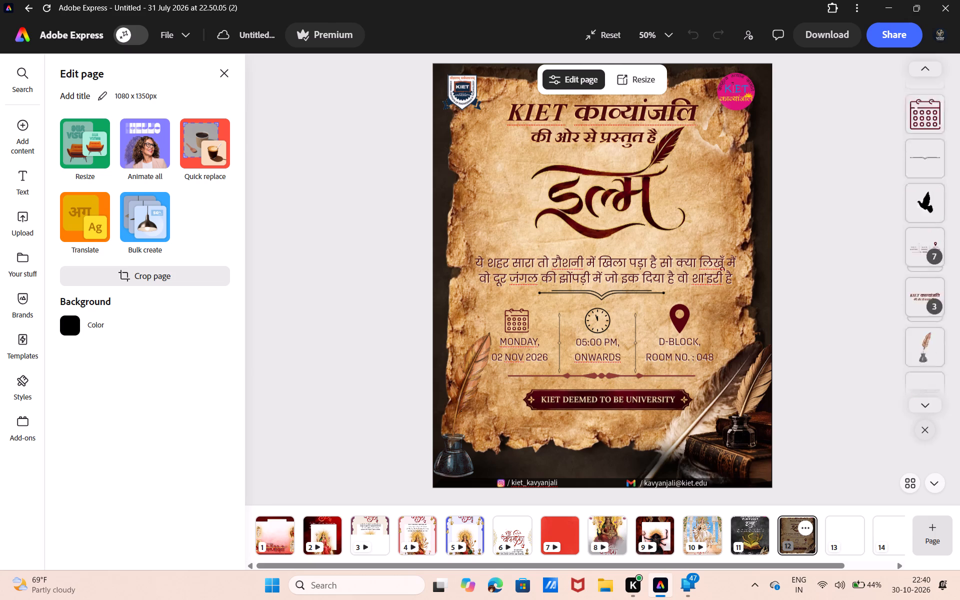
{"action": "left_click", "coordinate": [736, 156]}
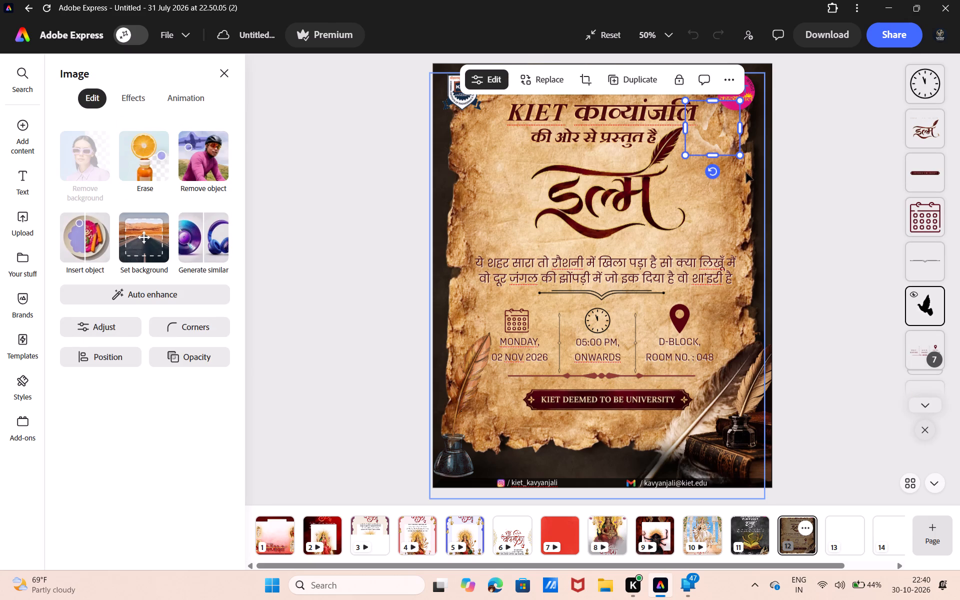
{"action": "left_click", "coordinate": [746, 172]}
{"action": "left_click", "coordinate": [770, 174]}
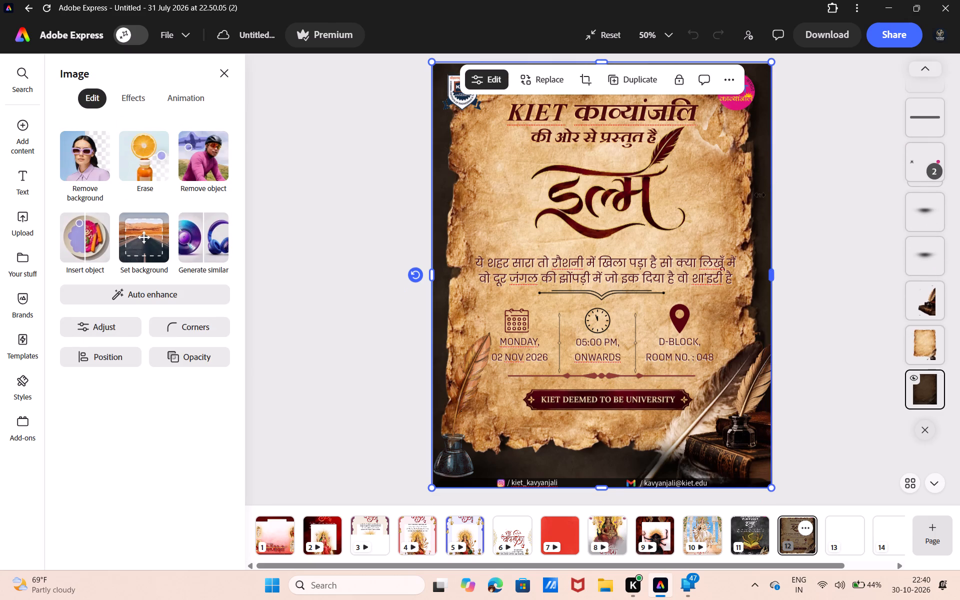
{"action": "left_click", "coordinate": [682, 279]}
{"action": "left_click", "coordinate": [678, 309]}
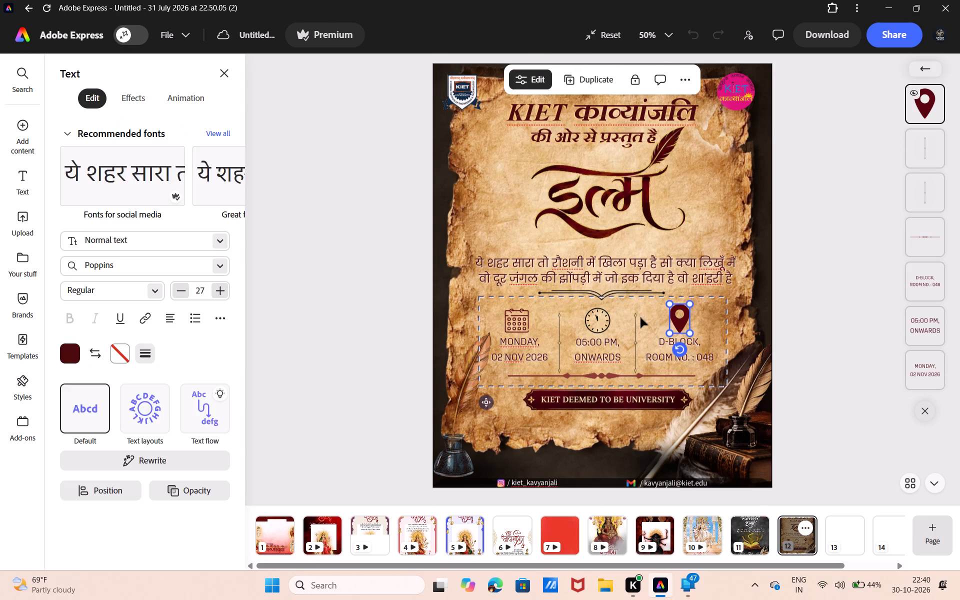
{"action": "left_click", "coordinate": [617, 326]}
{"action": "left_click", "coordinate": [606, 326]}
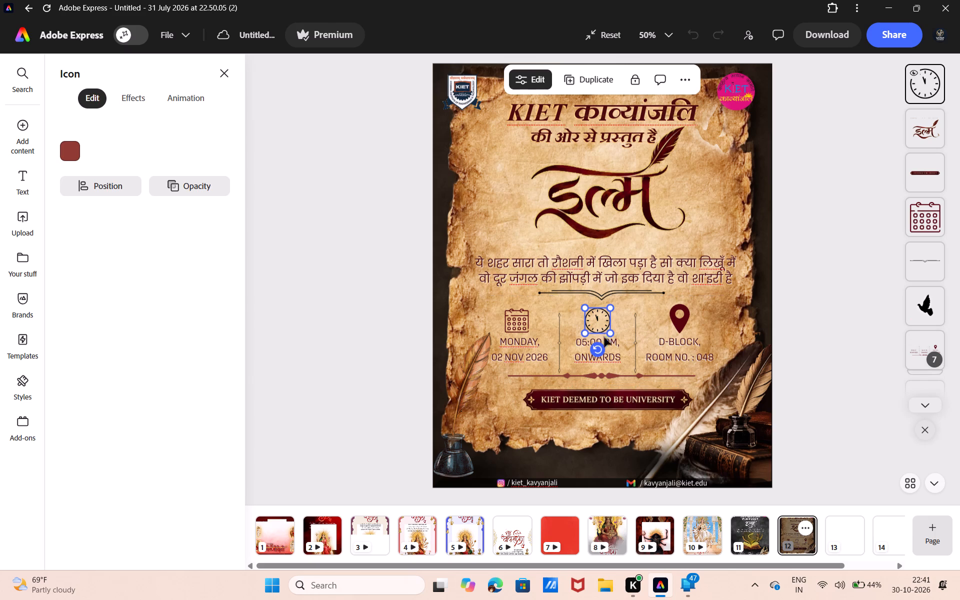
{"action": "left_click", "coordinate": [604, 345]}
{"action": "left_click", "coordinate": [607, 345]}
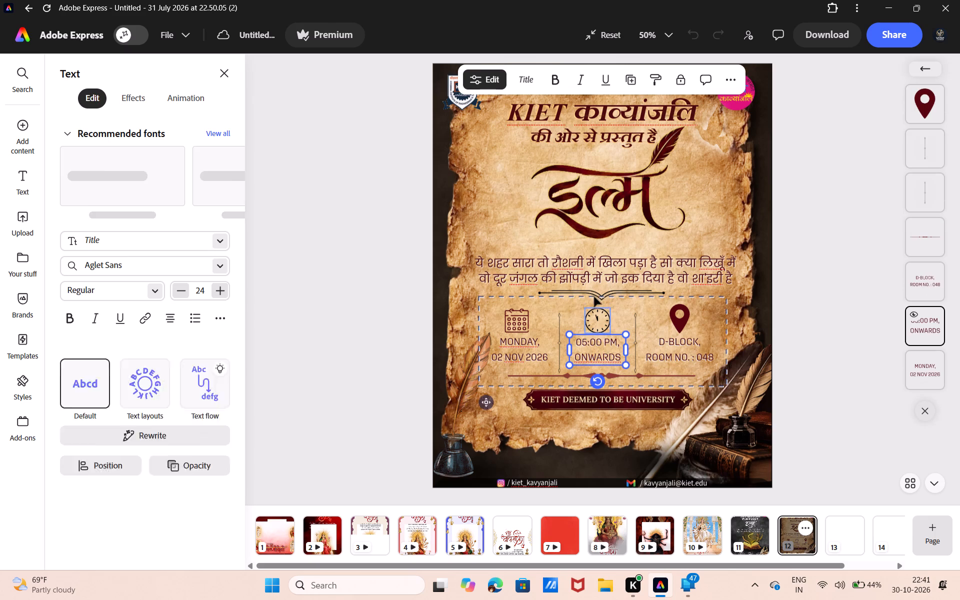
{"action": "left_click", "coordinate": [600, 263]}
{"action": "left_click", "coordinate": [518, 270]}
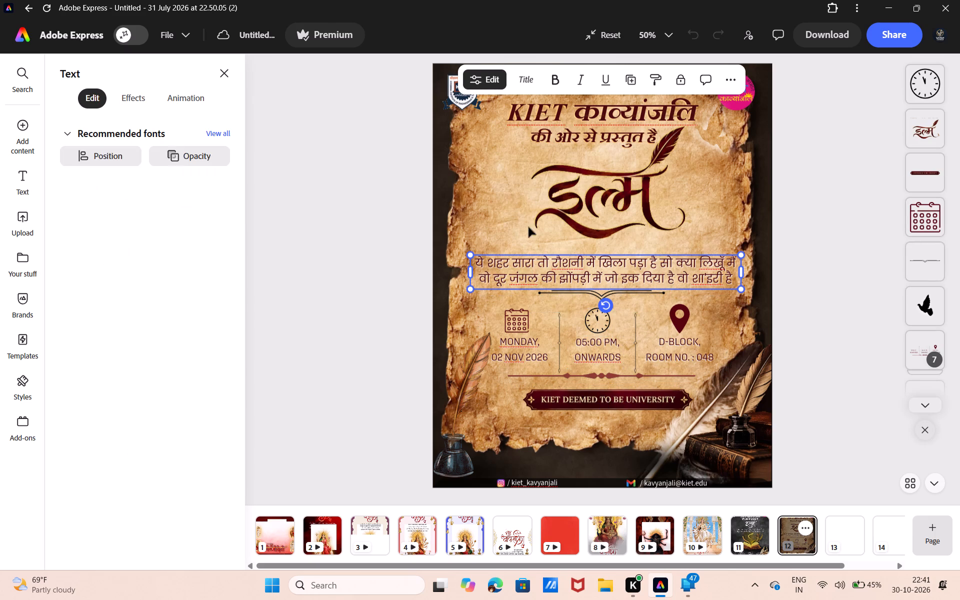
{"action": "left_click", "coordinate": [559, 201]}
{"action": "left_click", "coordinate": [816, 215]}
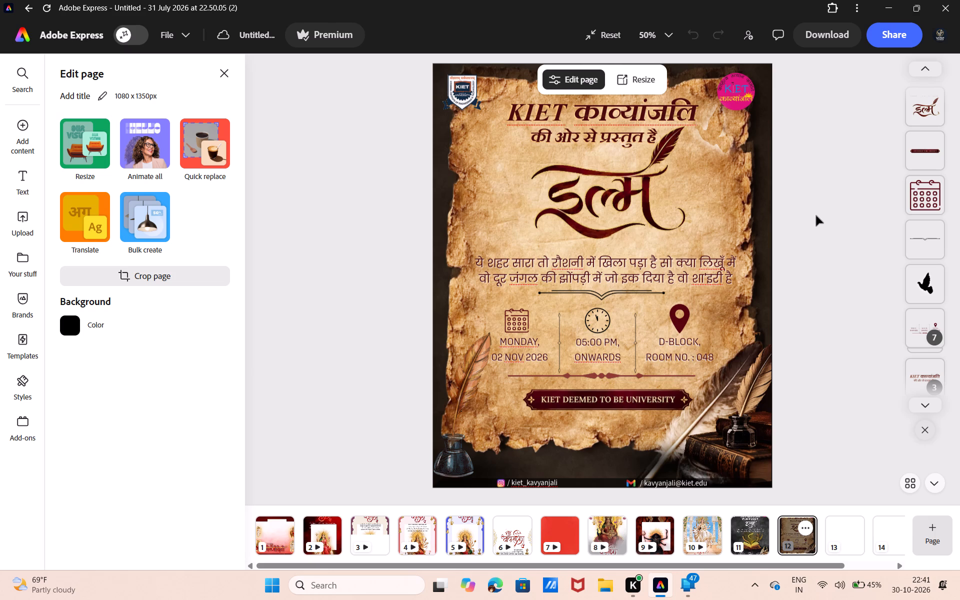
{"action": "scroll", "coordinate": [918, 125], "scroll_direction": "up", "scroll_amount": 7}
{"action": "scroll", "coordinate": [918, 125], "scroll_direction": "down", "scroll_amount": 8}
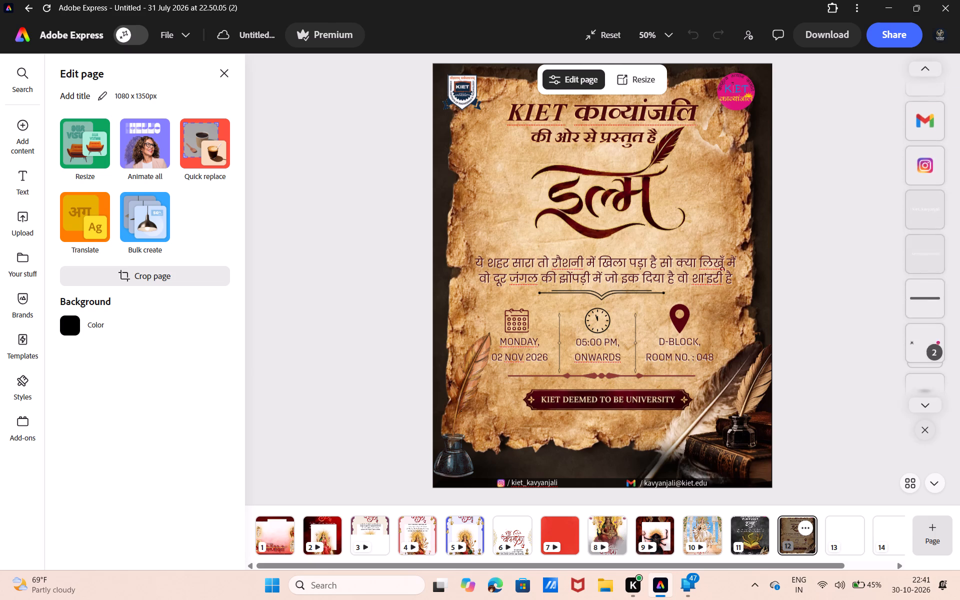
{"action": "scroll", "coordinate": [918, 125], "scroll_direction": "down", "scroll_amount": 3}
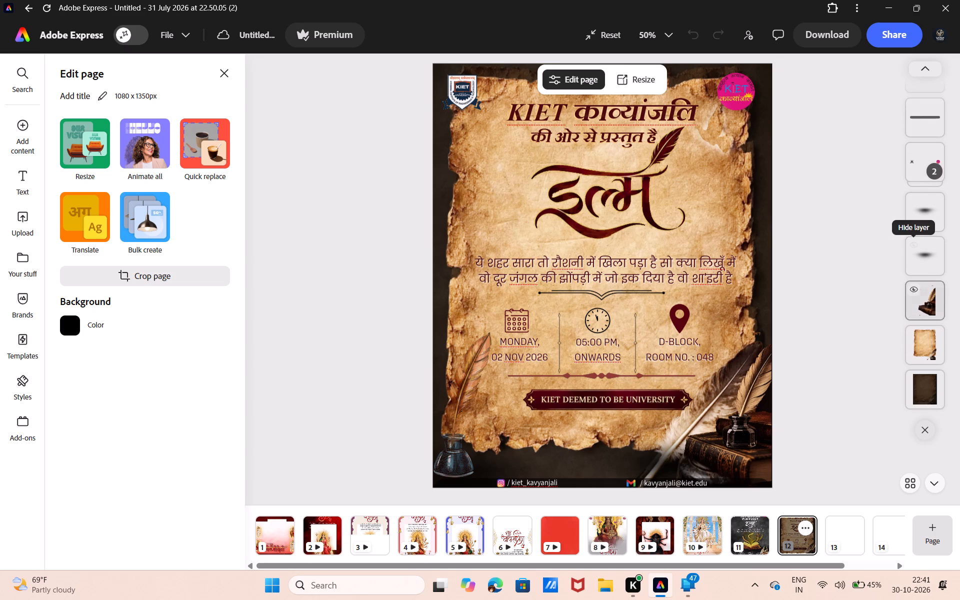
{"action": "left_click", "coordinate": [859, 283]}
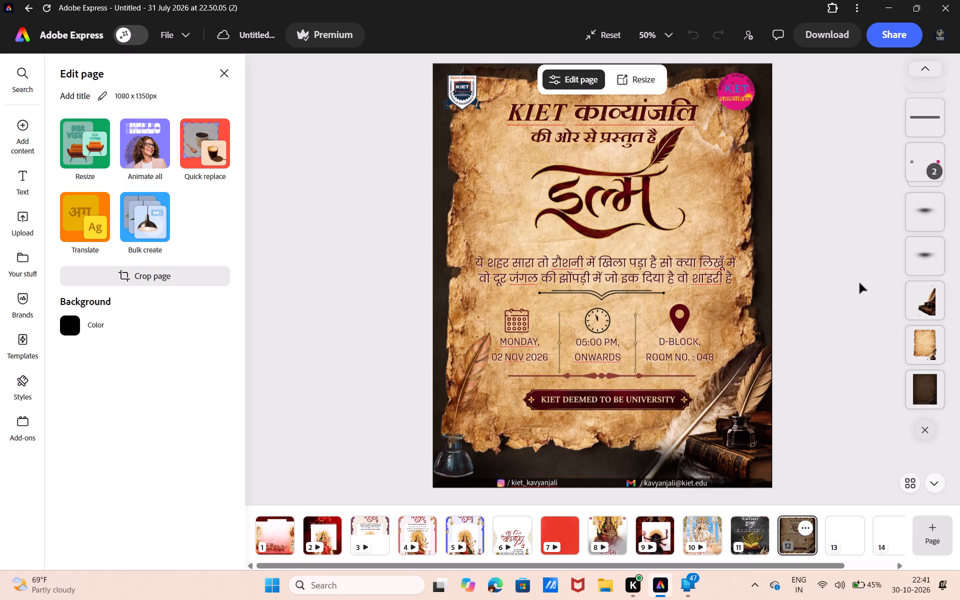
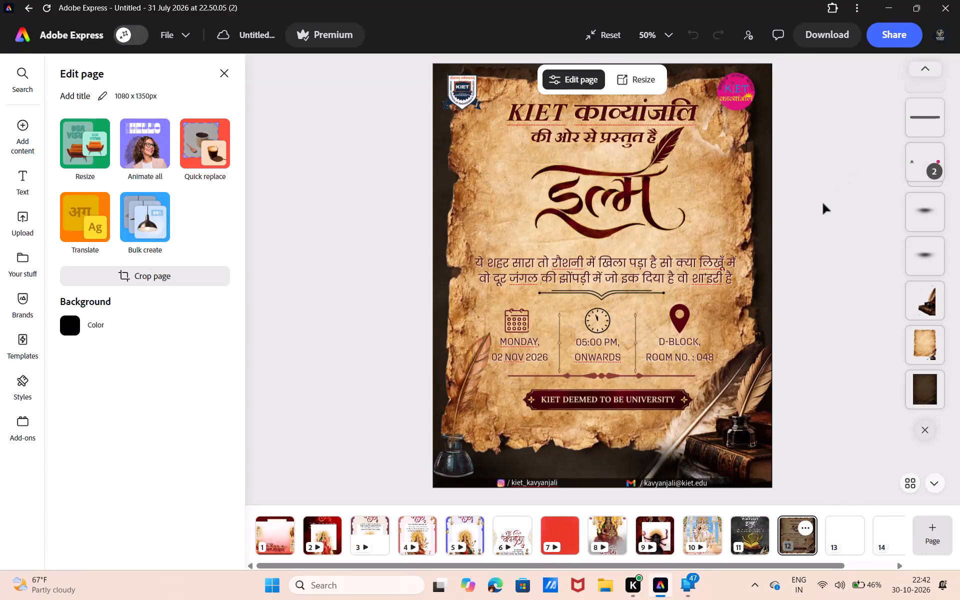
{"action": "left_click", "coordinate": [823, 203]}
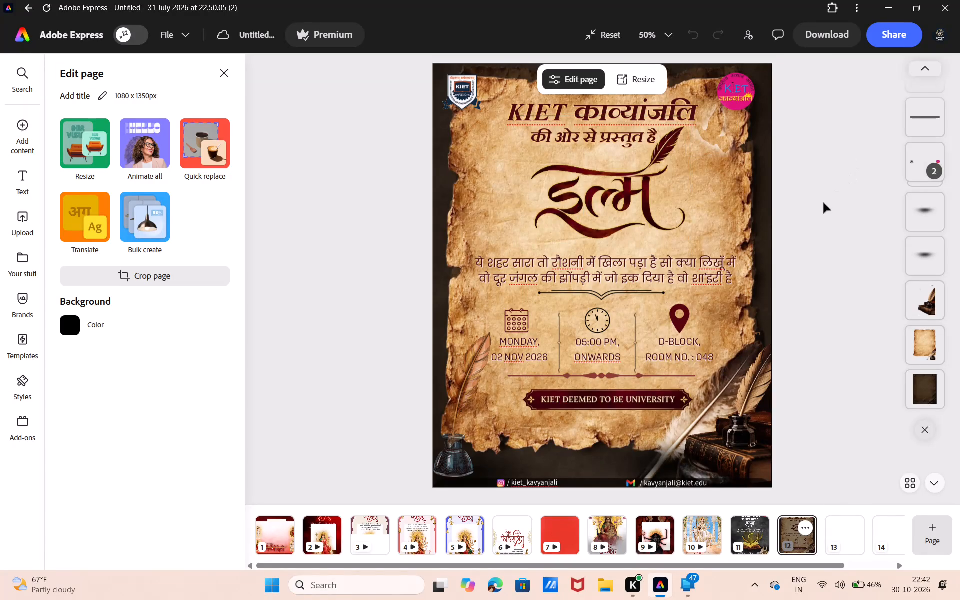
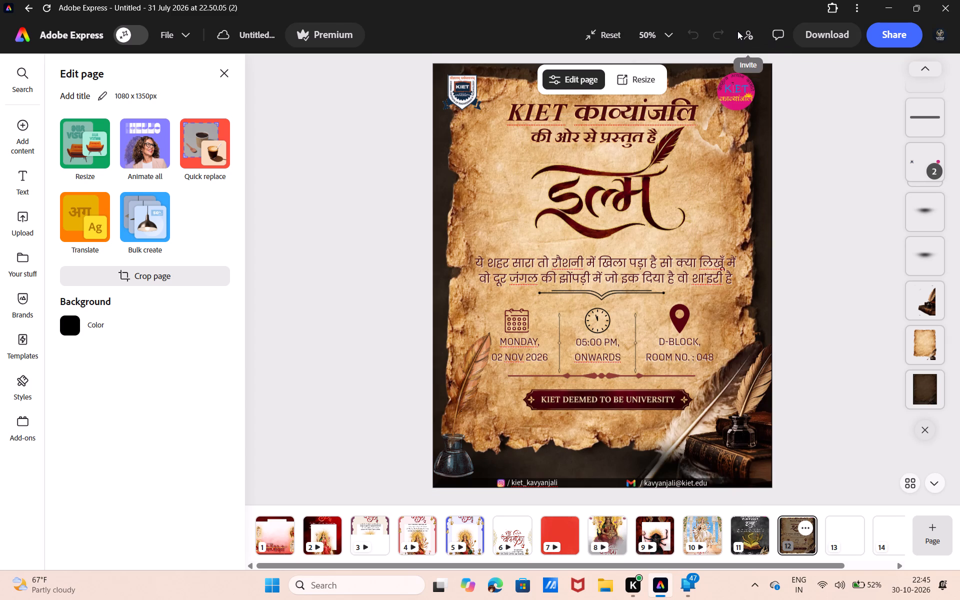
Check who has access to the document in its sharing settings.
{"action": "left_click", "coordinate": [749, 35]}
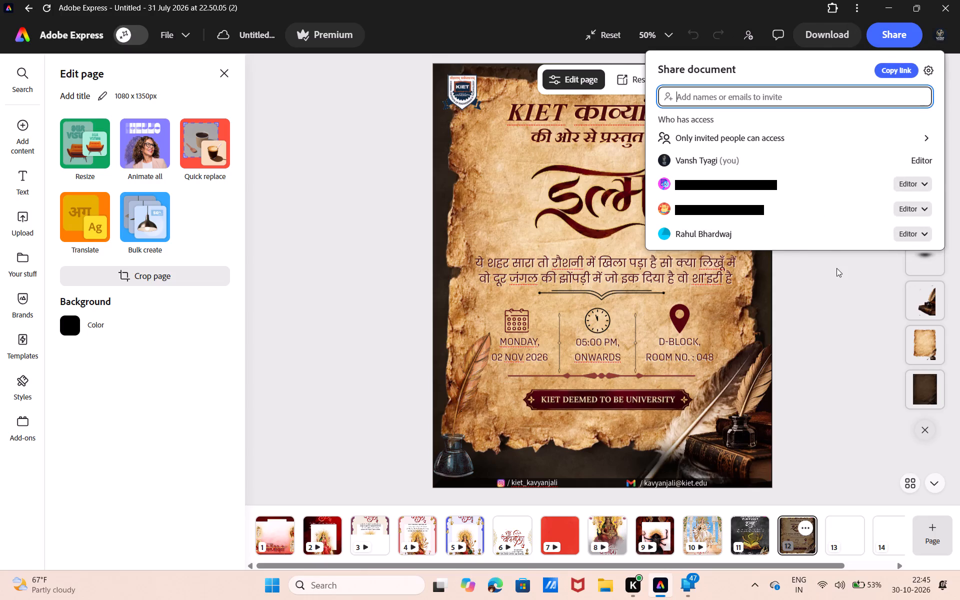
{"action": "left_click", "coordinate": [836, 268]}
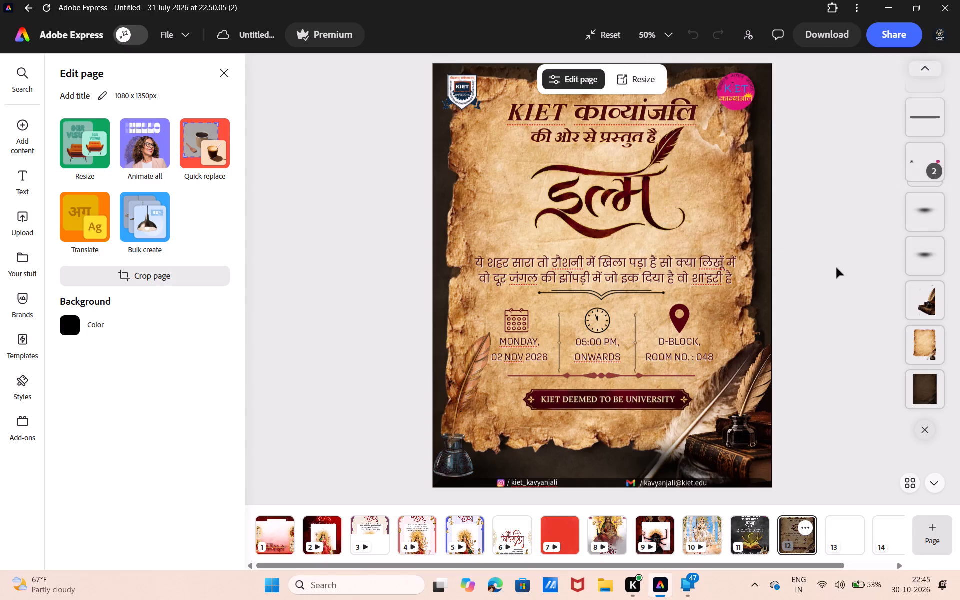
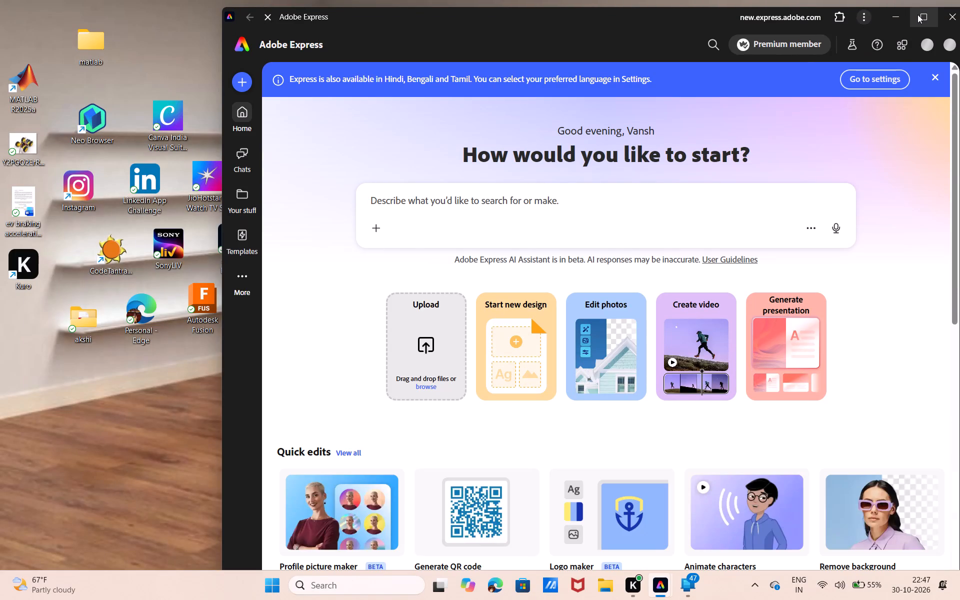
Maximize the window and reopen the recent file "Untitled - 31 July 2026 at 22.50.05 (2)".
{"action": "left_click", "coordinate": [917, 14]}
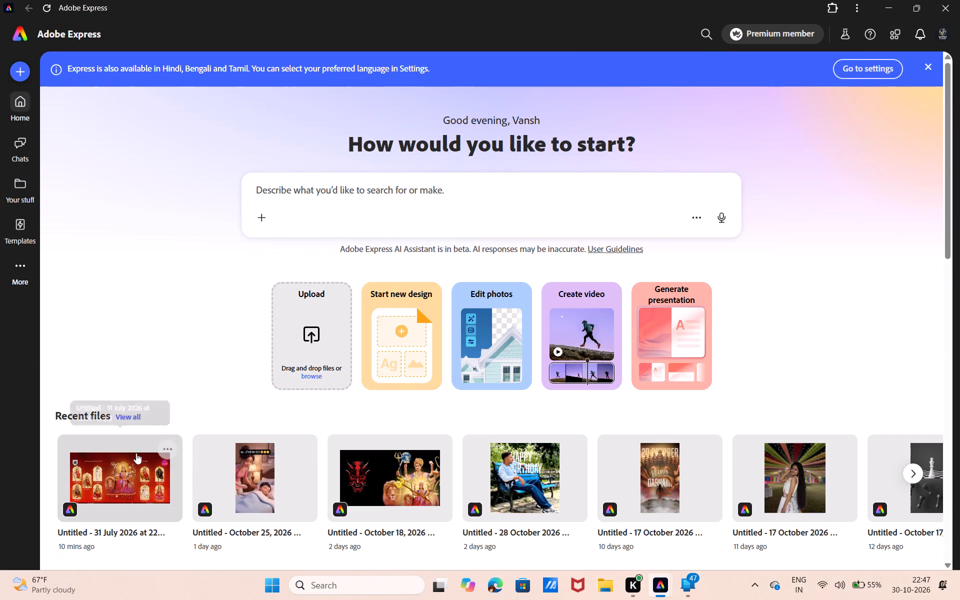
{"action": "double_click", "coordinate": [130, 455]}
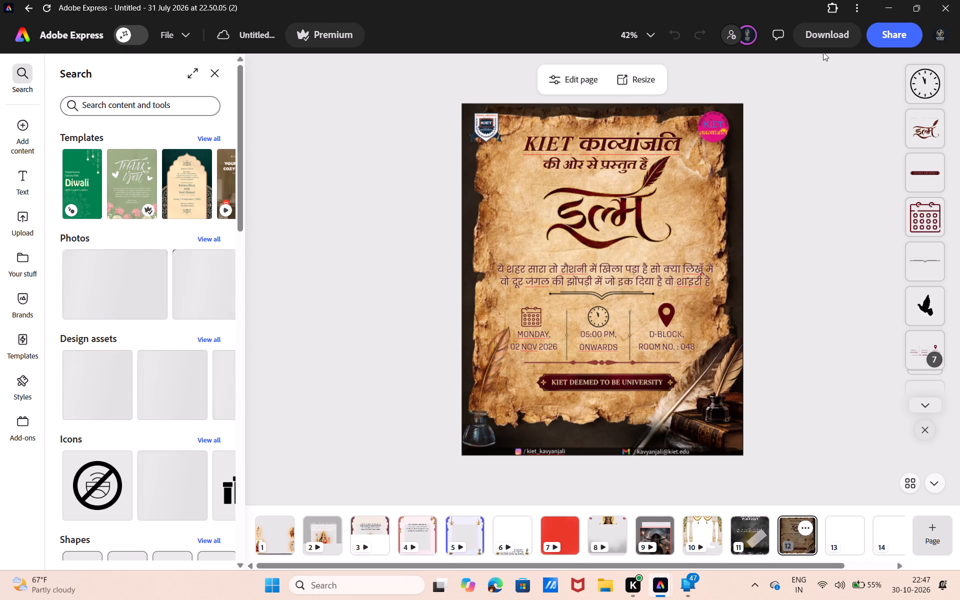
Check who is currently editing the document in its collaborator list.
{"action": "left_click", "coordinate": [748, 38]}
{"action": "left_click", "coordinate": [804, 236]}
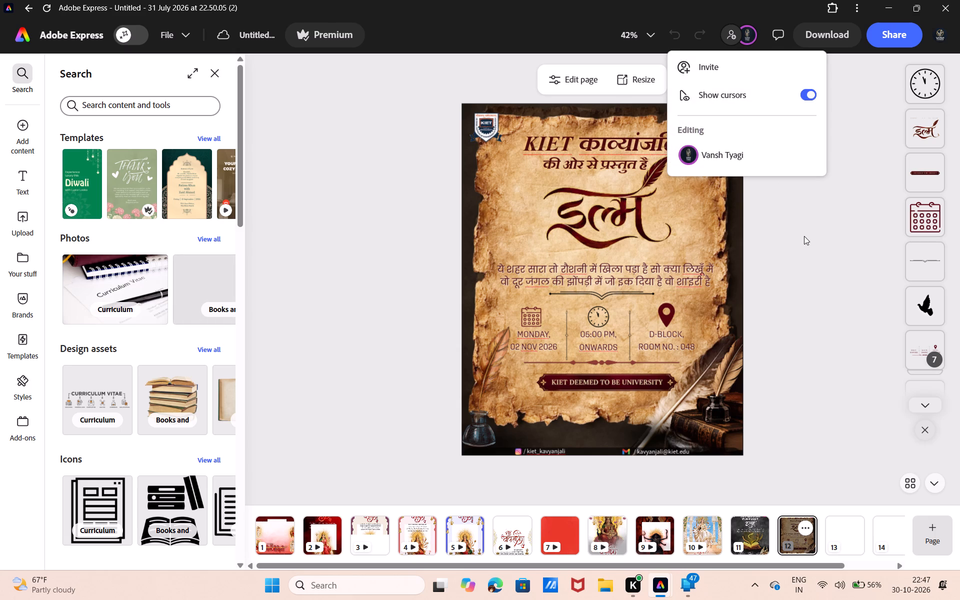
{"action": "left_click", "coordinate": [829, 218]}
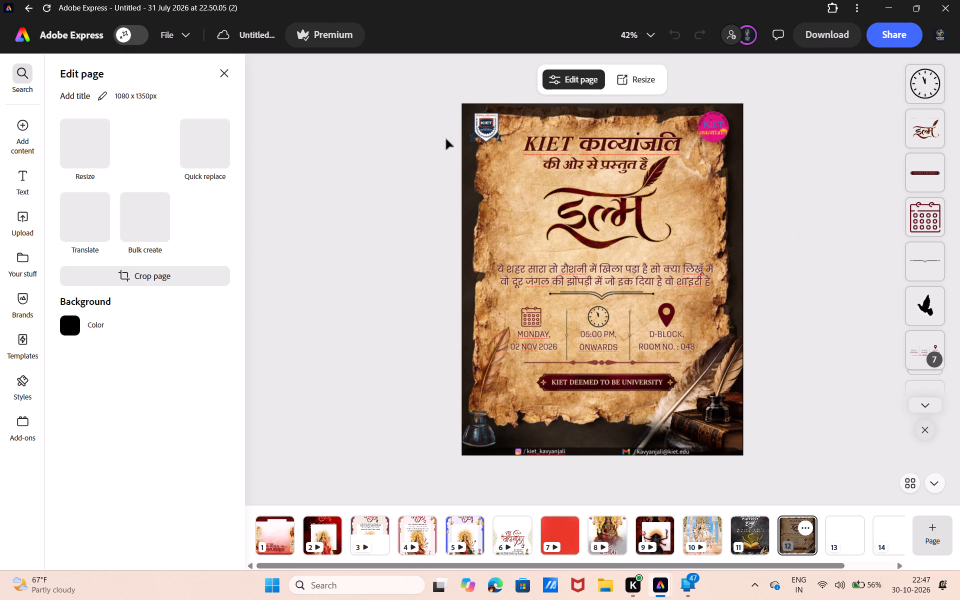
Open the download options for the event poster document.
{"action": "double_click", "coordinate": [826, 32]}
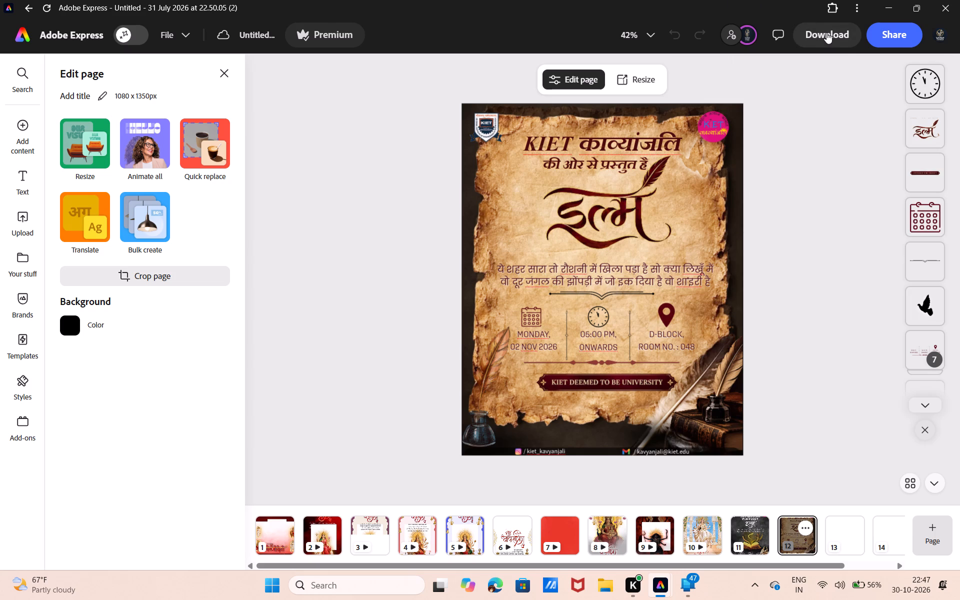
Download the selected इल्म poster page as a PNG at size 1 (1,080 x 1,350px).
{"action": "left_click", "coordinate": [826, 32]}
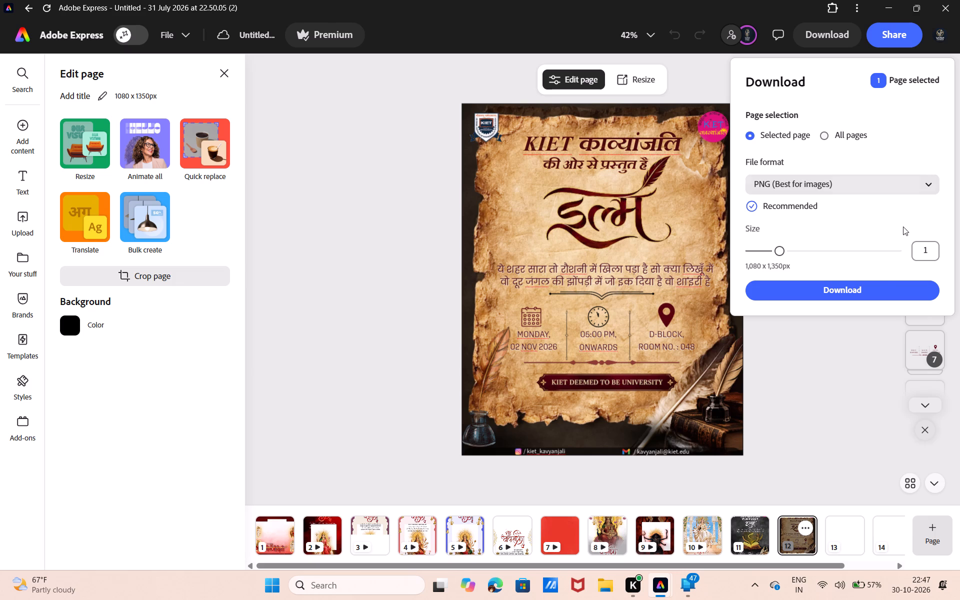
{"action": "left_click", "coordinate": [873, 288]}
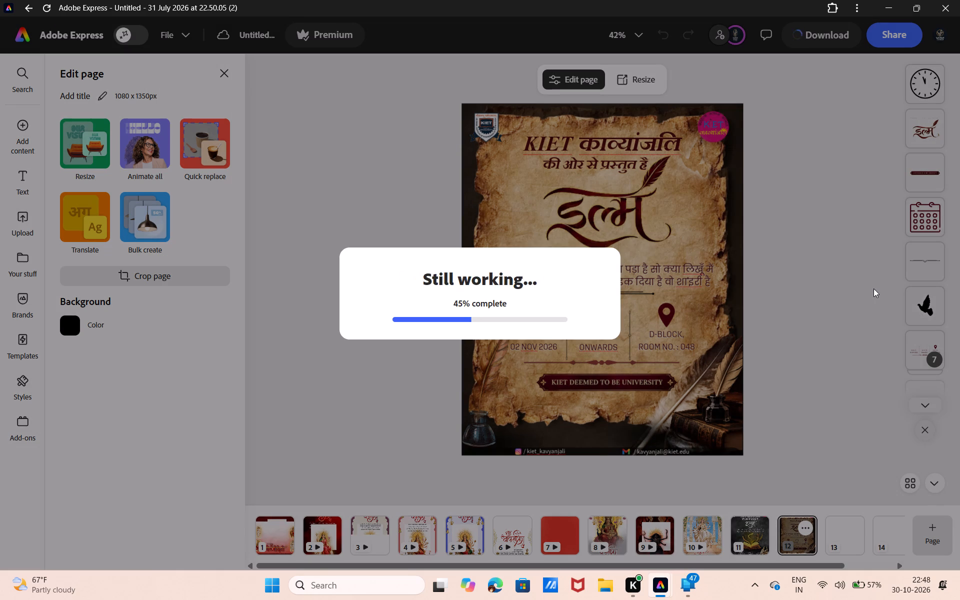
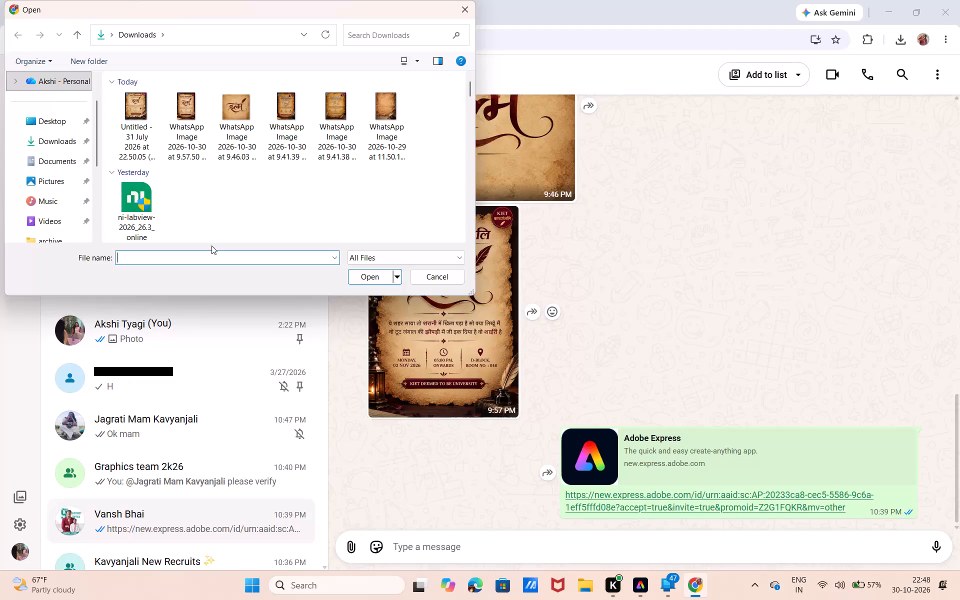
Look through the Downloads, Documents, Pictures and Desktop folders for the exported poster file to attach to the chat, ending in Downloads.
{"action": "left_click", "coordinate": [73, 150]}
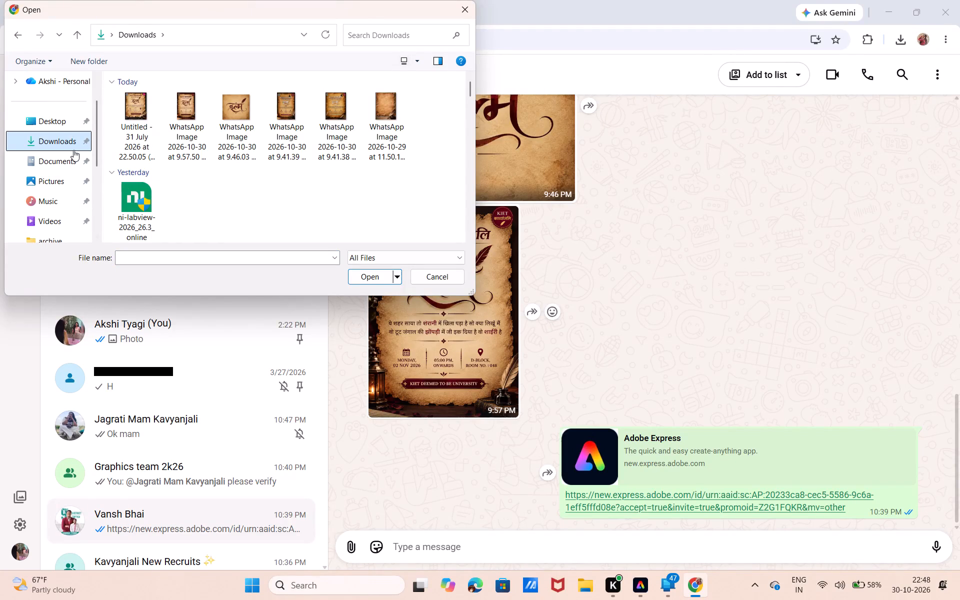
{"action": "left_click", "coordinate": [70, 166]}
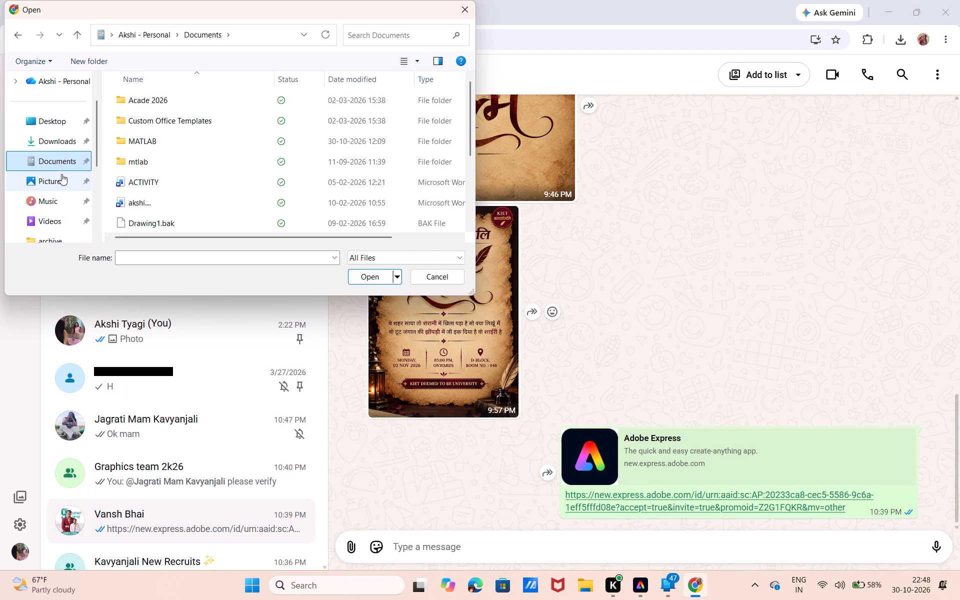
{"action": "left_click", "coordinate": [61, 174]}
{"action": "scroll", "coordinate": [57, 184], "scroll_direction": "down", "scroll_amount": 2}
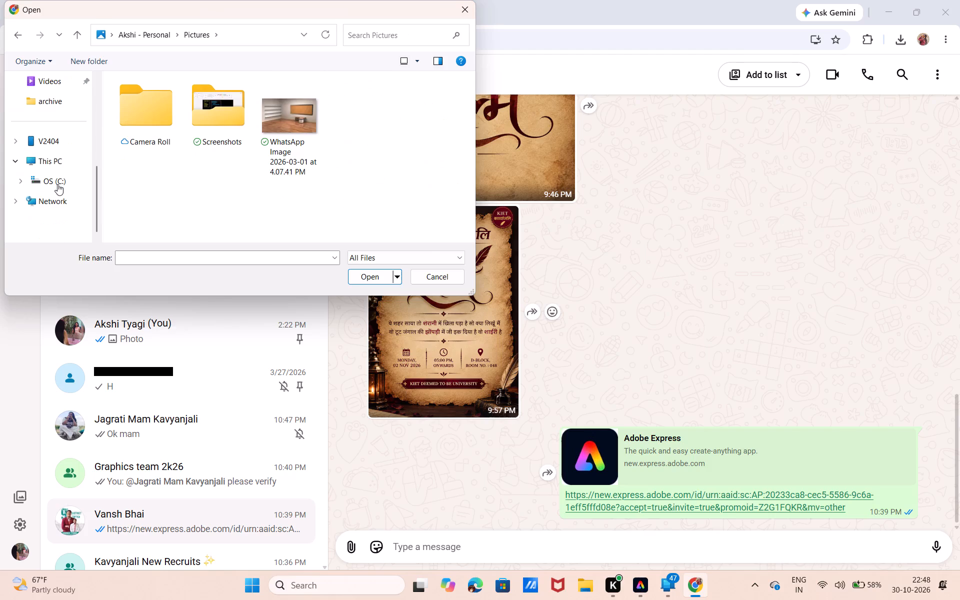
{"action": "scroll", "coordinate": [57, 184], "scroll_direction": "up", "scroll_amount": 9}
{"action": "left_click", "coordinate": [52, 170]}
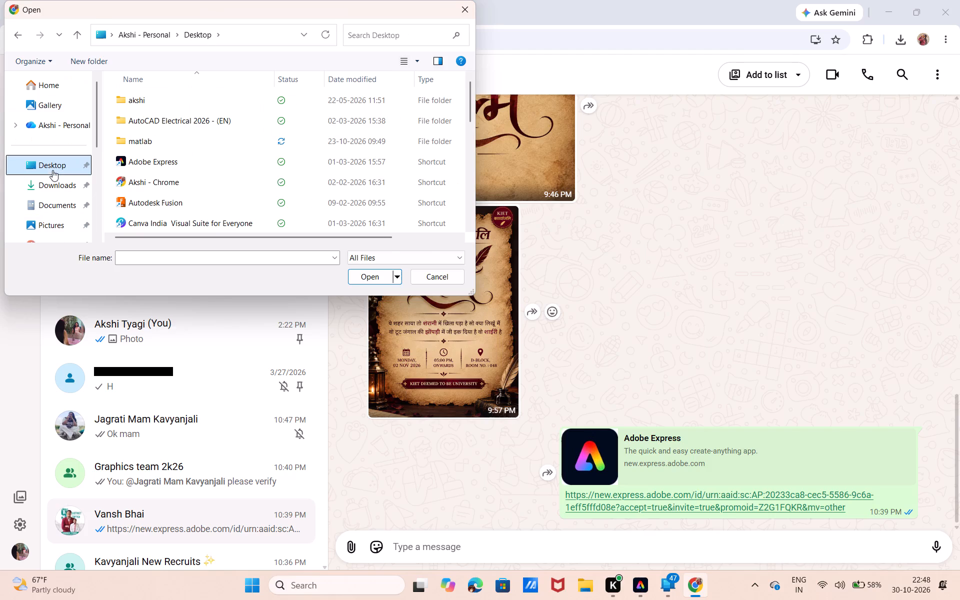
{"action": "left_click", "coordinate": [50, 182]}
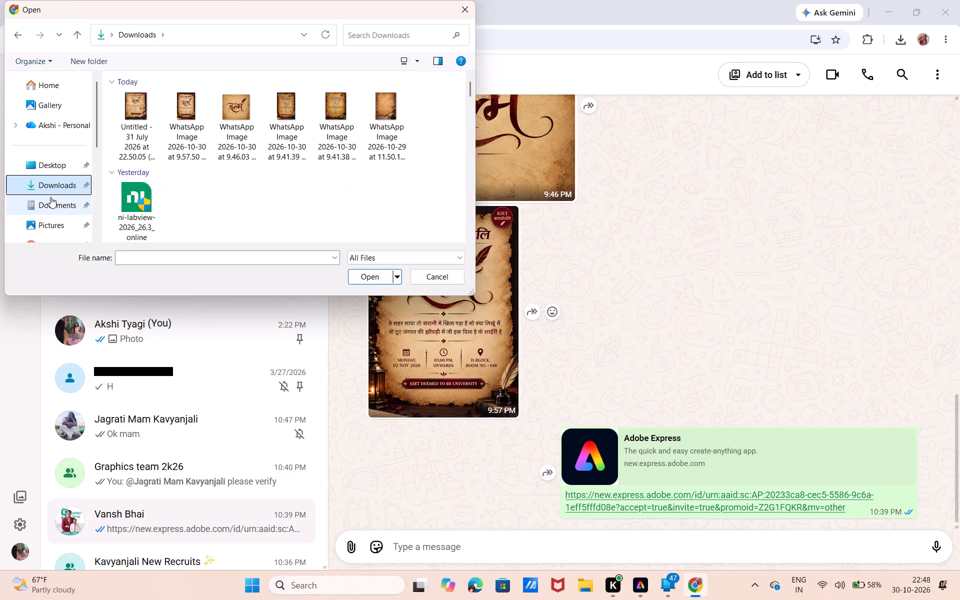